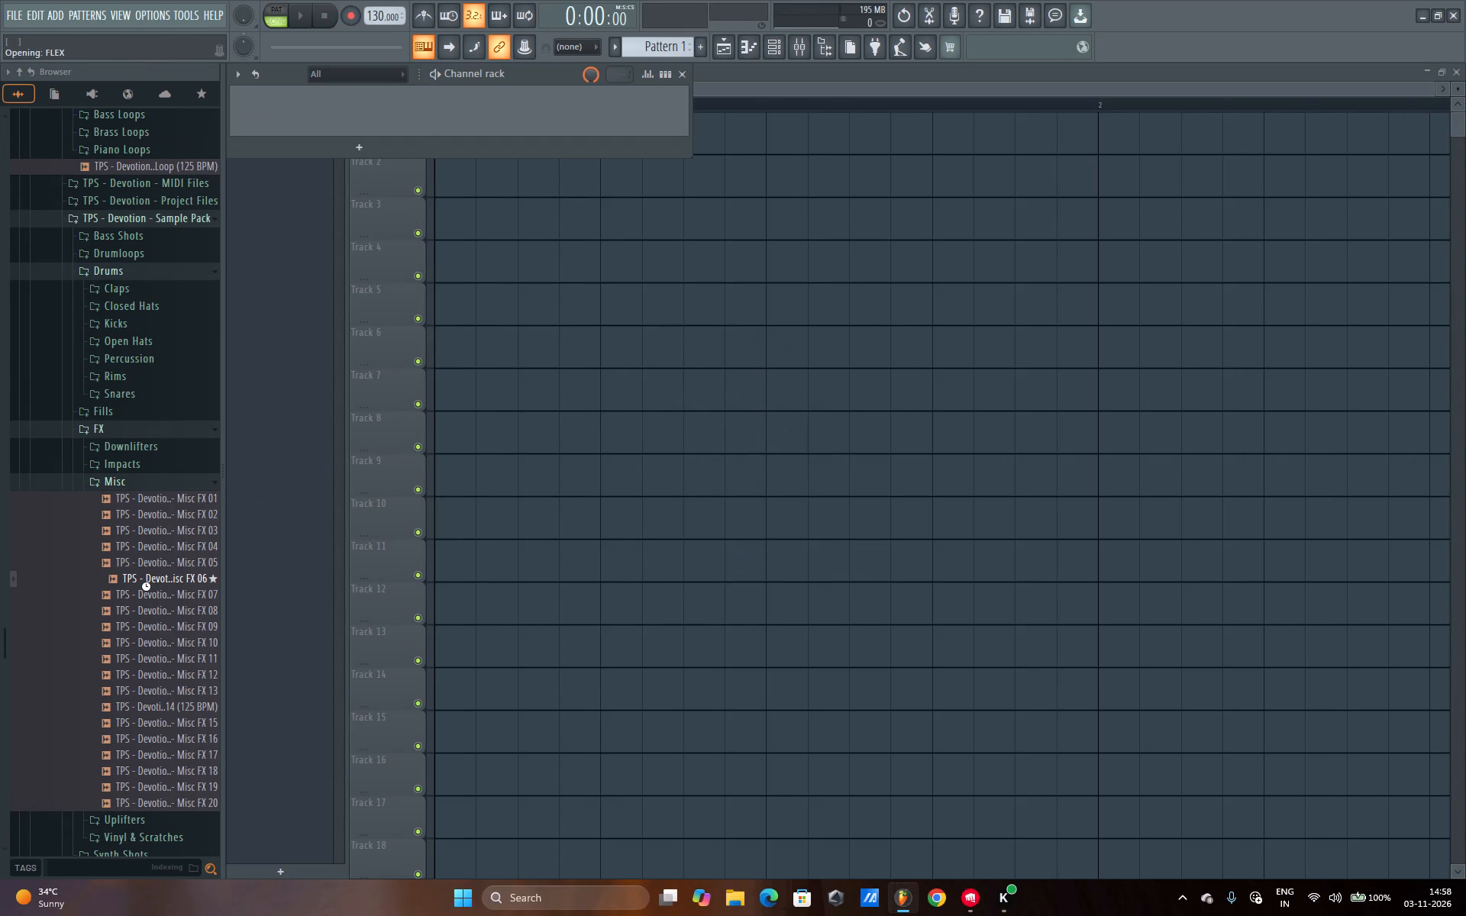
Preview several Misc FX samples from the TPS - Devotion sample pack, including Misc FX 10.
click(140, 553)
click(157, 563)
drag(153, 641, 152, 631)
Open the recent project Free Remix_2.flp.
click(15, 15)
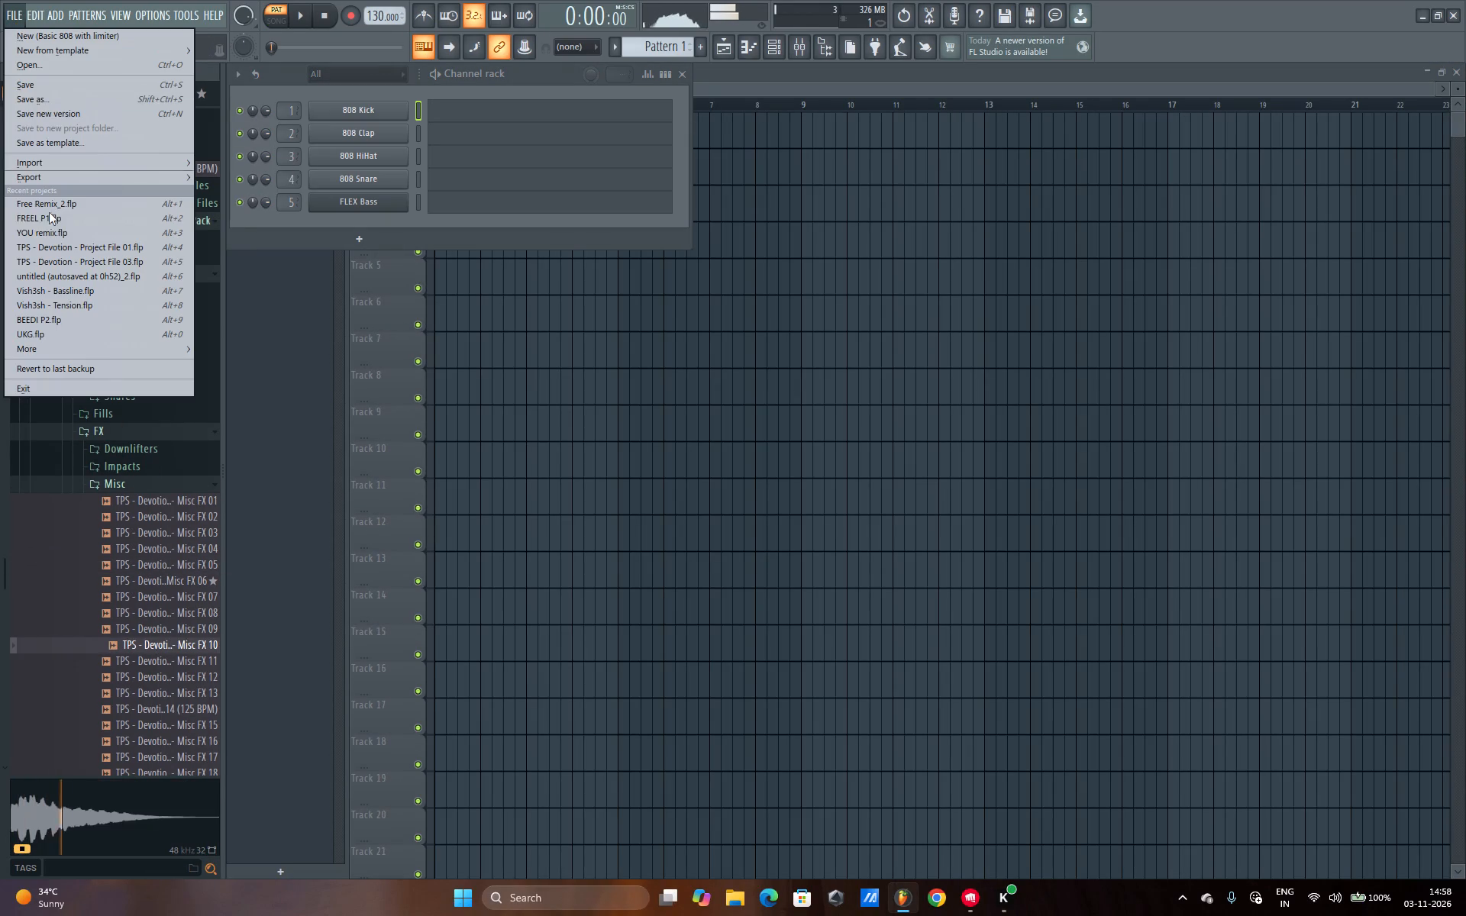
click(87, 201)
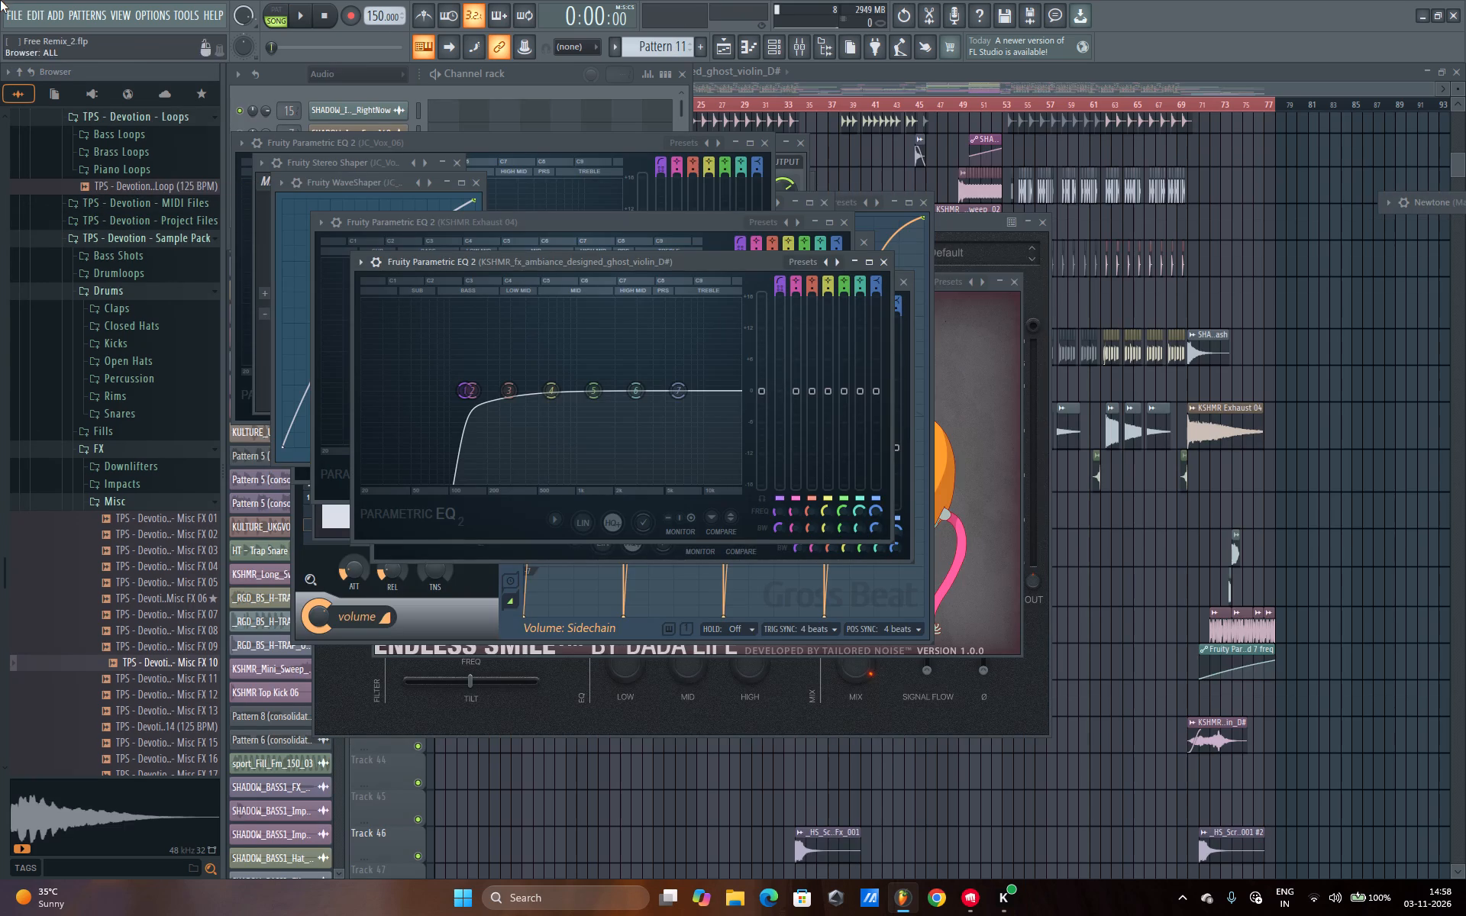
Open the recent project YOU remix.flp and bring up its playlist.
click(5, 15)
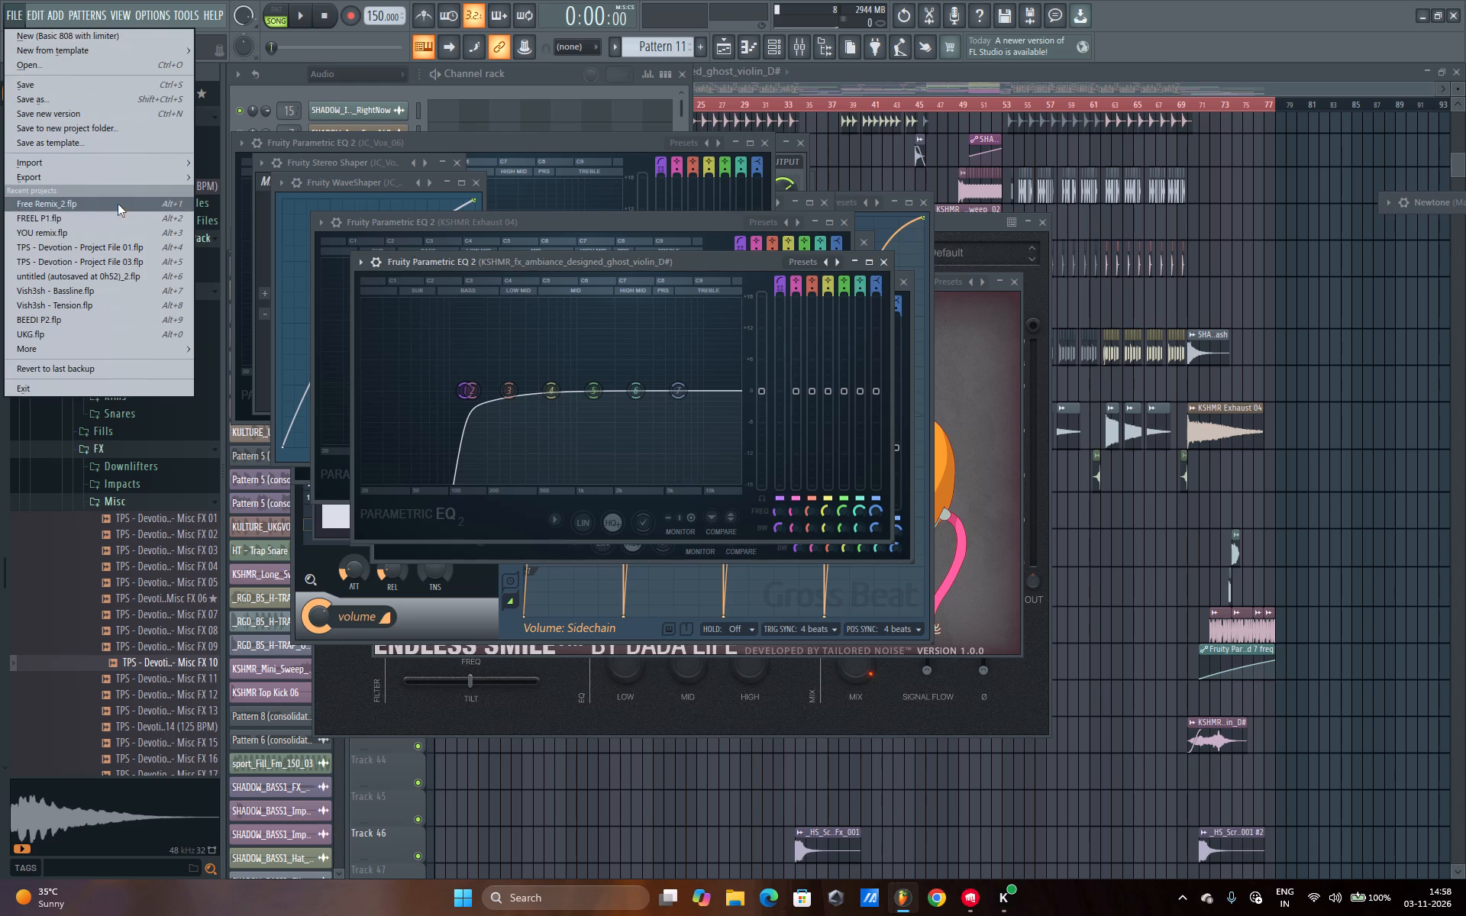
click(93, 237)
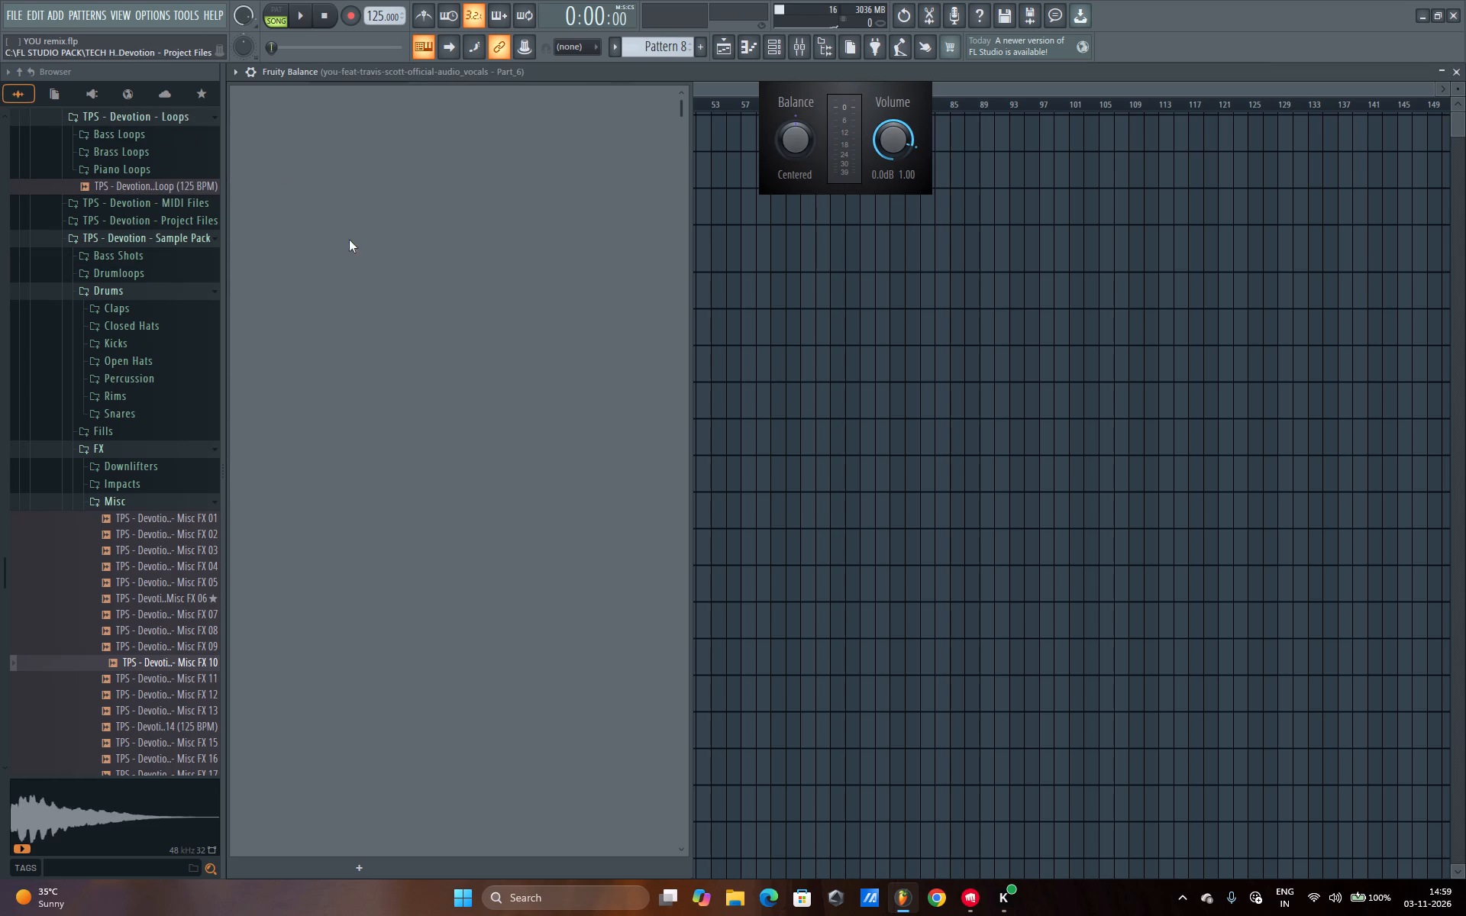
click(731, 50)
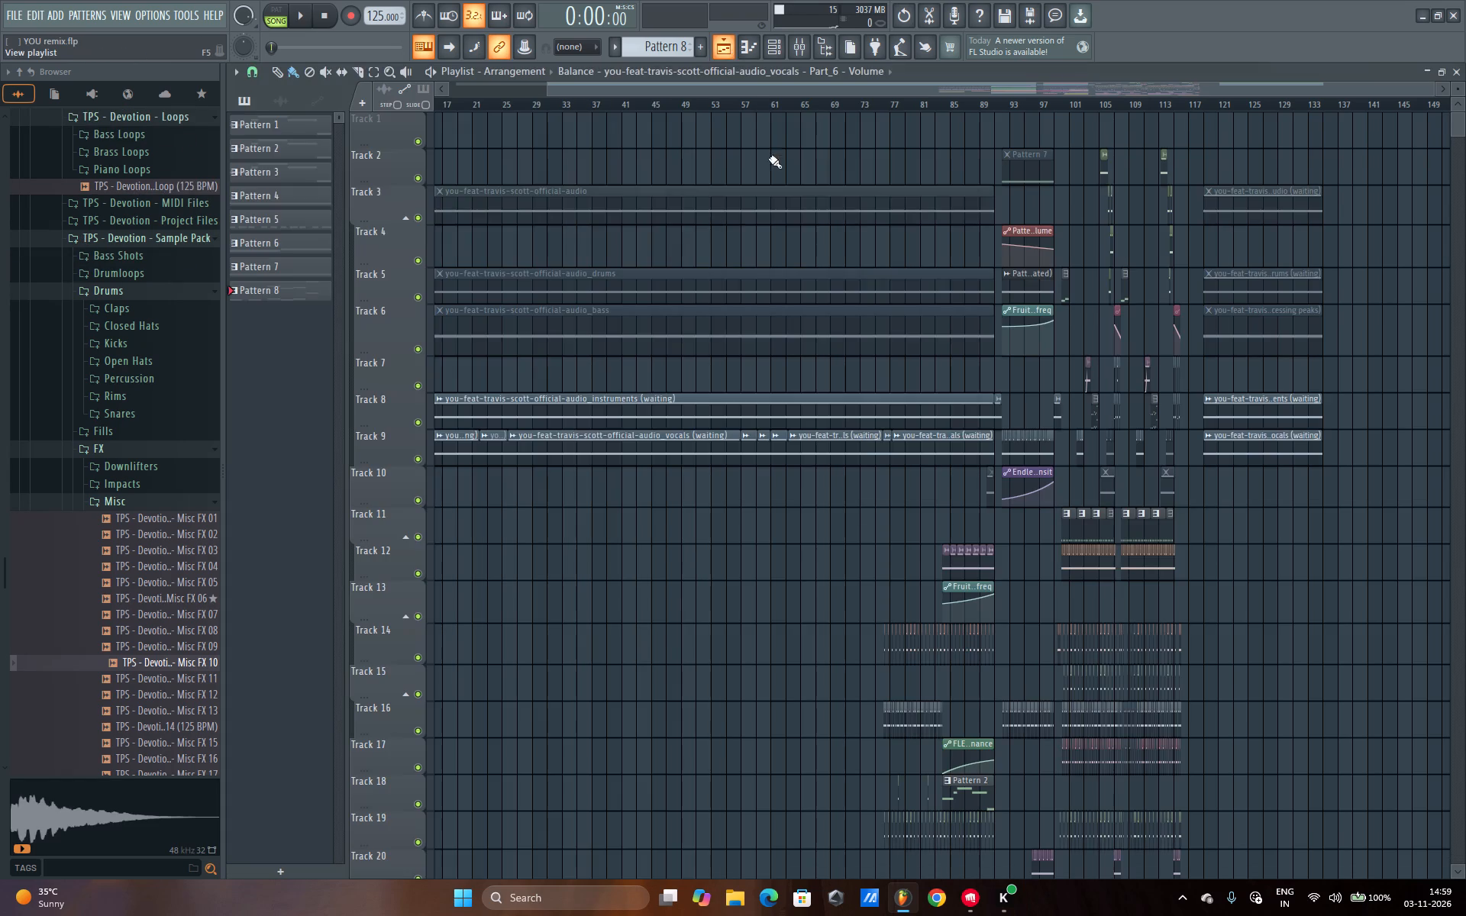
Play the arrangement from about bar 79 and from the build-up at bar 92, examining the clips across the tracks.
click(759, 98)
key(space)
scroll(767, 102, down, 7)
click(964, 100)
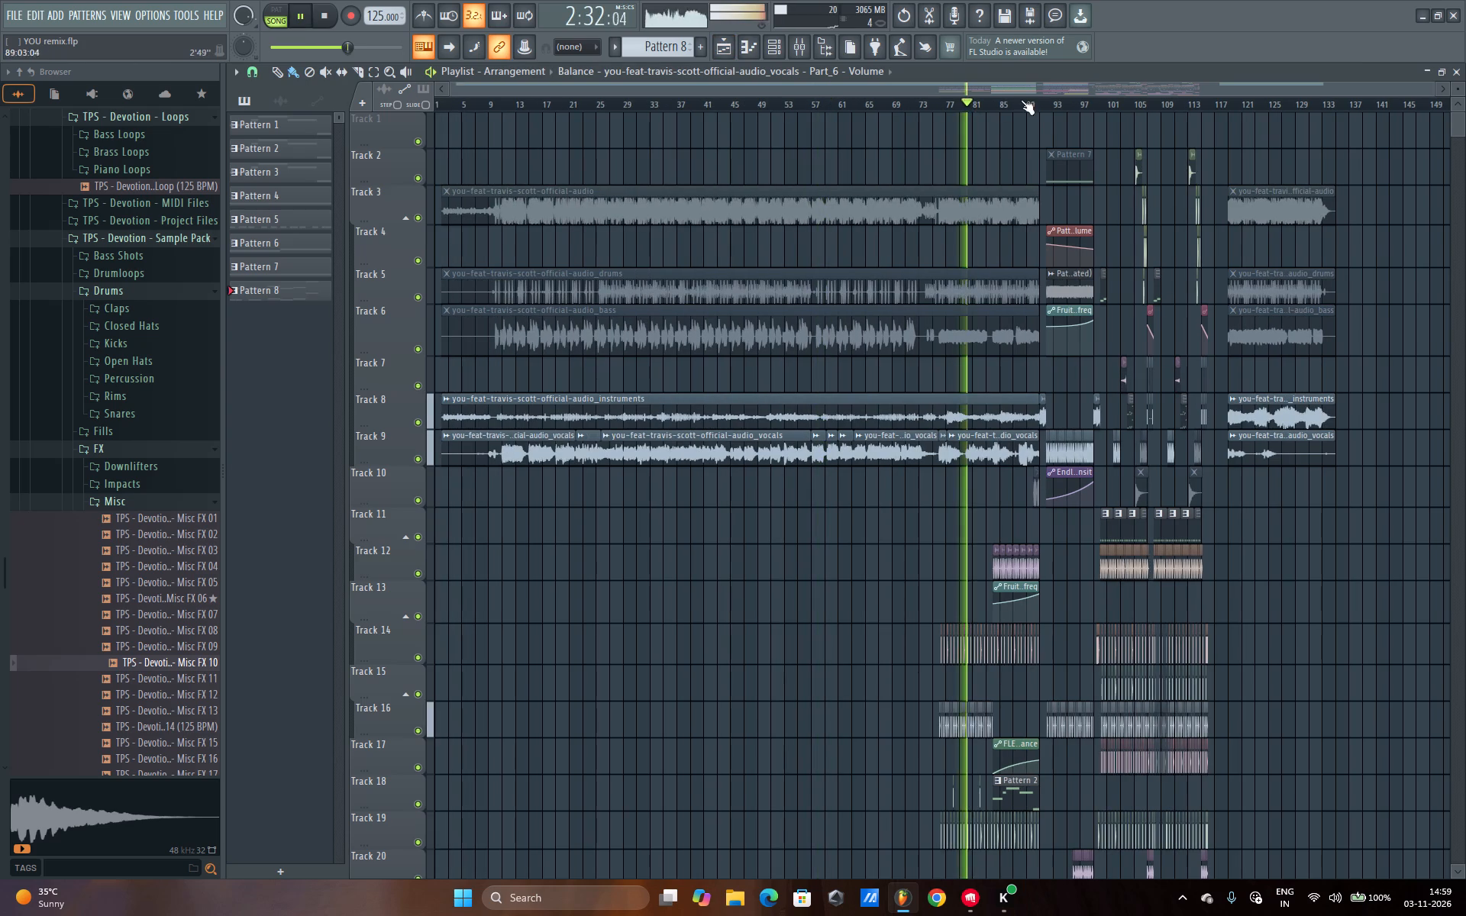
drag(1005, 92, 1122, 81)
click(957, 103)
scroll(1034, 102, up, 7)
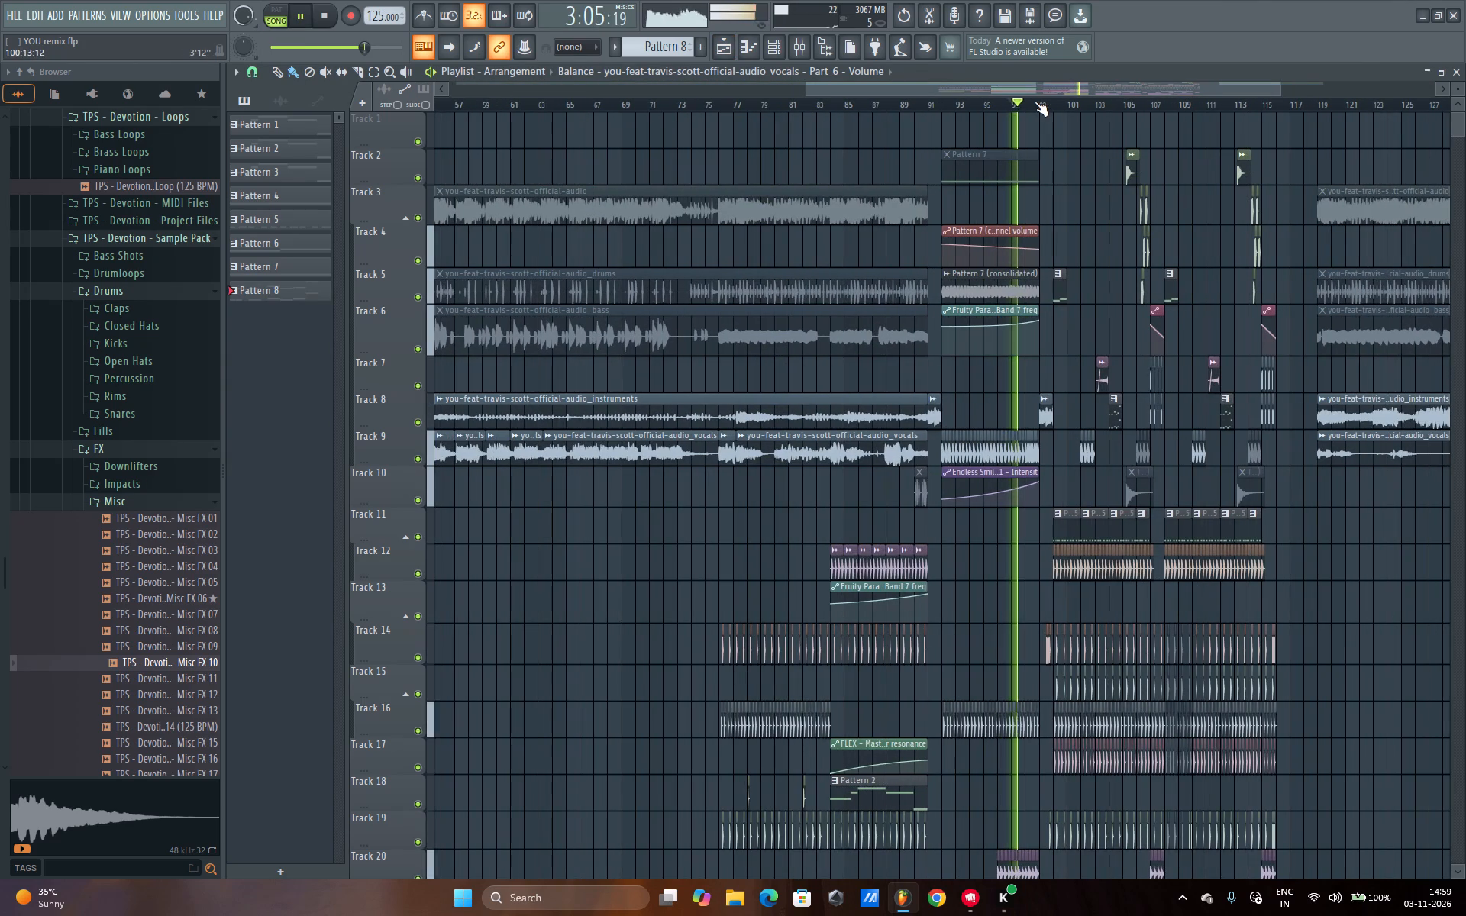
click(951, 108)
scroll(951, 108, up, 13)
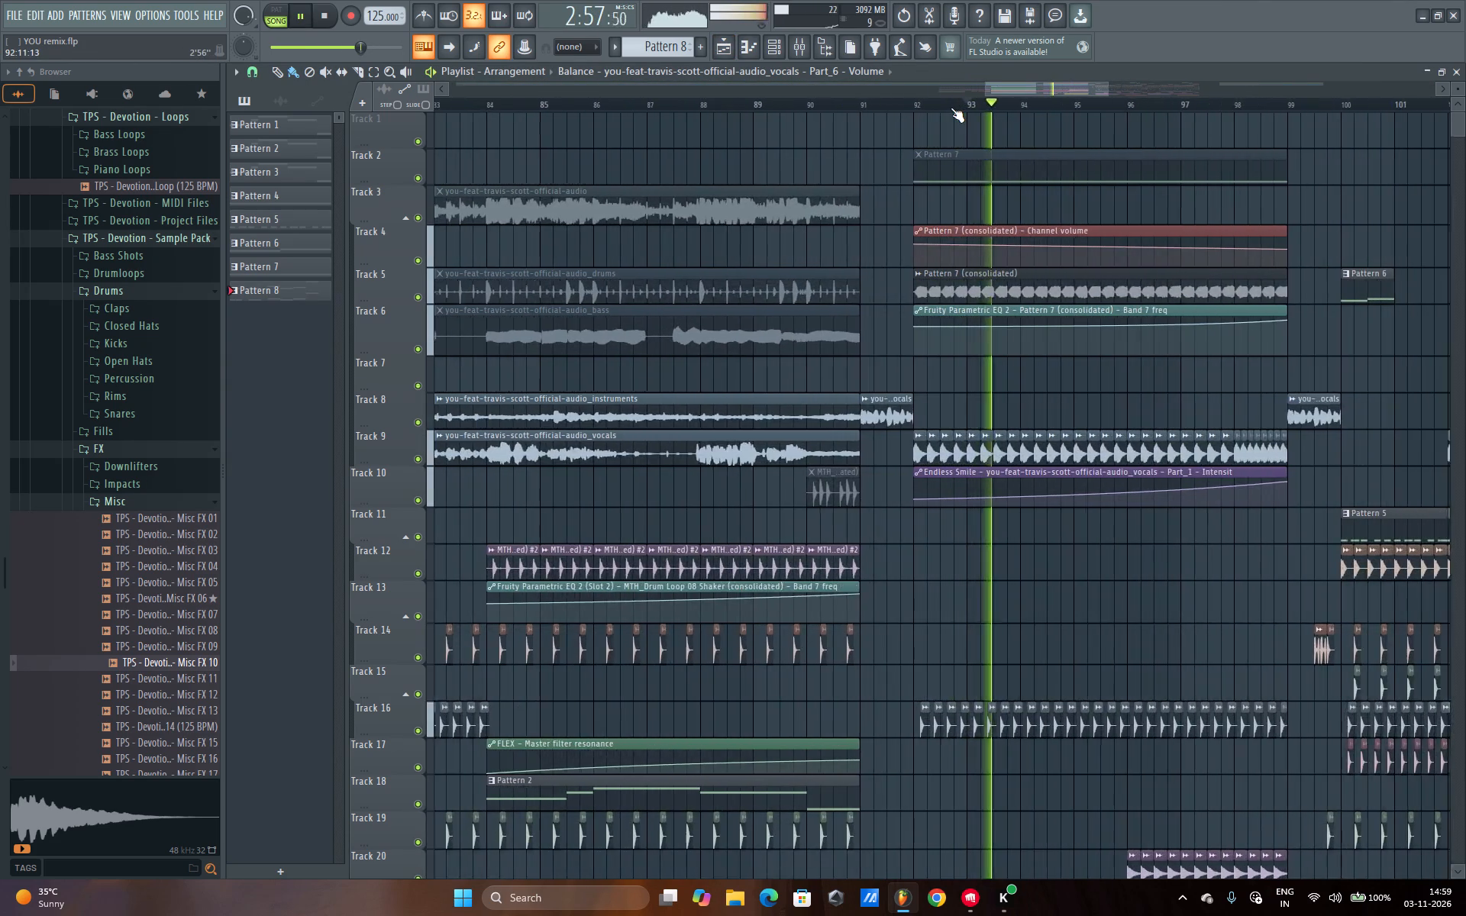
scroll(951, 108, down, 20)
scroll(951, 108, down, 2)
scroll(1229, 100, up, 7)
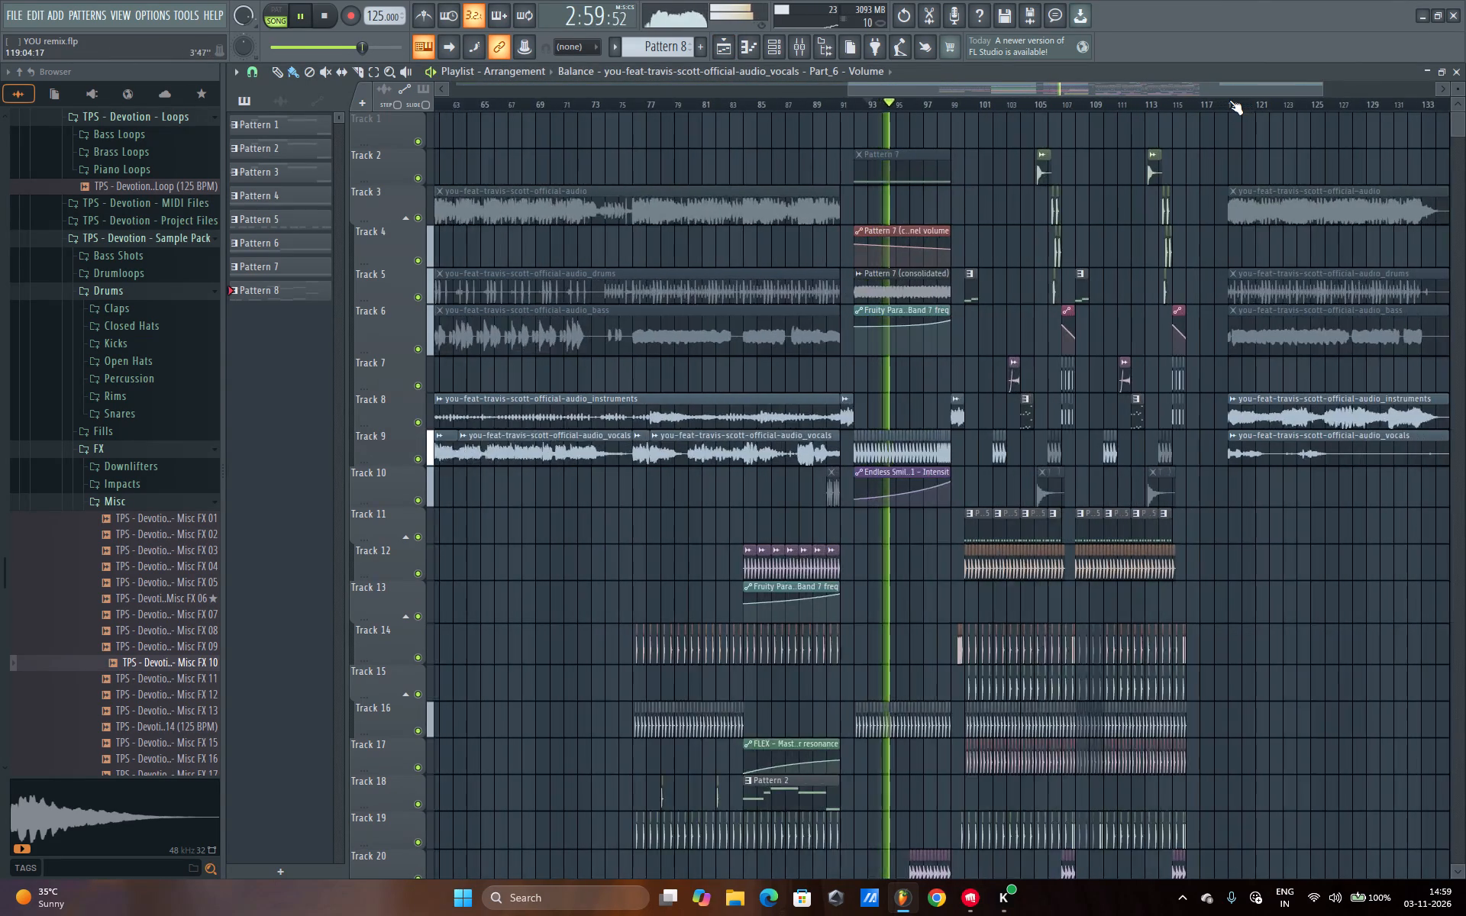
scroll(1229, 100, up, 4)
scroll(1229, 100, down, 1)
scroll(1225, 302, down, 12)
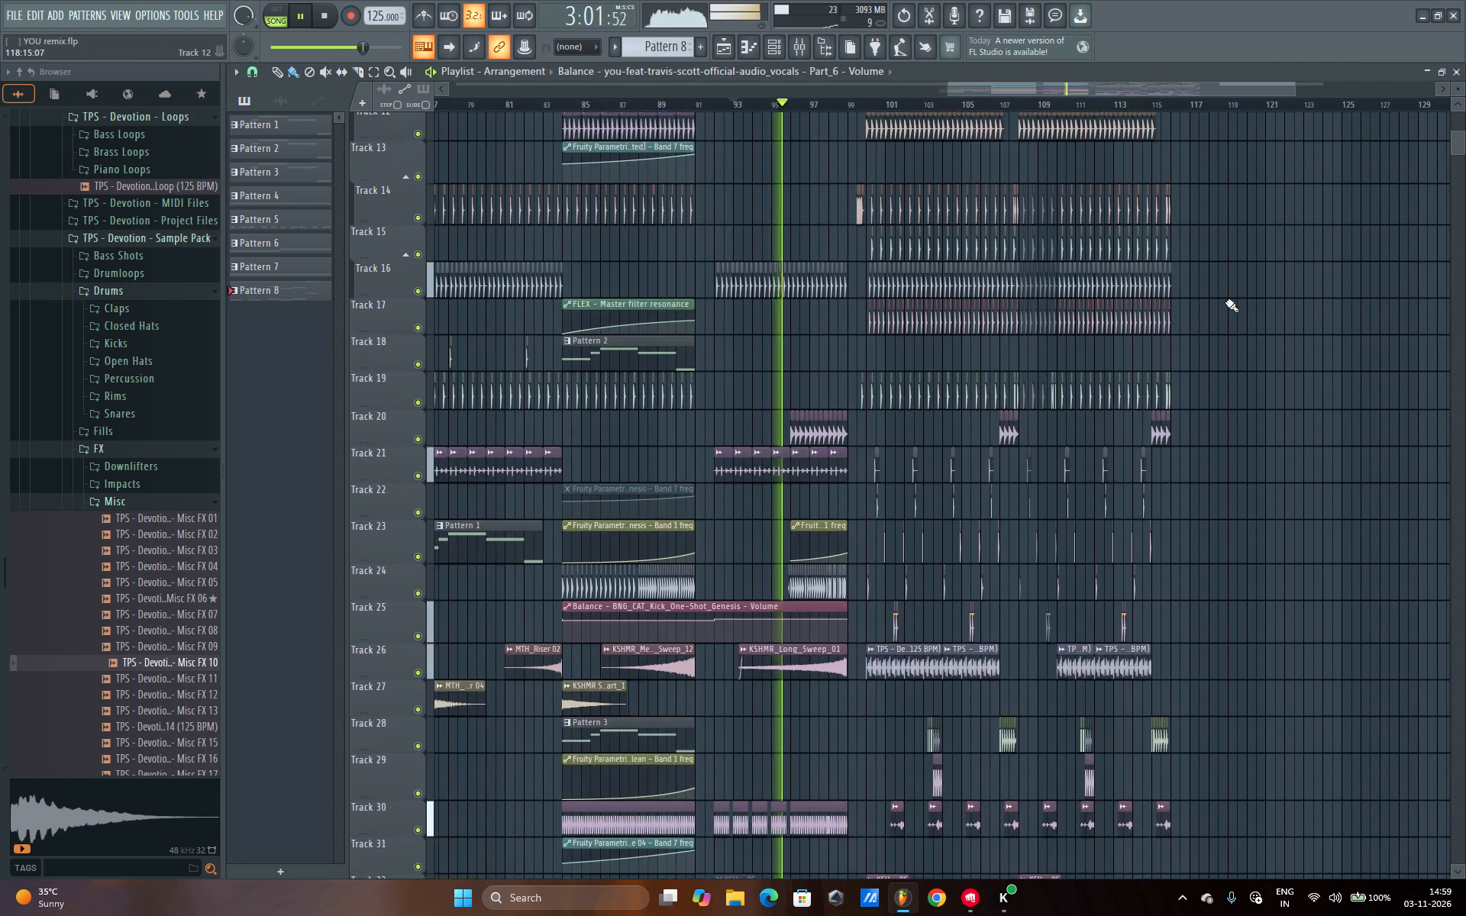
scroll(1225, 302, down, 7)
scroll(1236, 294, up, 18)
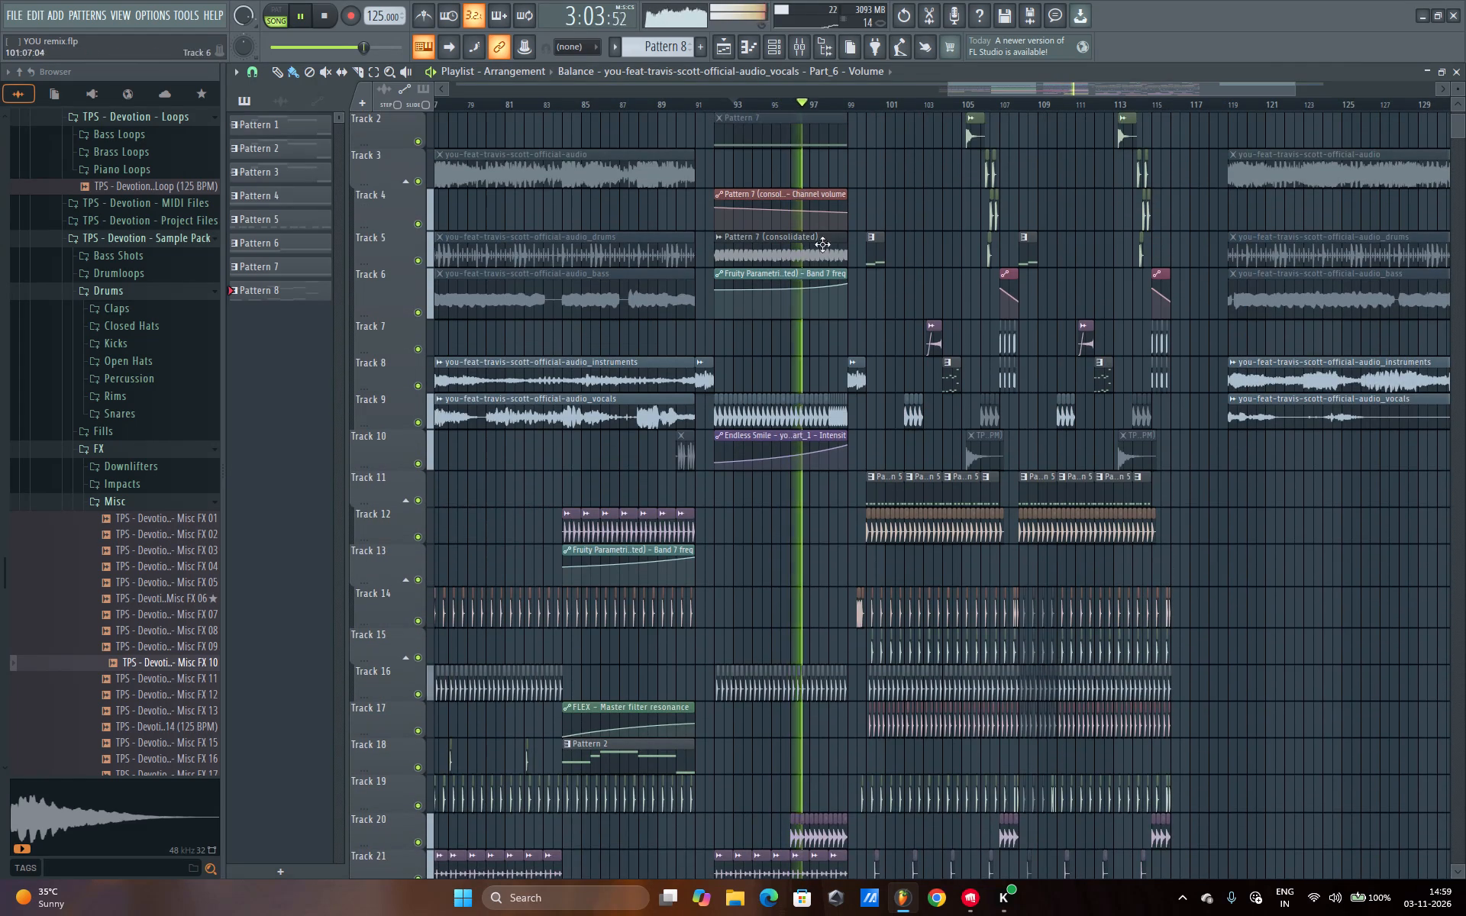
Listen to the transition into the build-up, starting playback from bar 90.
click(689, 102)
scroll(689, 102, up, 11)
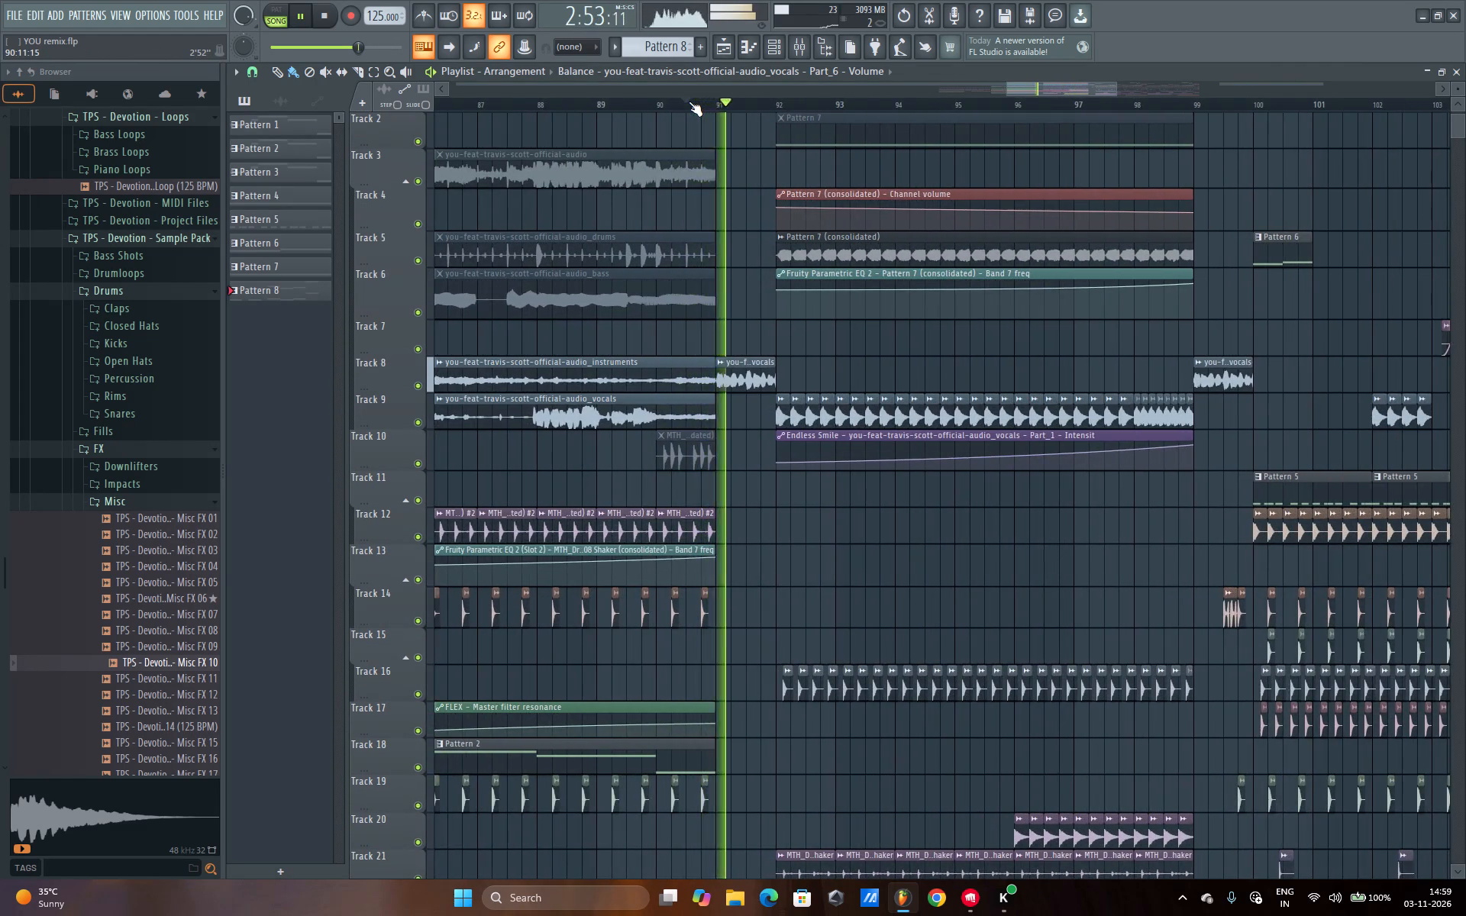
scroll(689, 102, down, 6)
scroll(689, 102, up, 11)
scroll(689, 102, down, 16)
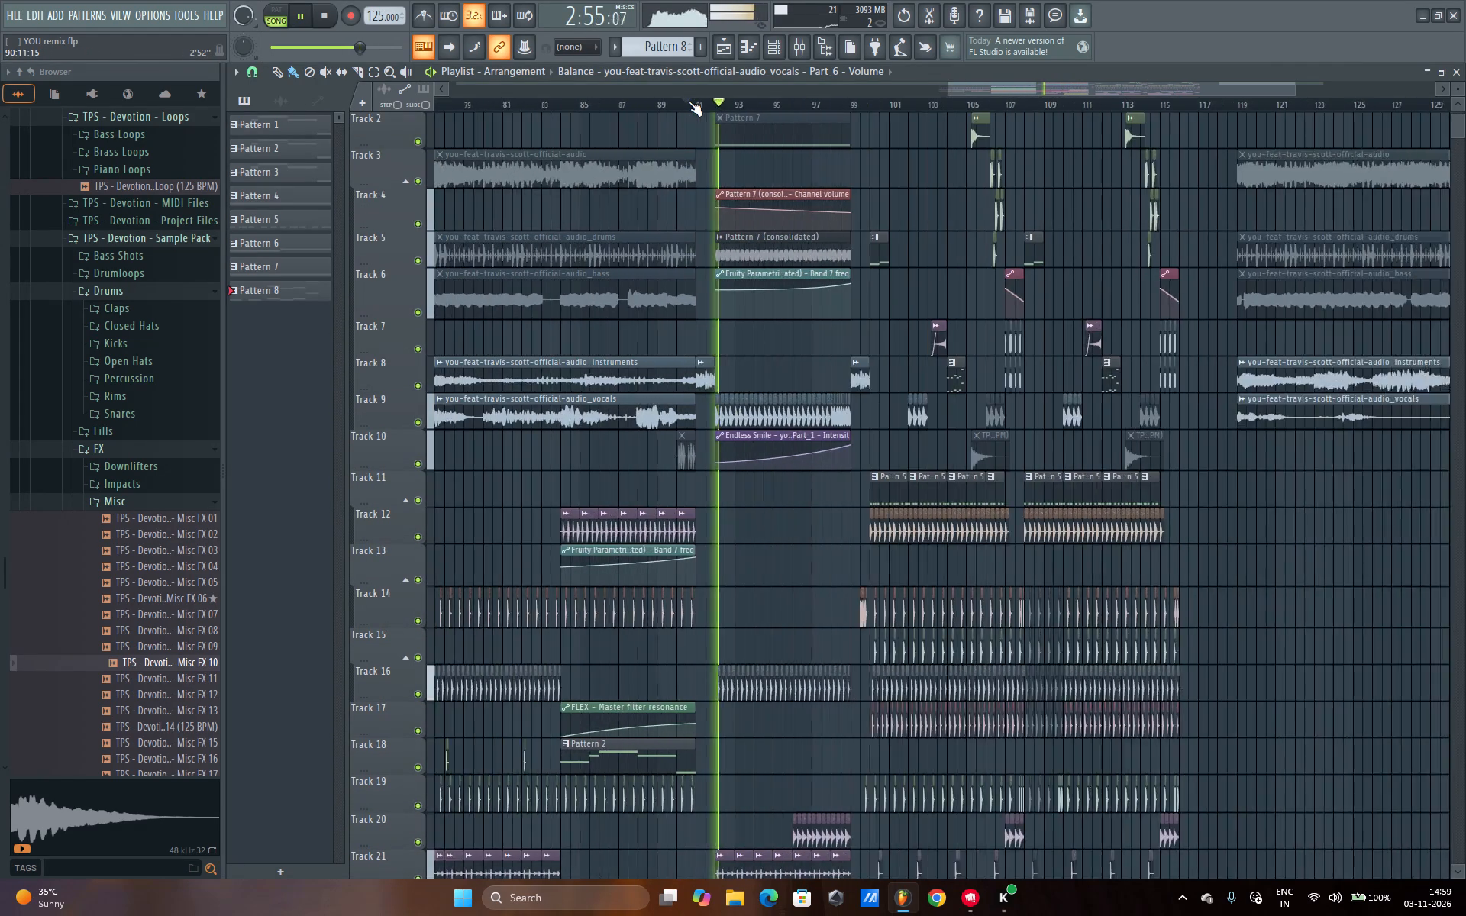
scroll(689, 102, down, 5)
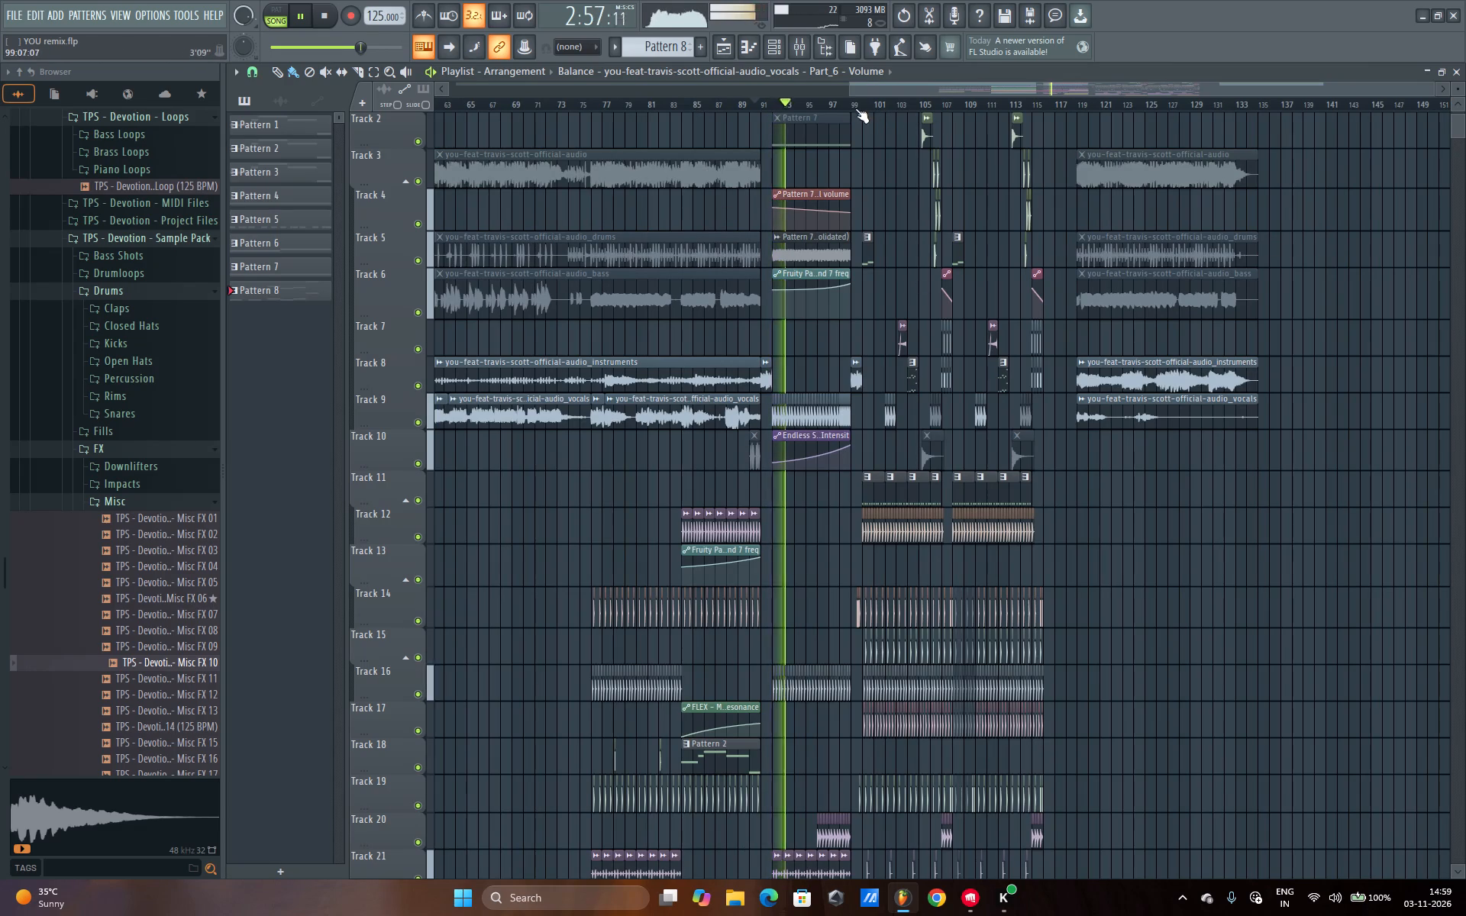
Play the drop from about bar 99 and examine its pattern, vocal and drum clips.
click(846, 107)
scroll(846, 106, up, 6)
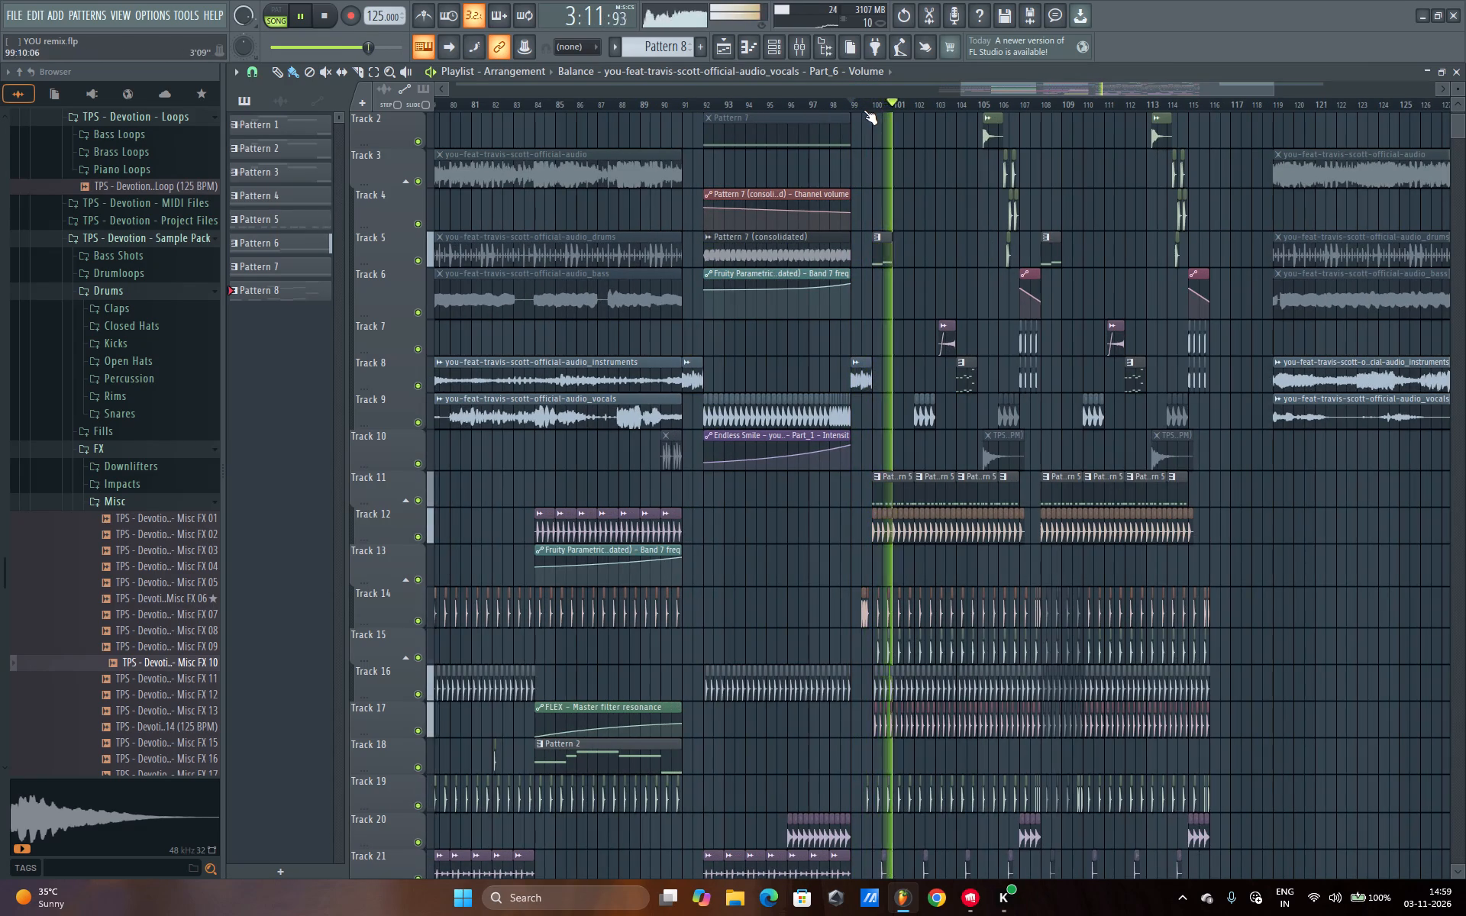
scroll(874, 106, up, 15)
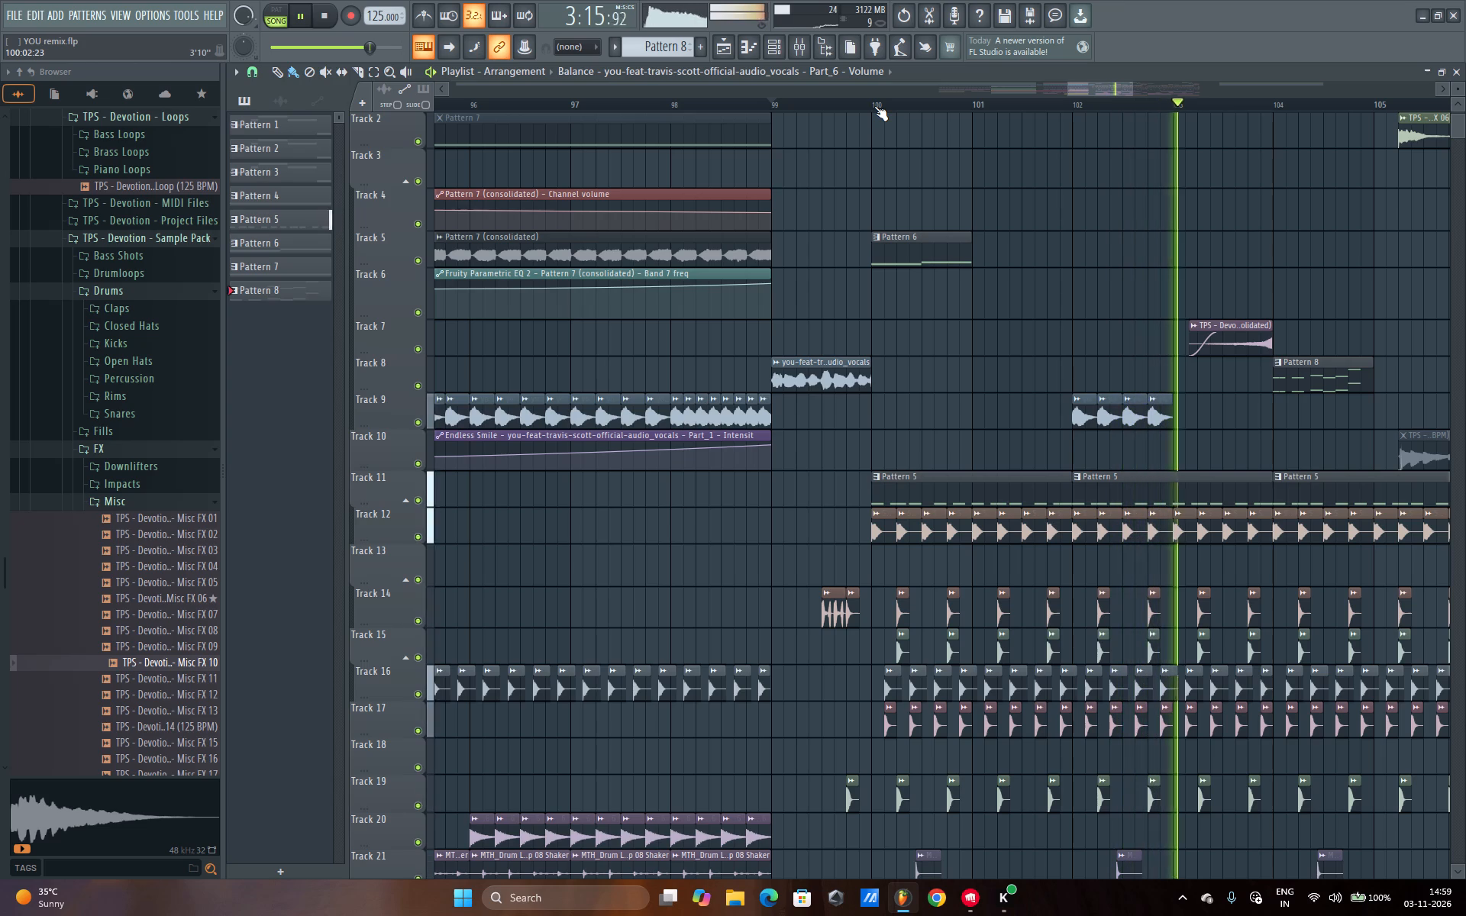
scroll(874, 106, down, 7)
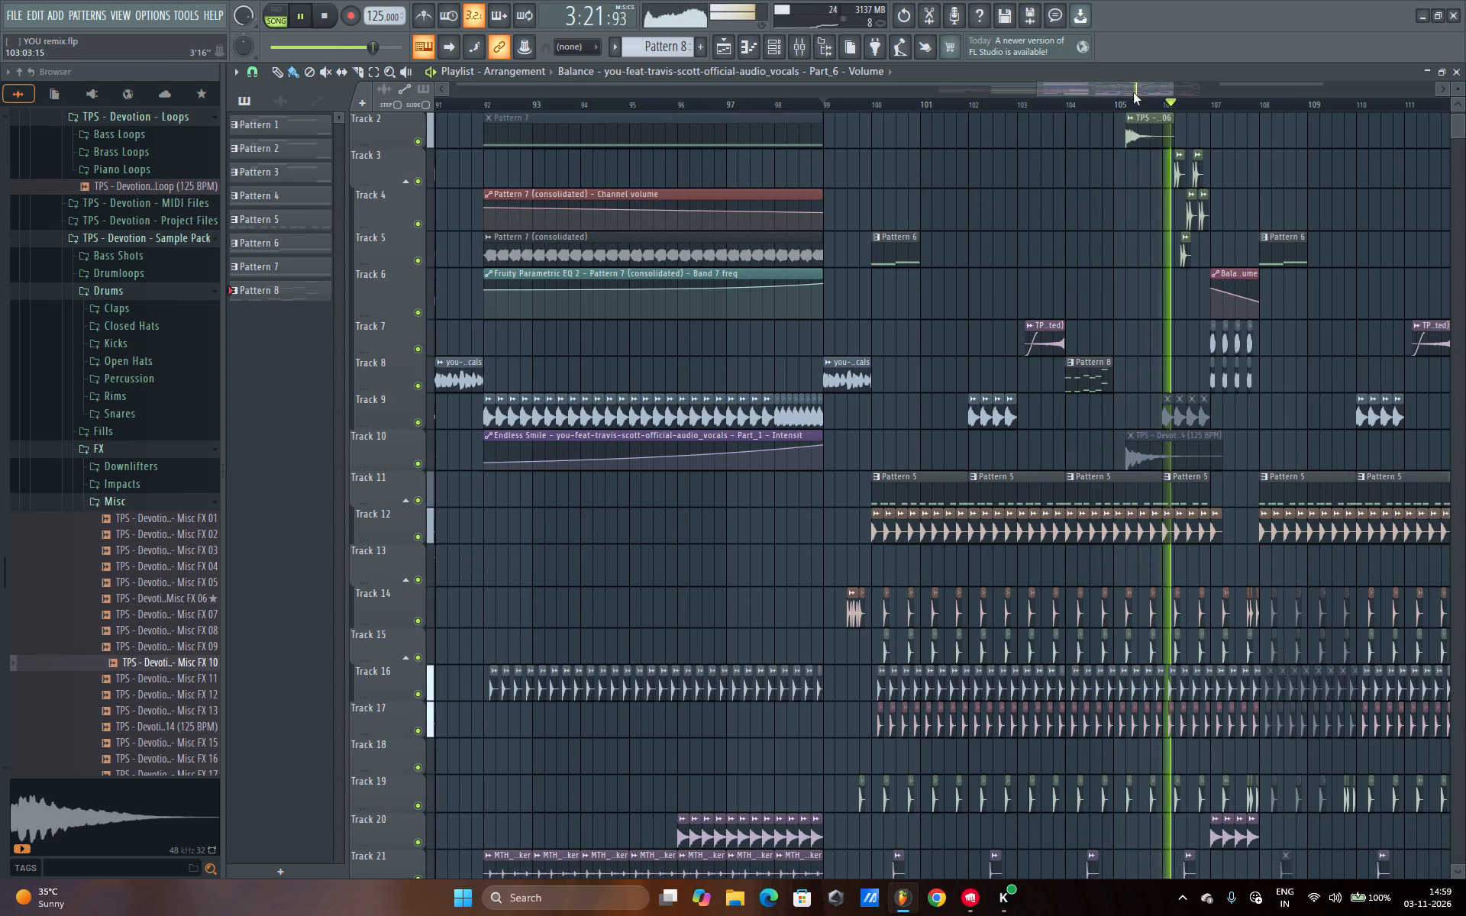
scroll(1187, 105, up, 10)
scroll(1187, 105, down, 19)
scroll(1355, 102, up, 9)
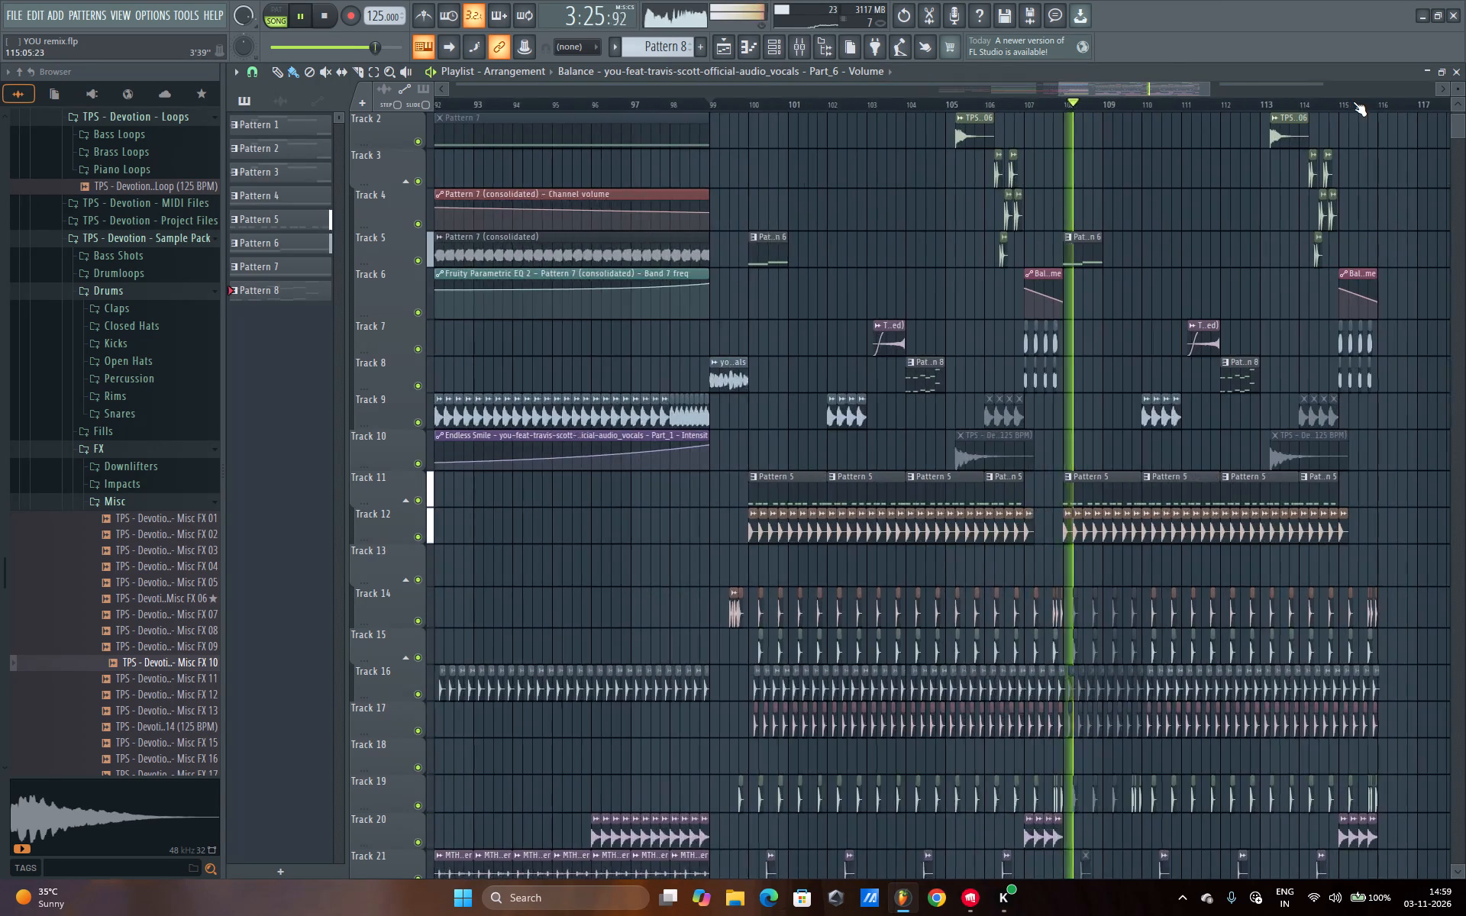
scroll(1353, 102, up, 3)
Slightly raise the end point of the Balance volume automation clip on Track 6 near bar 108, enlarging the track only for the edit.
drag(388, 317, 341, 757)
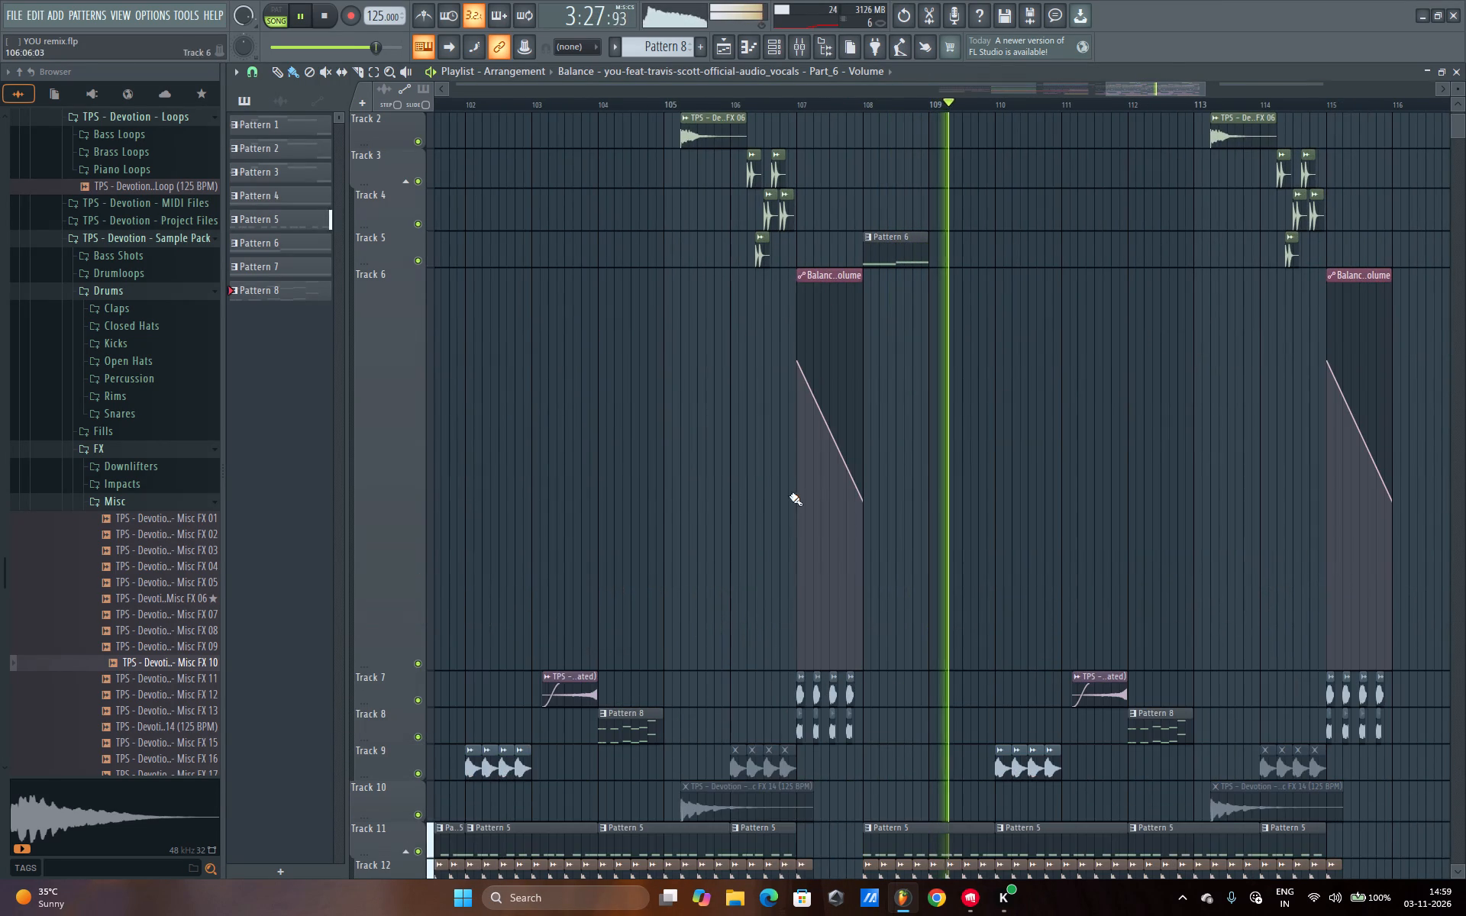
drag(861, 498, 864, 487)
scroll(798, 104, down, 4)
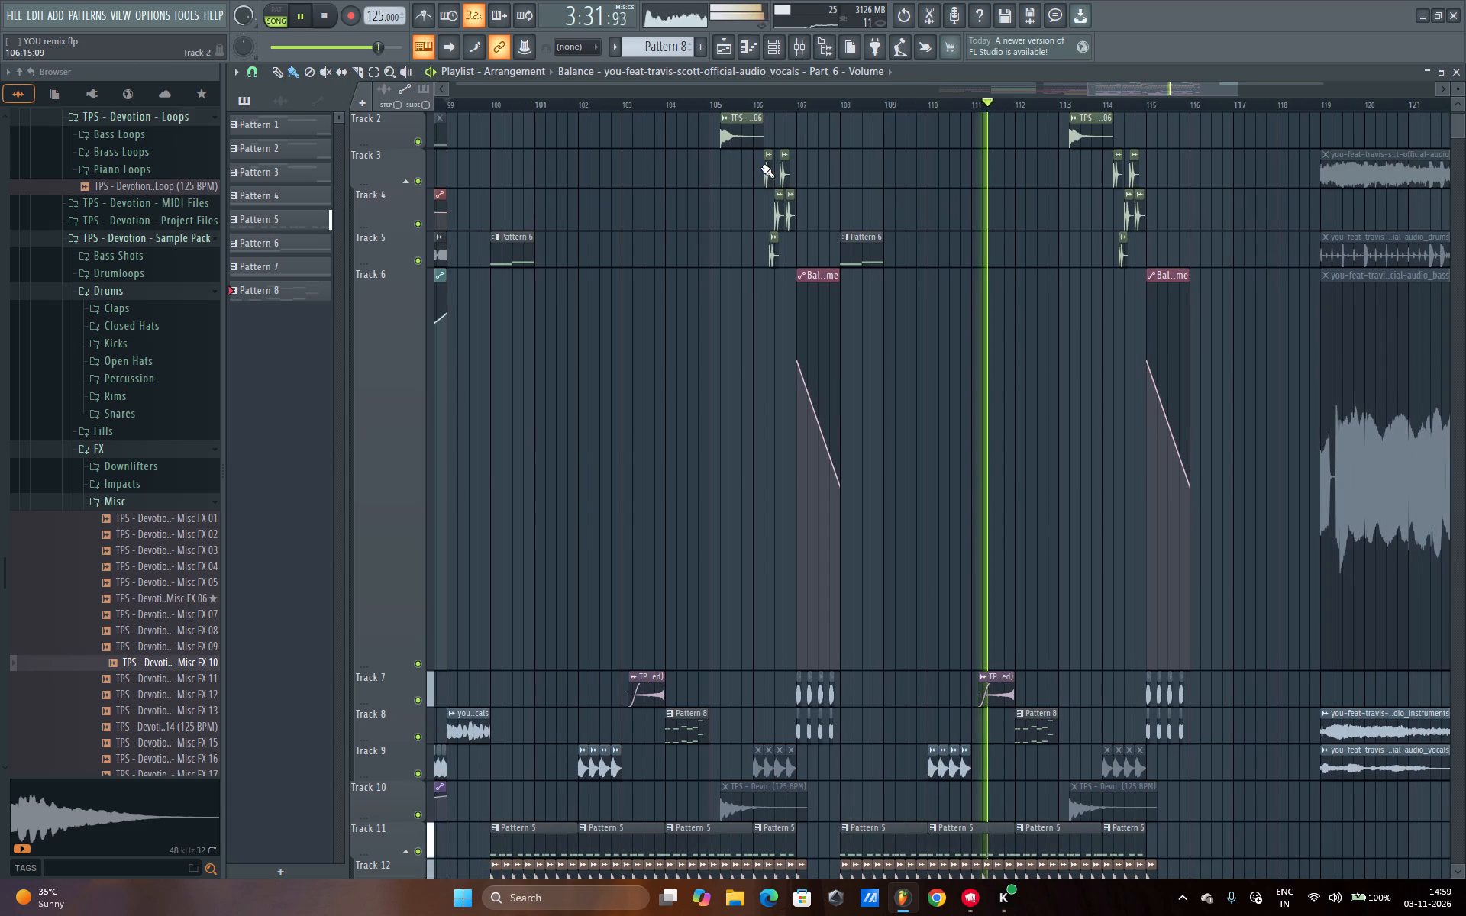
drag(383, 668, 404, 311)
Listen through the end of the second drop, stop playback and look over the arrangement.
scroll(954, 100, down, 8)
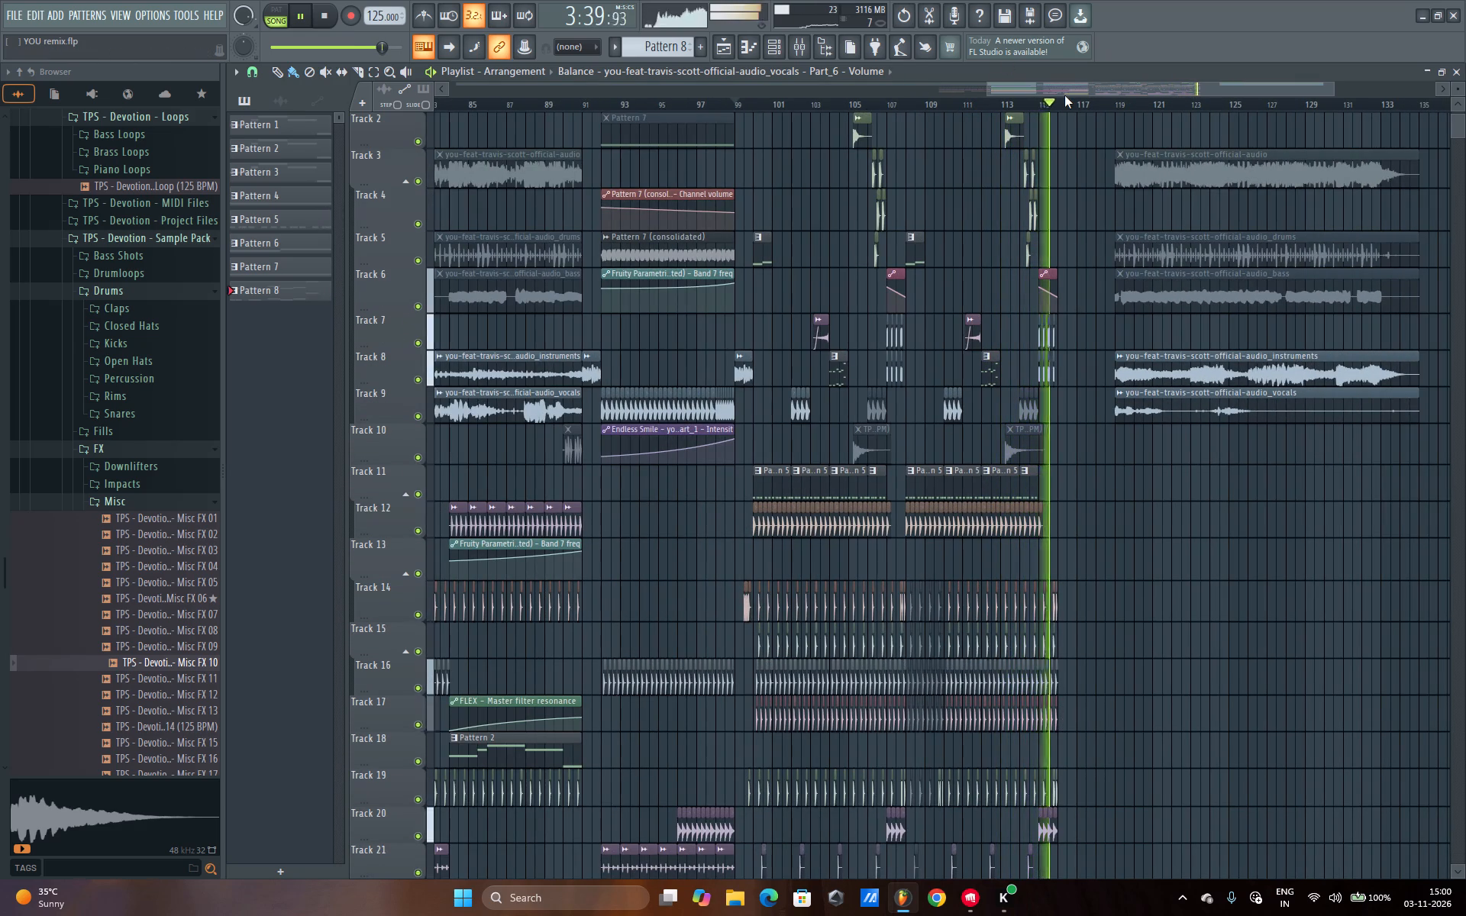
scroll(1065, 100, up, 11)
key(space)
scroll(1065, 100, down, 9)
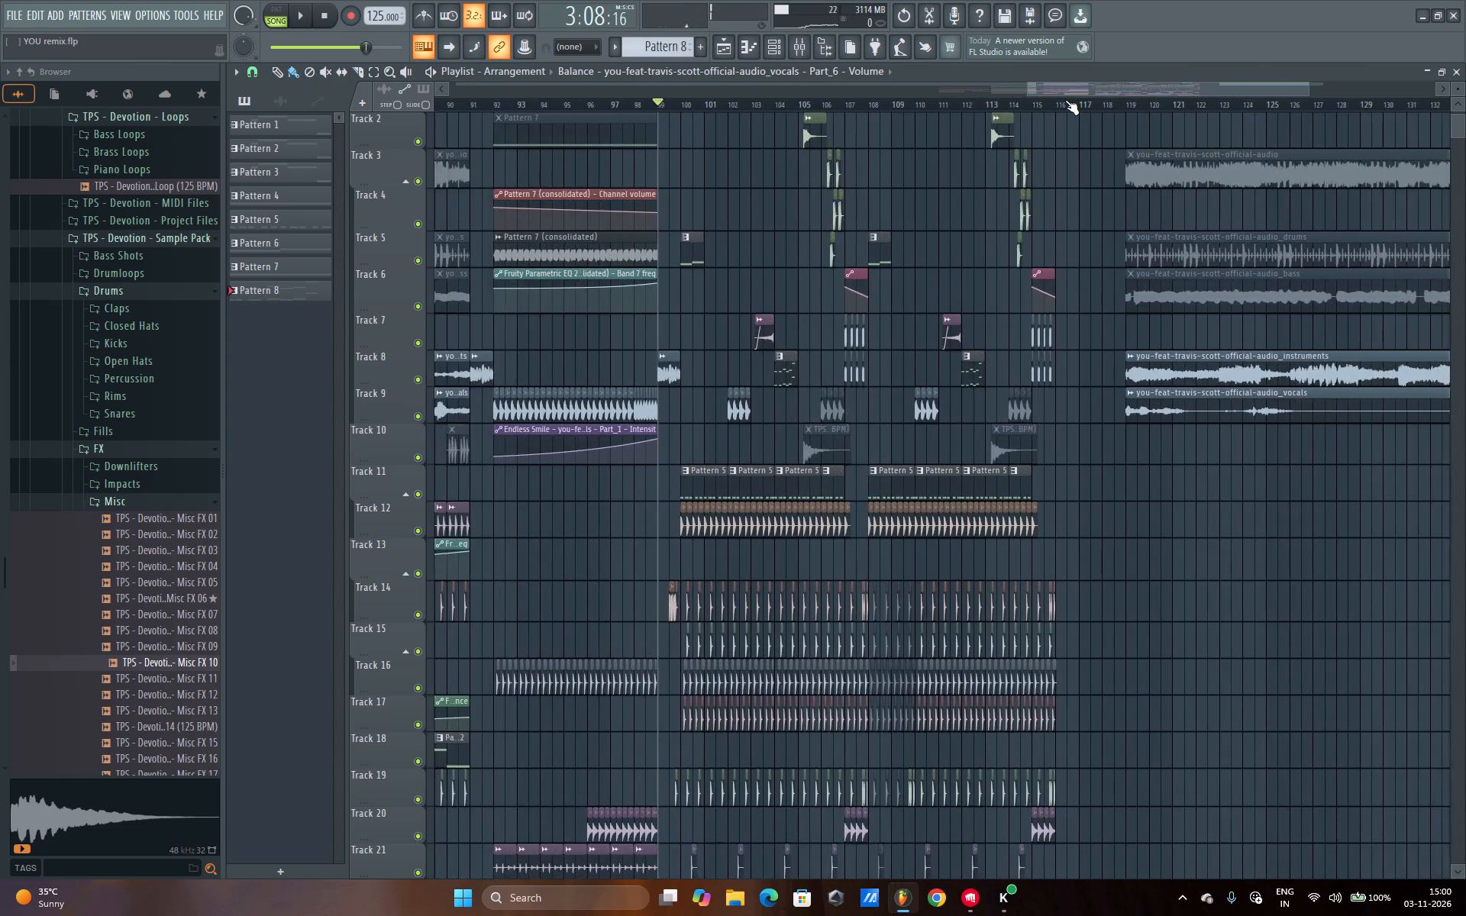
scroll(1065, 100, up, 6)
scroll(1065, 100, down, 13)
key(space)
key(space)
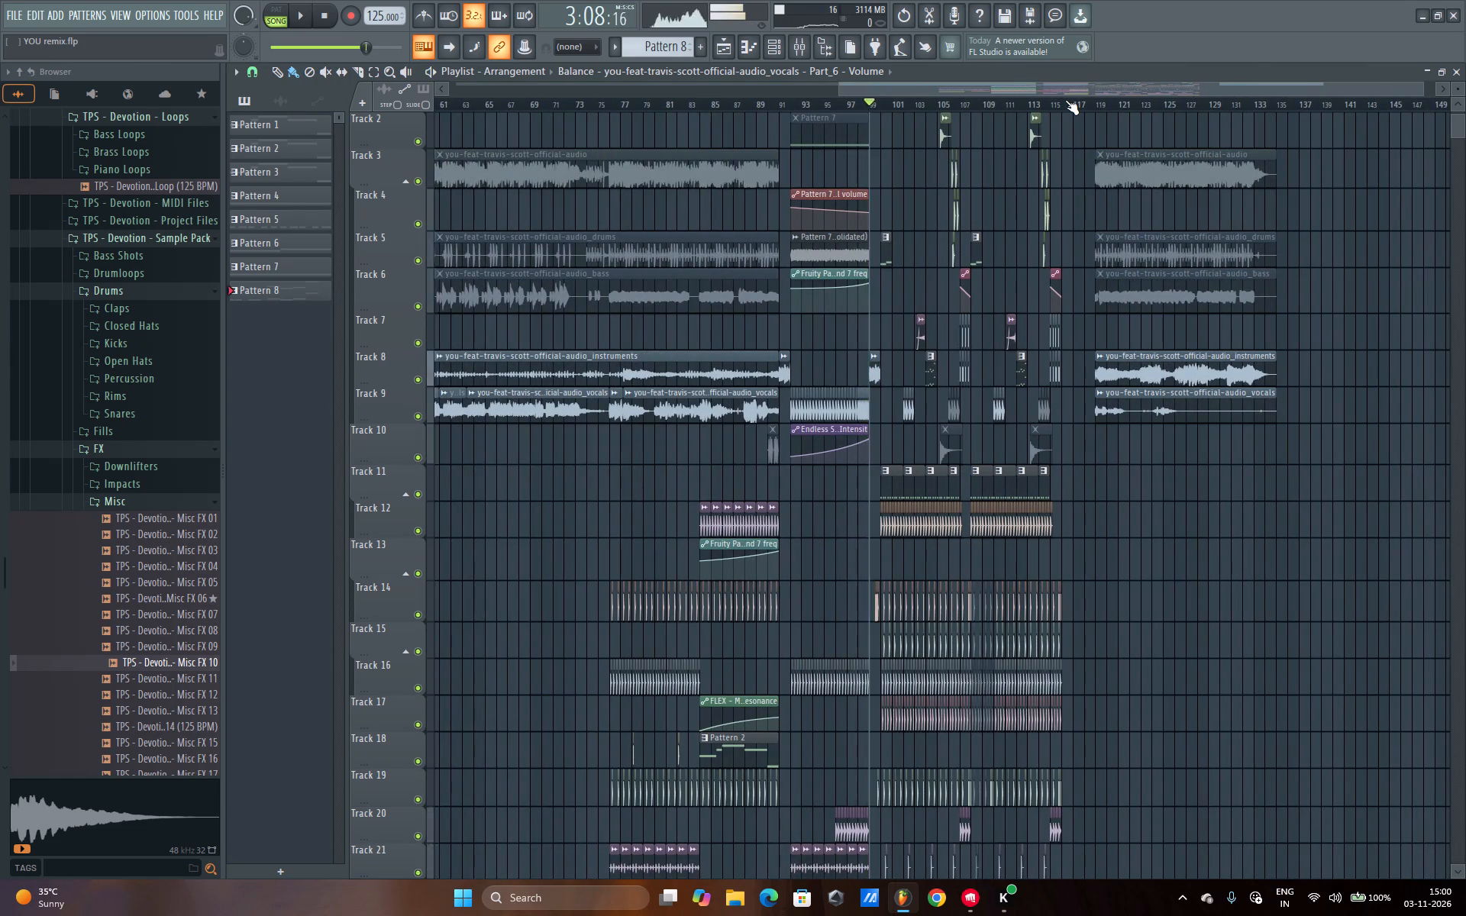
Replay the build-up section from bar 92 and check its clips against the drop that follows.
key(space)
click(798, 104)
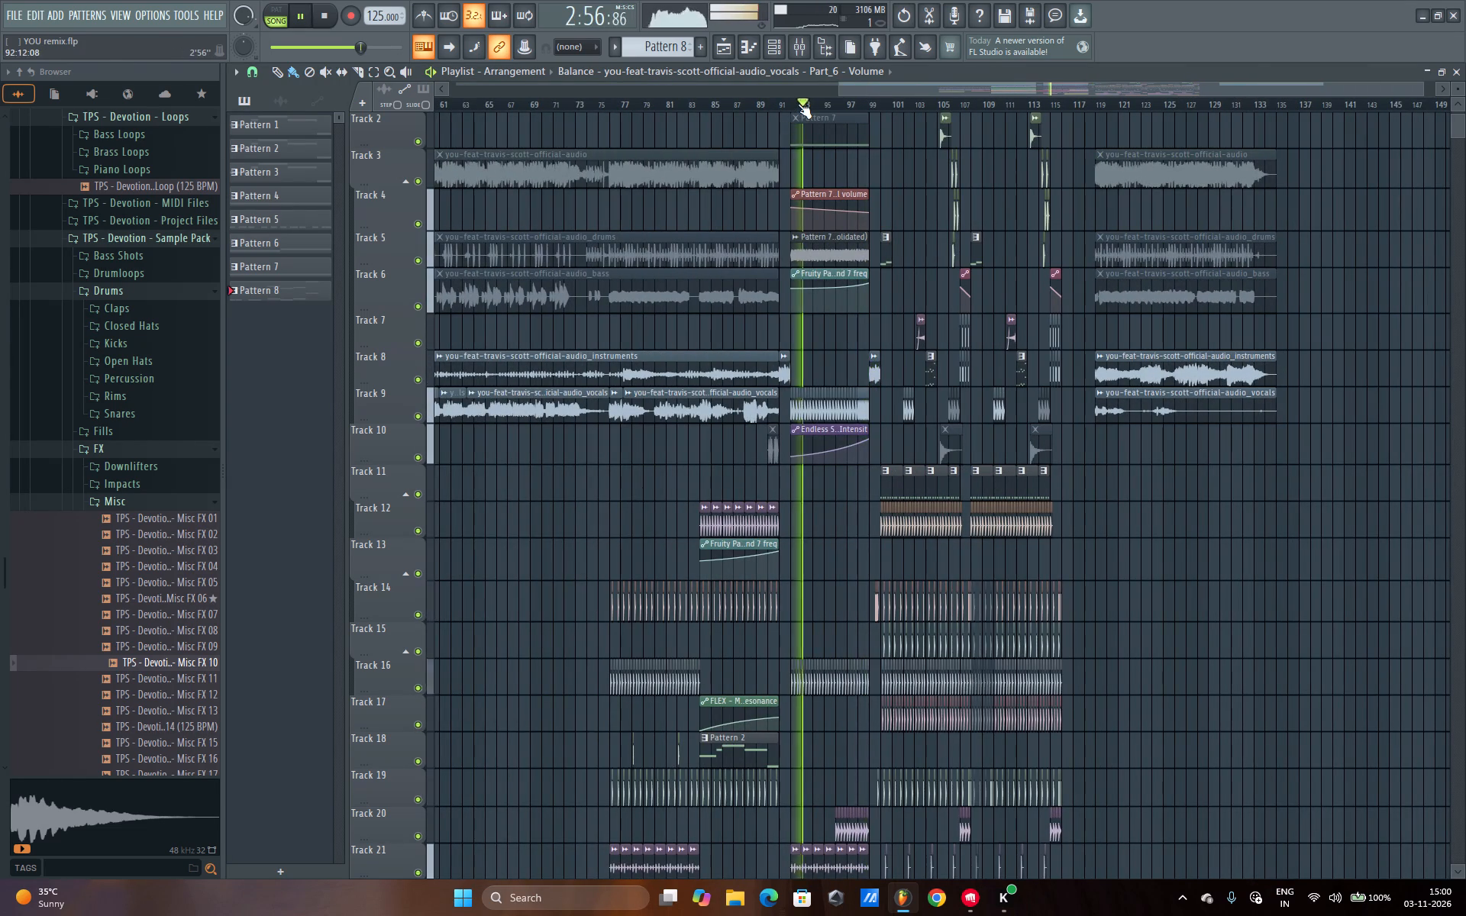
scroll(798, 104, up, 6)
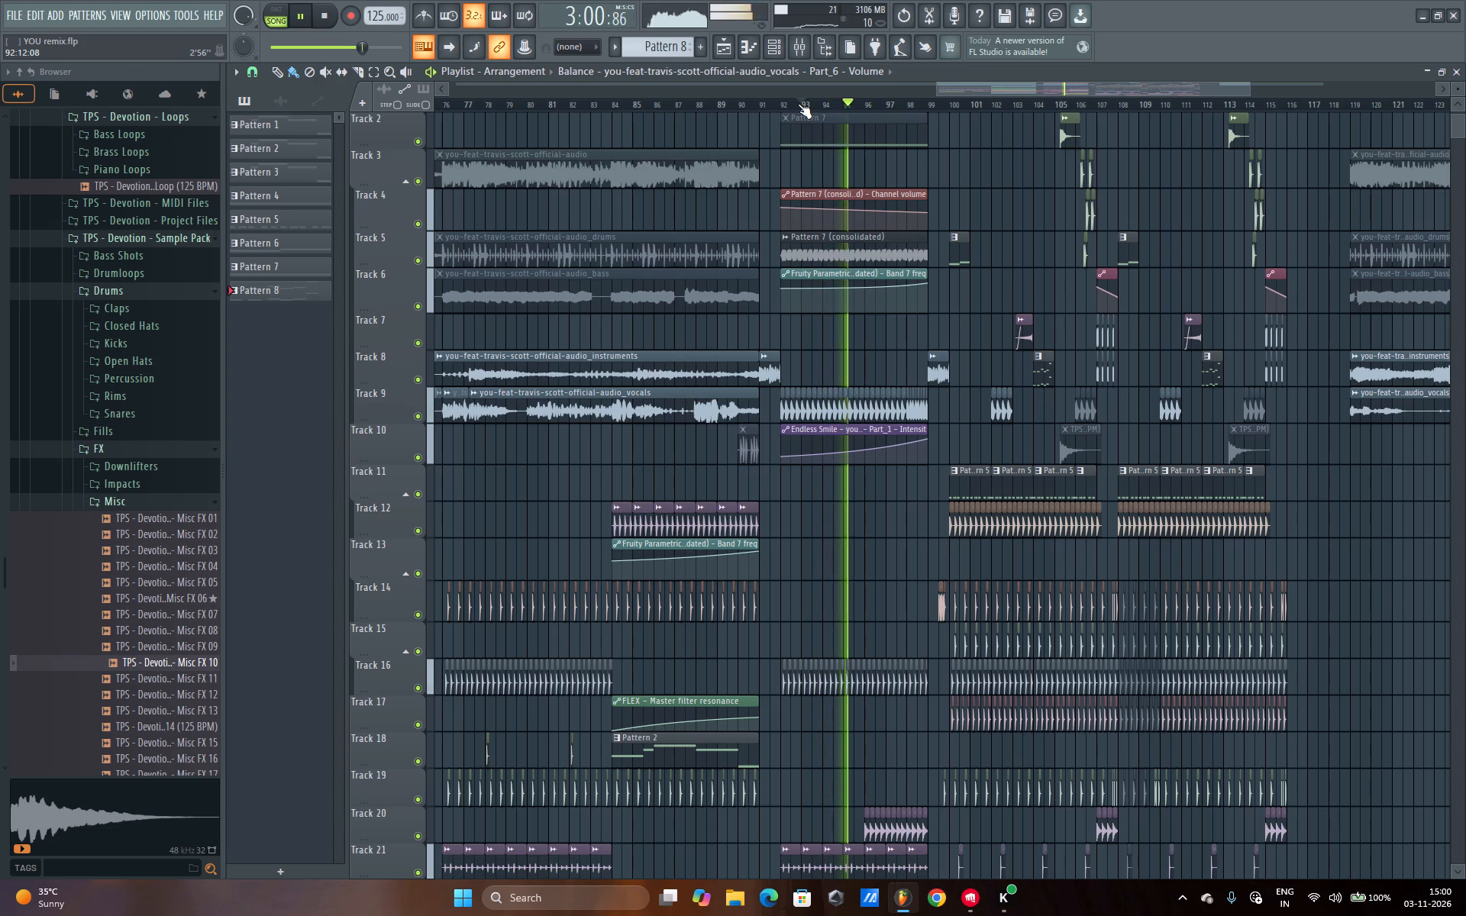
key(space)
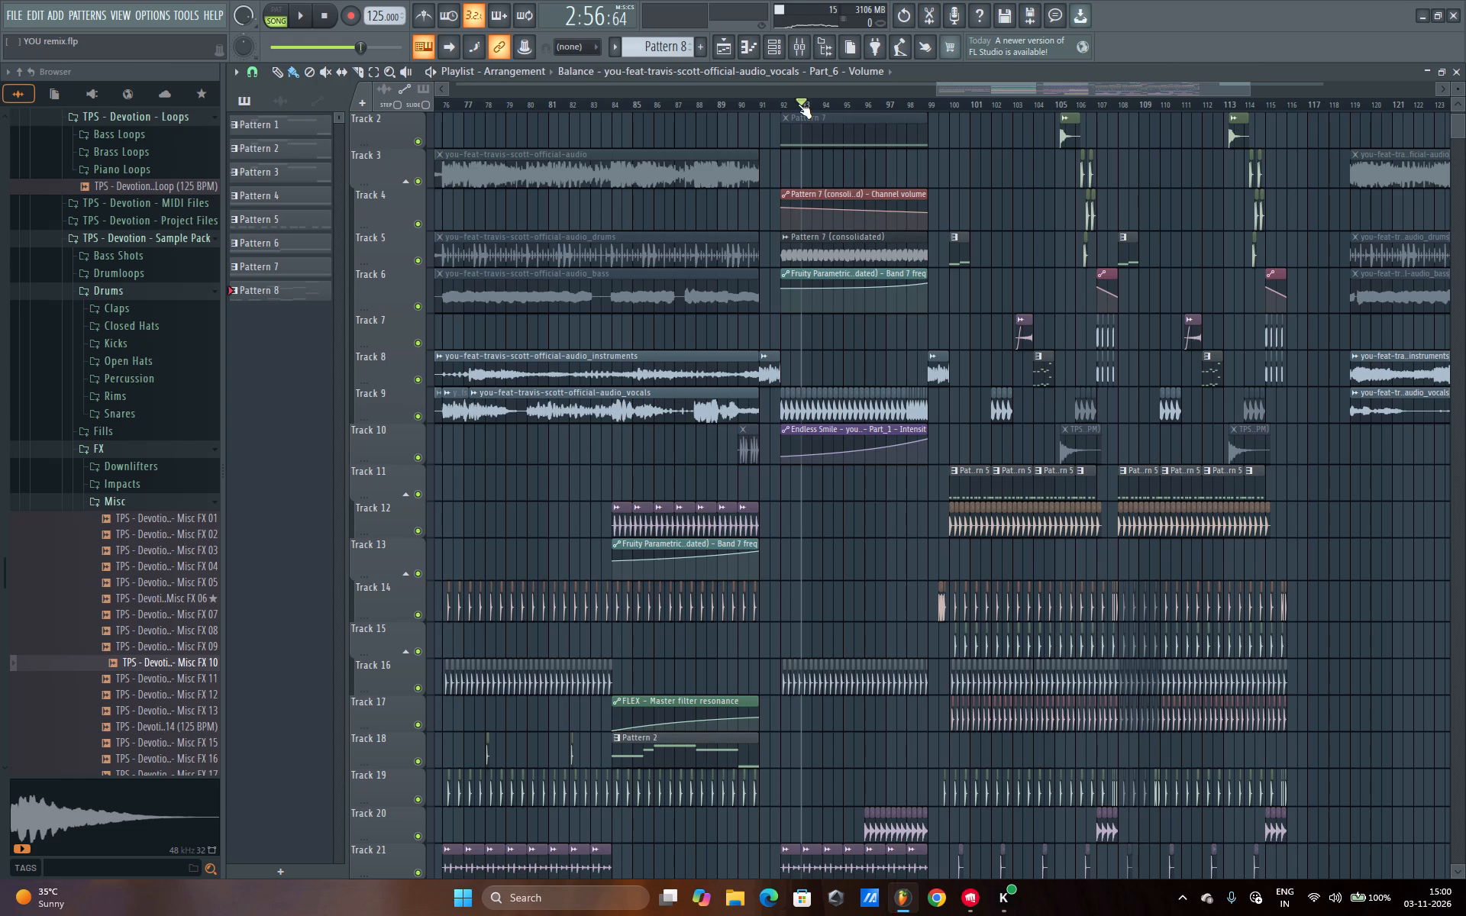
key(space)
scroll(936, 99, up, 6)
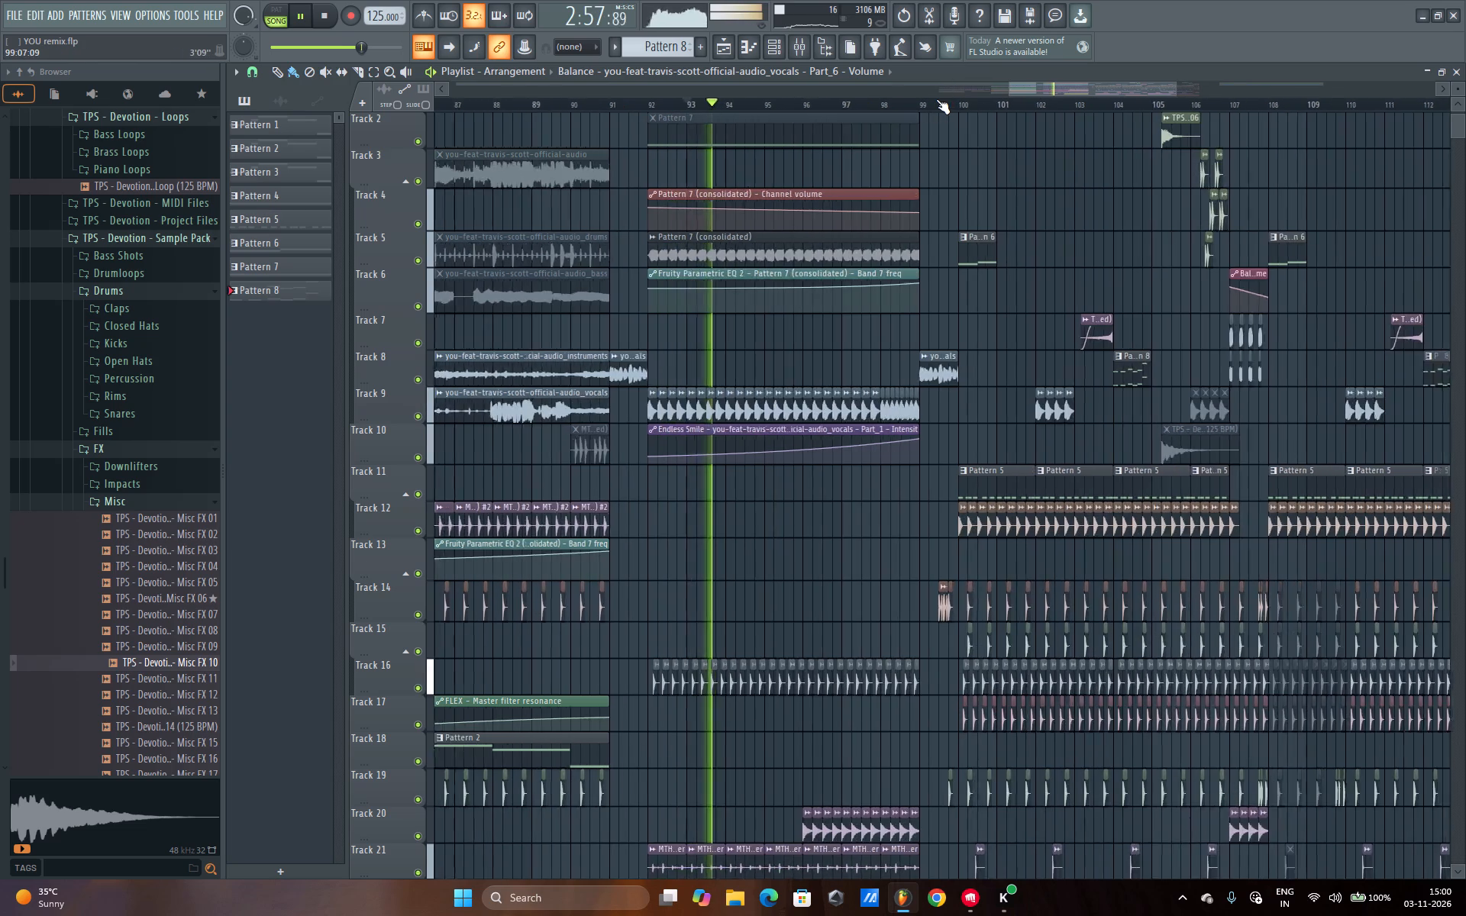
scroll(936, 99, up, 7)
scroll(936, 99, down, 20)
scroll(936, 99, down, 7)
key(space)
key(space)
key(space)
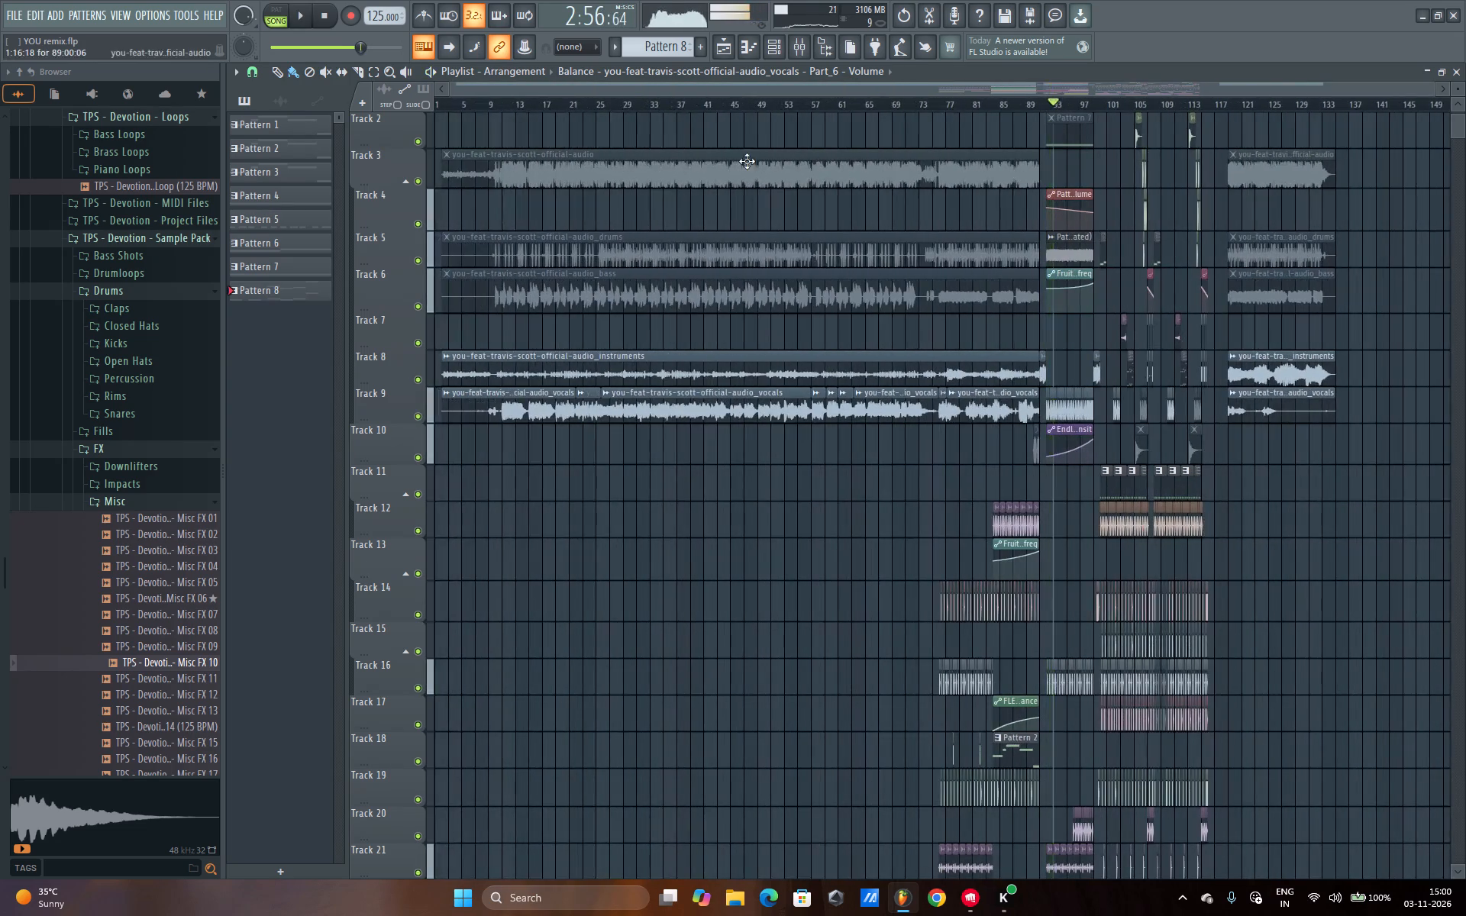
Listen to the original vocal and instrument section from about bars 9, 16 and 19.
click(494, 98)
key(space)
scroll(507, 98, up, 3)
click(547, 98)
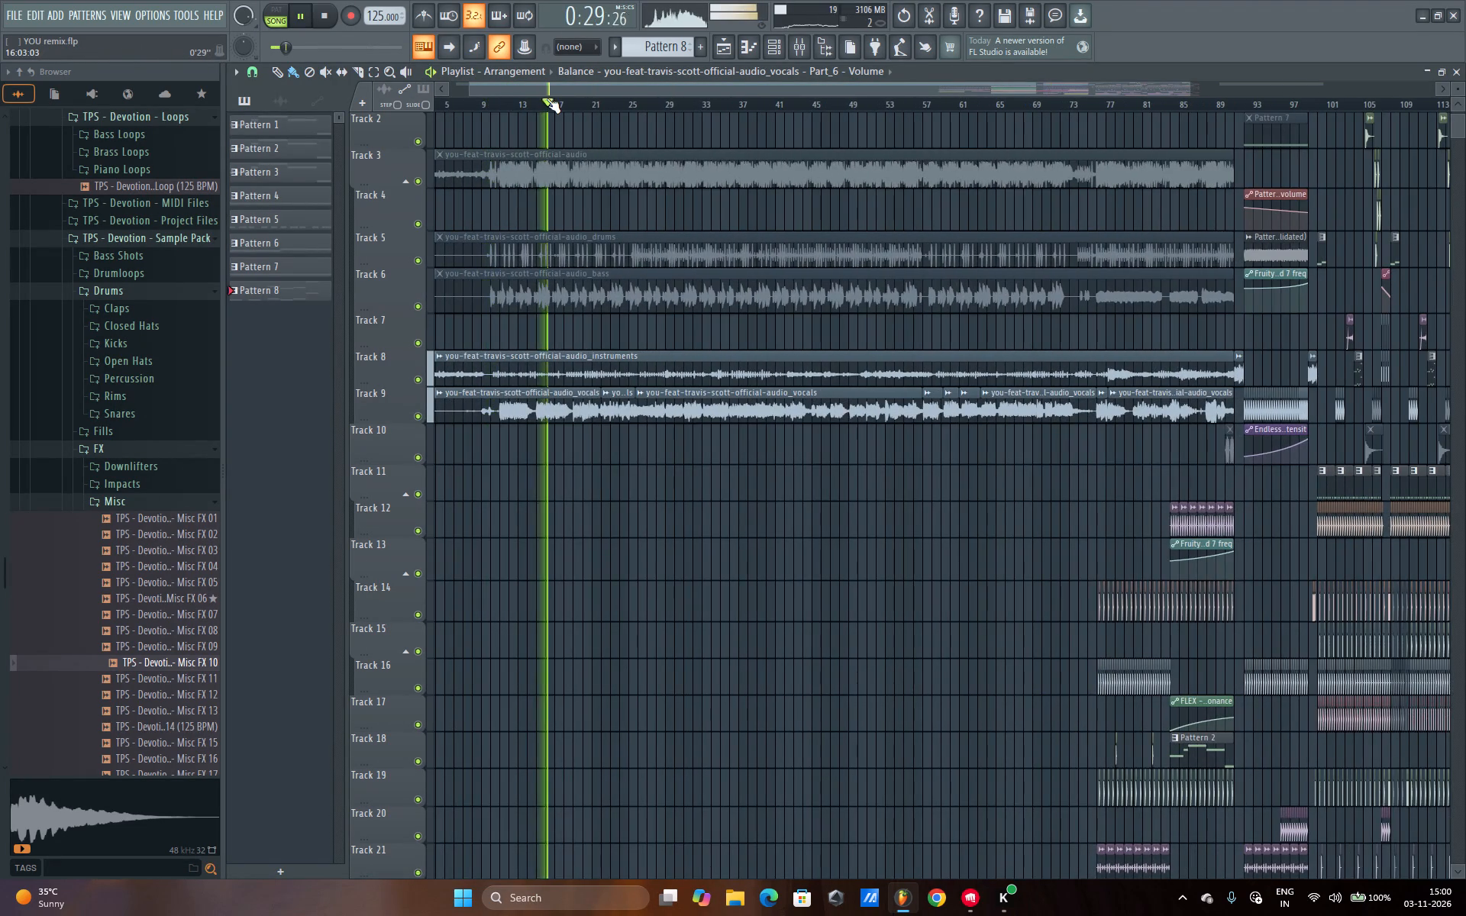
scroll(547, 98, up, 13)
scroll(547, 98, down, 6)
click(610, 94)
click(617, 103)
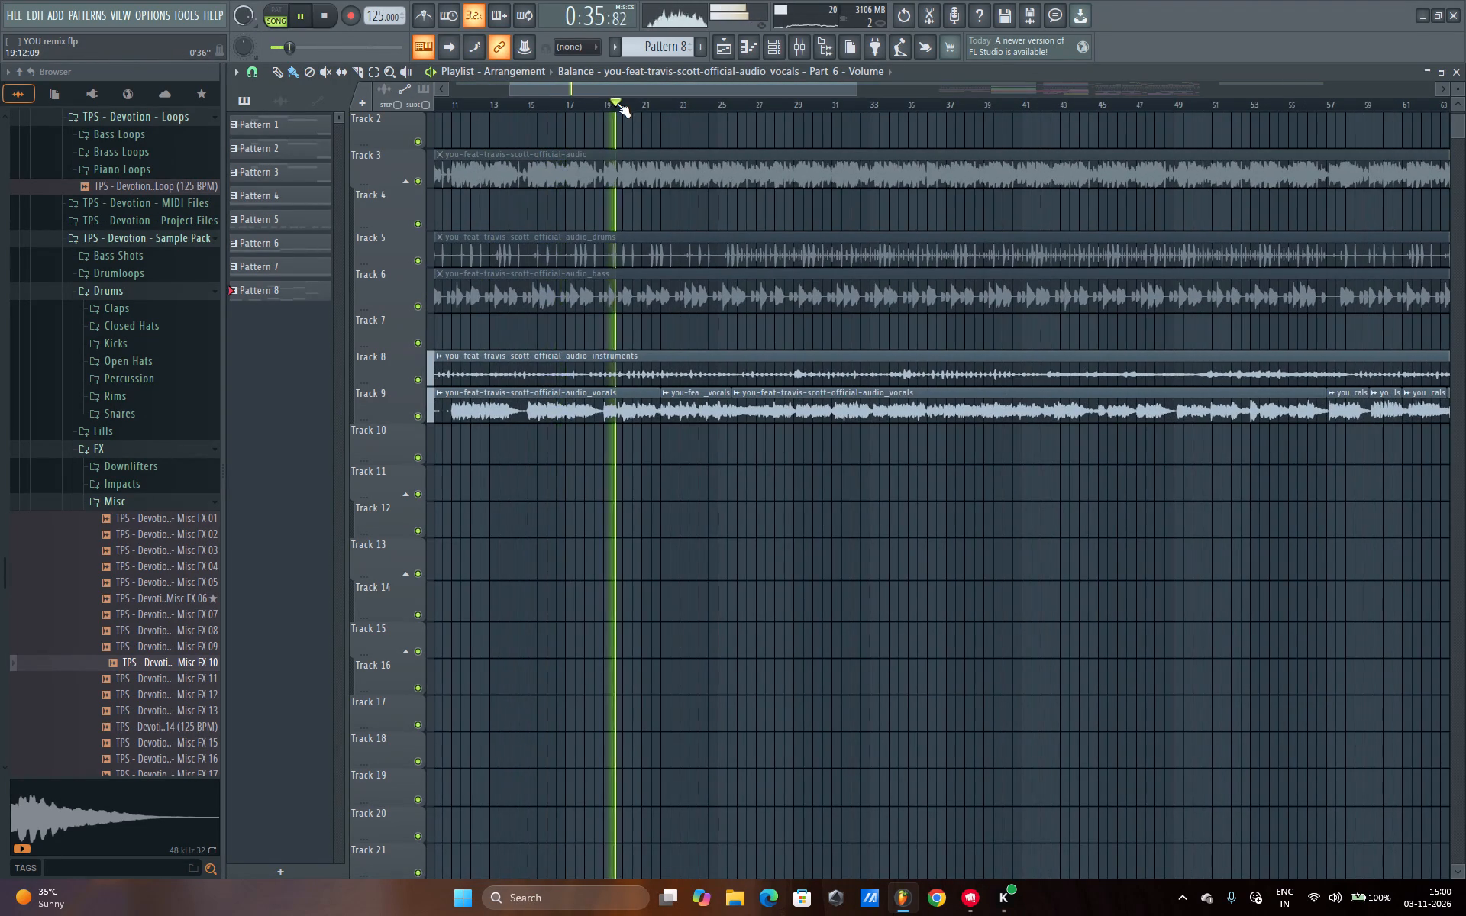
scroll(617, 103, up, 14)
scroll(617, 103, down, 19)
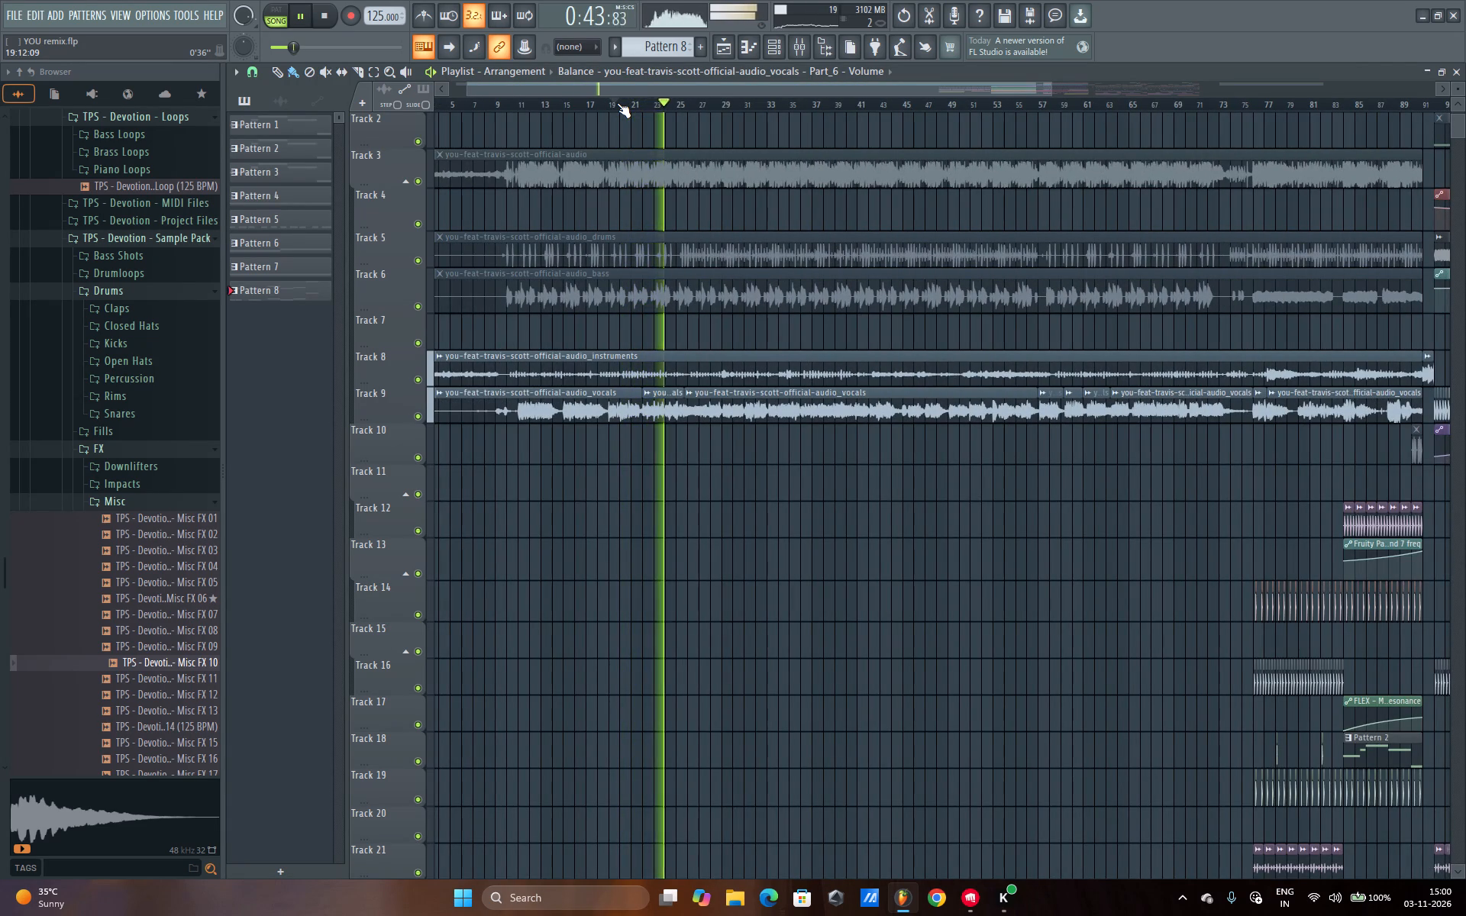
scroll(691, 103, down, 11)
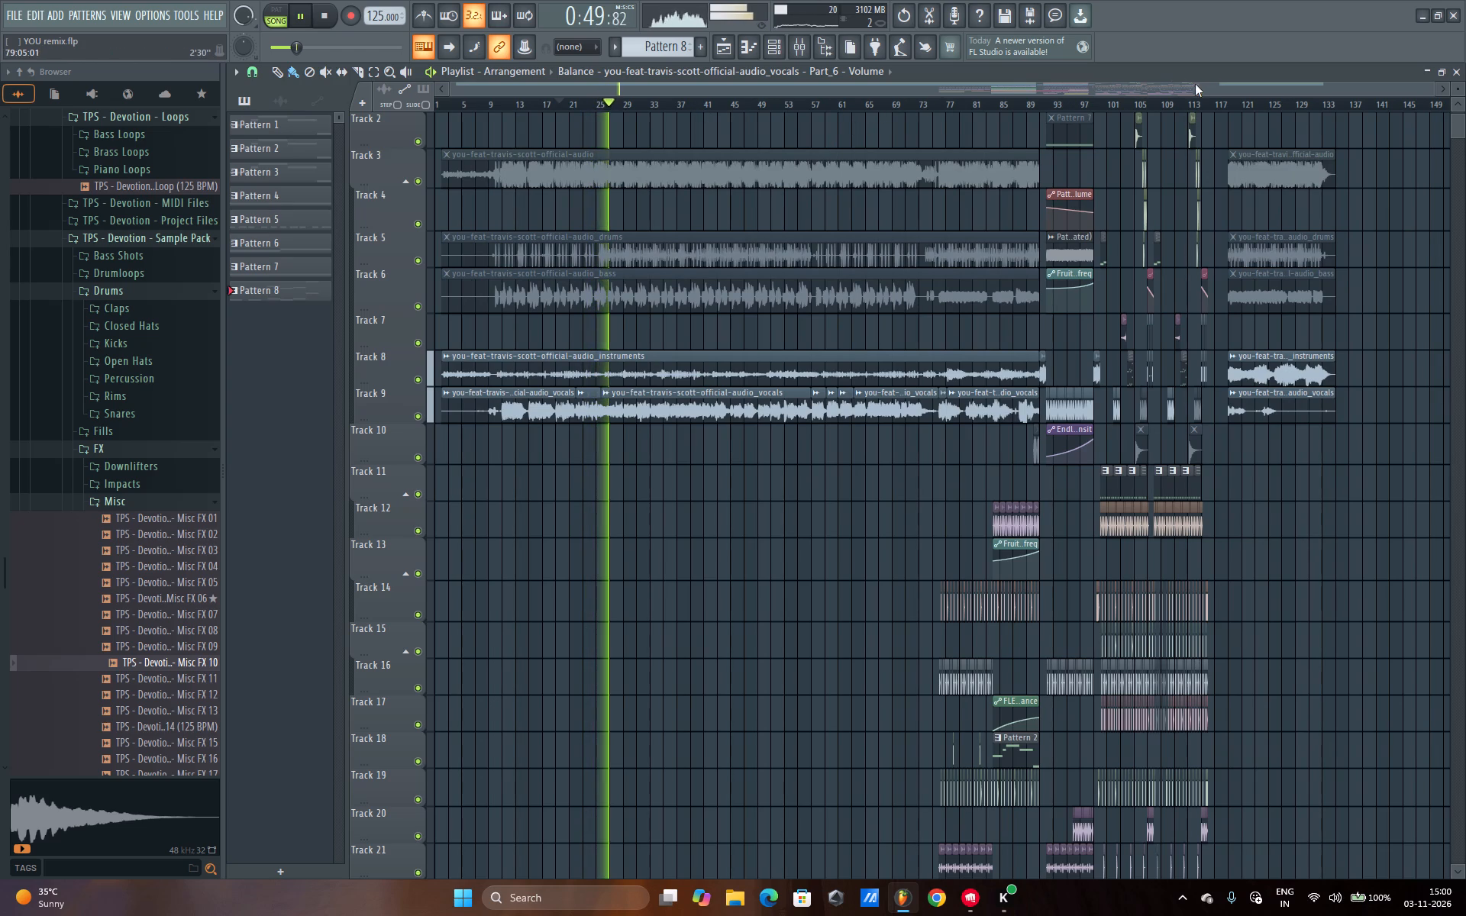
Listen from about bar 87 through the build-up into the first drop, examining the upper and lower tracks.
click(1010, 102)
scroll(1010, 102, up, 16)
scroll(1010, 102, down, 5)
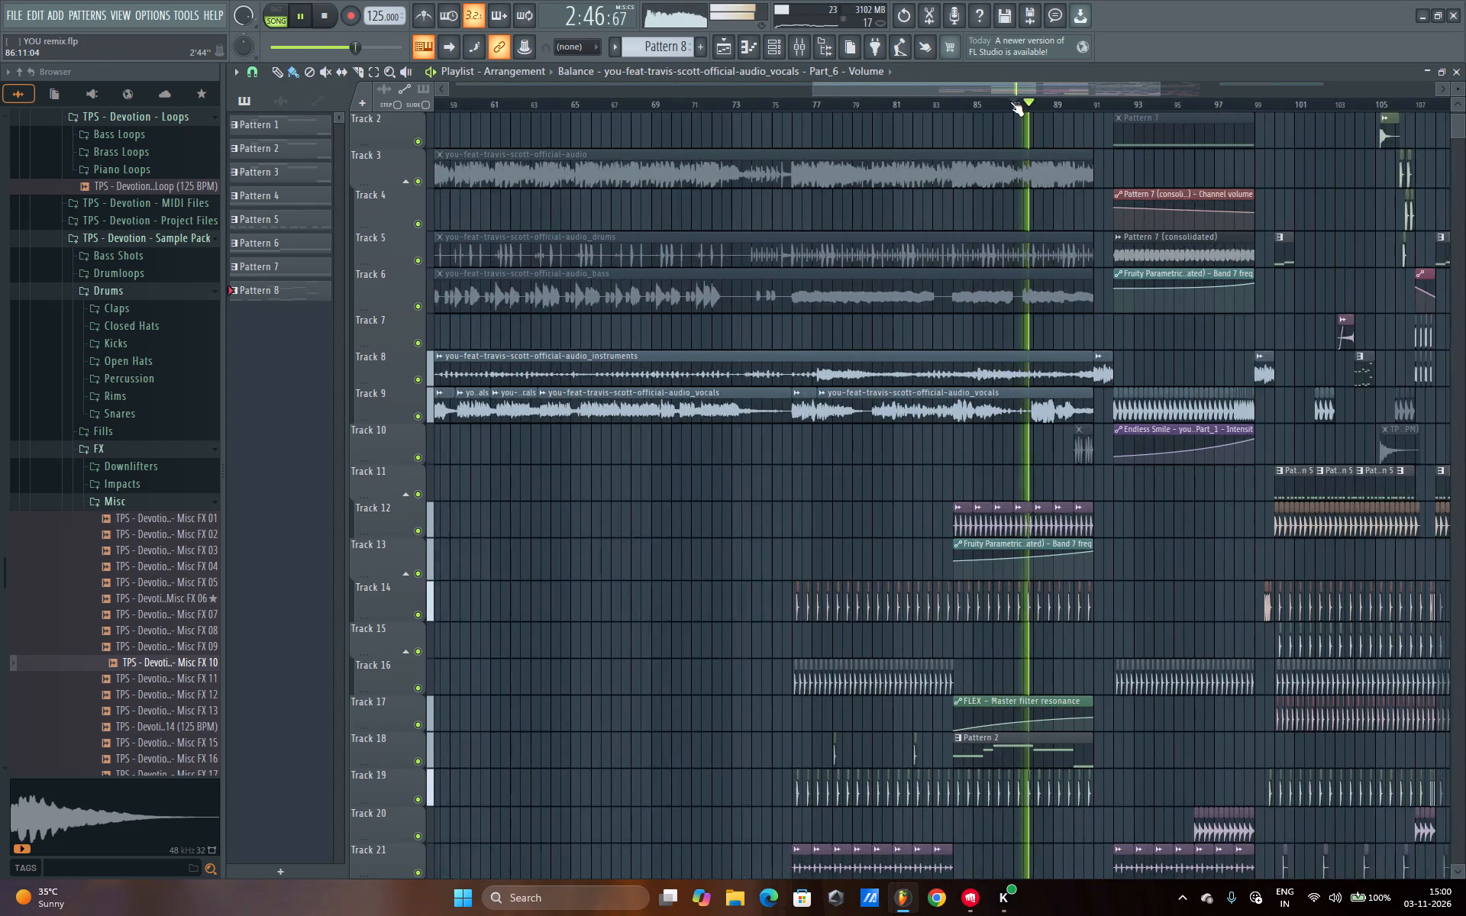
scroll(1010, 102, down, 18)
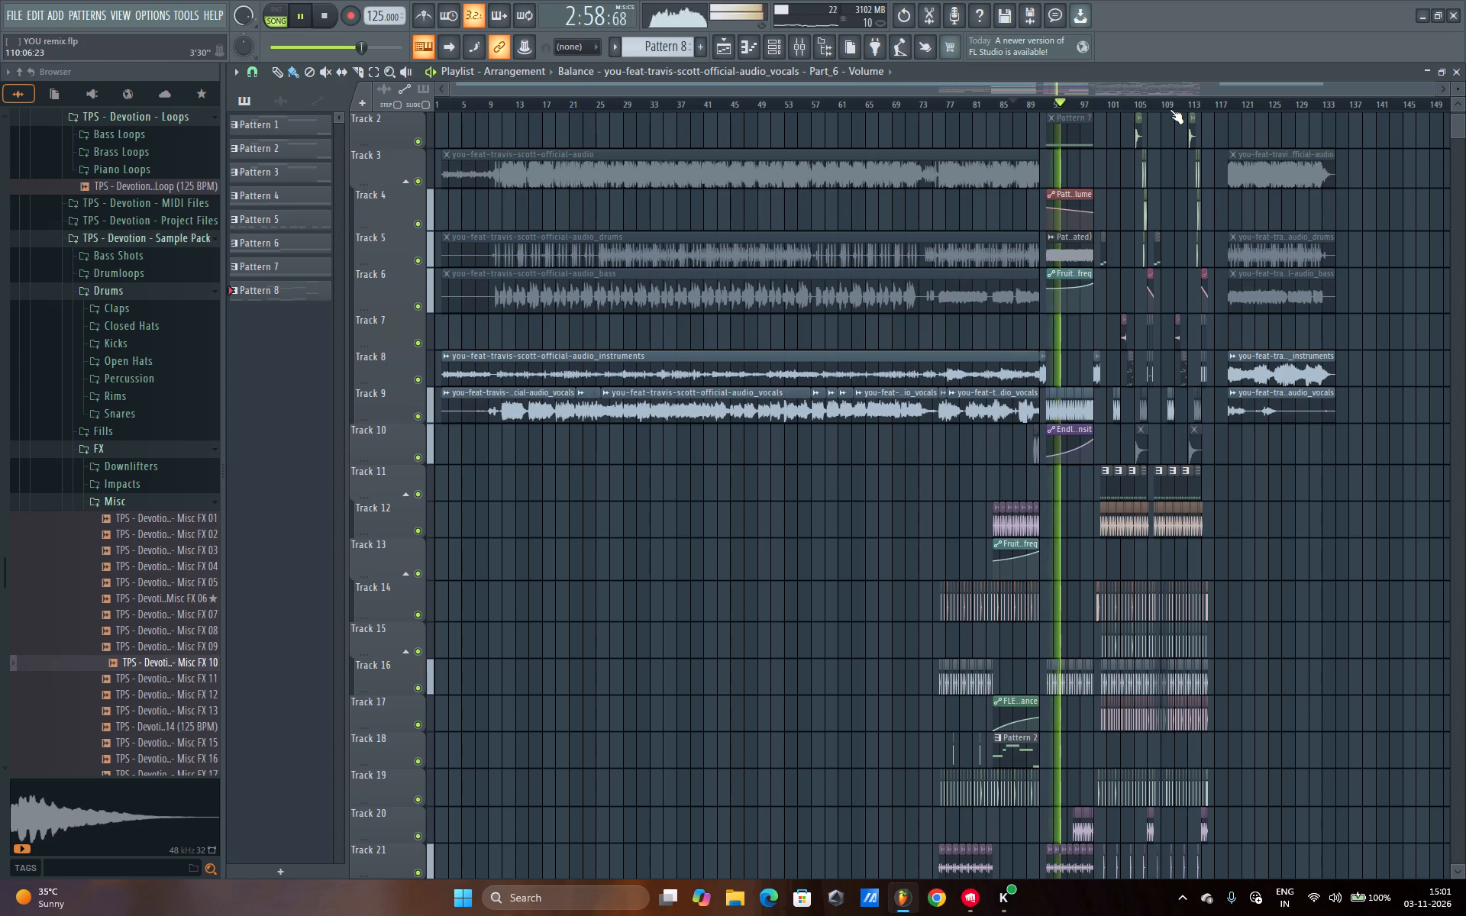
scroll(1216, 106, up, 13)
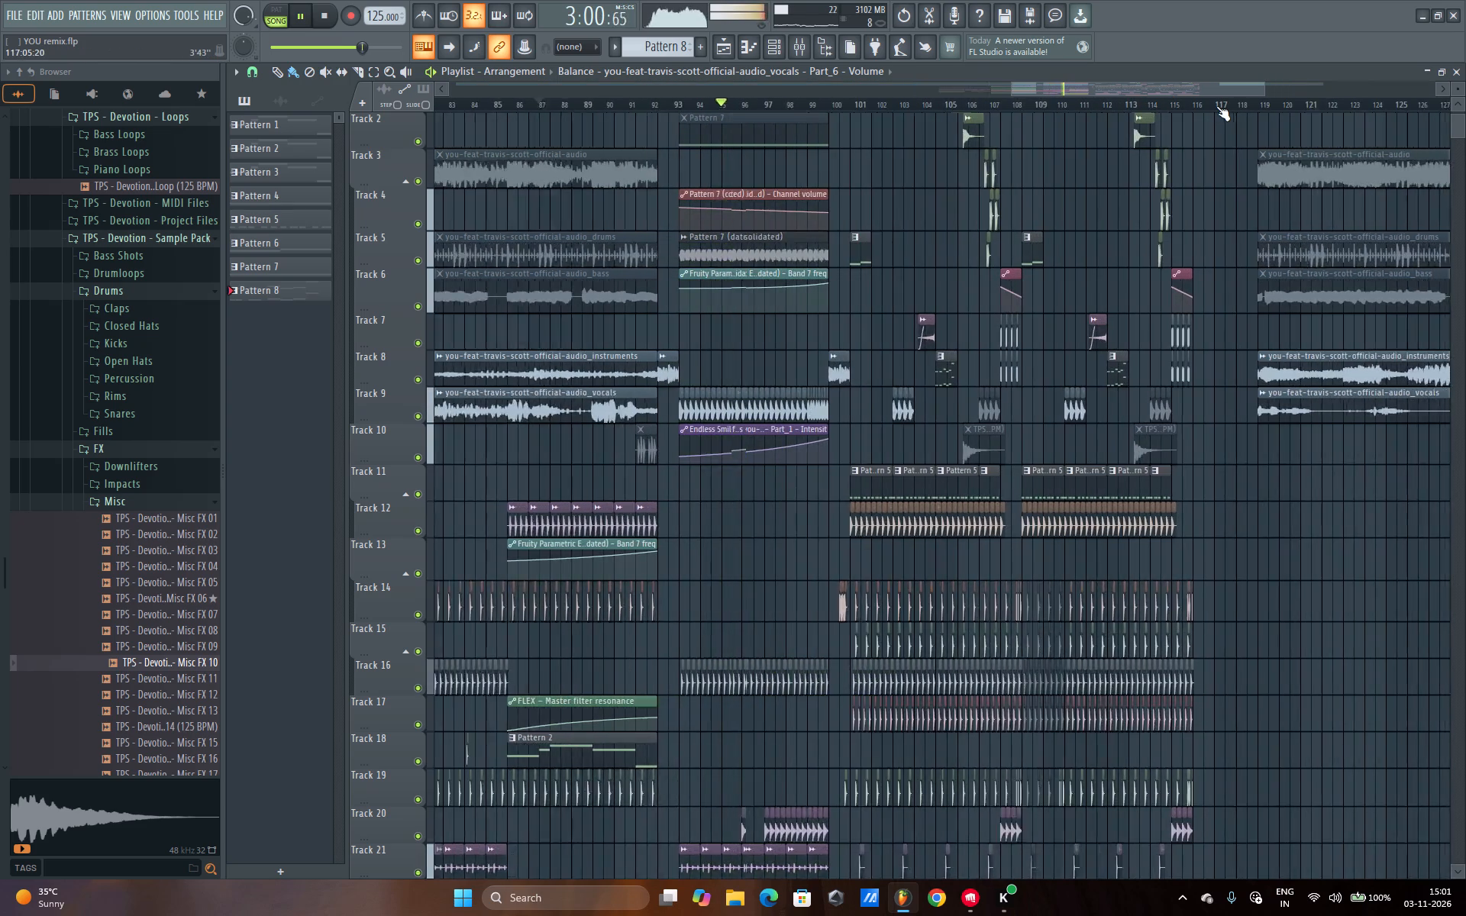
scroll(1268, 313, down, 20)
scroll(1268, 313, down, 8)
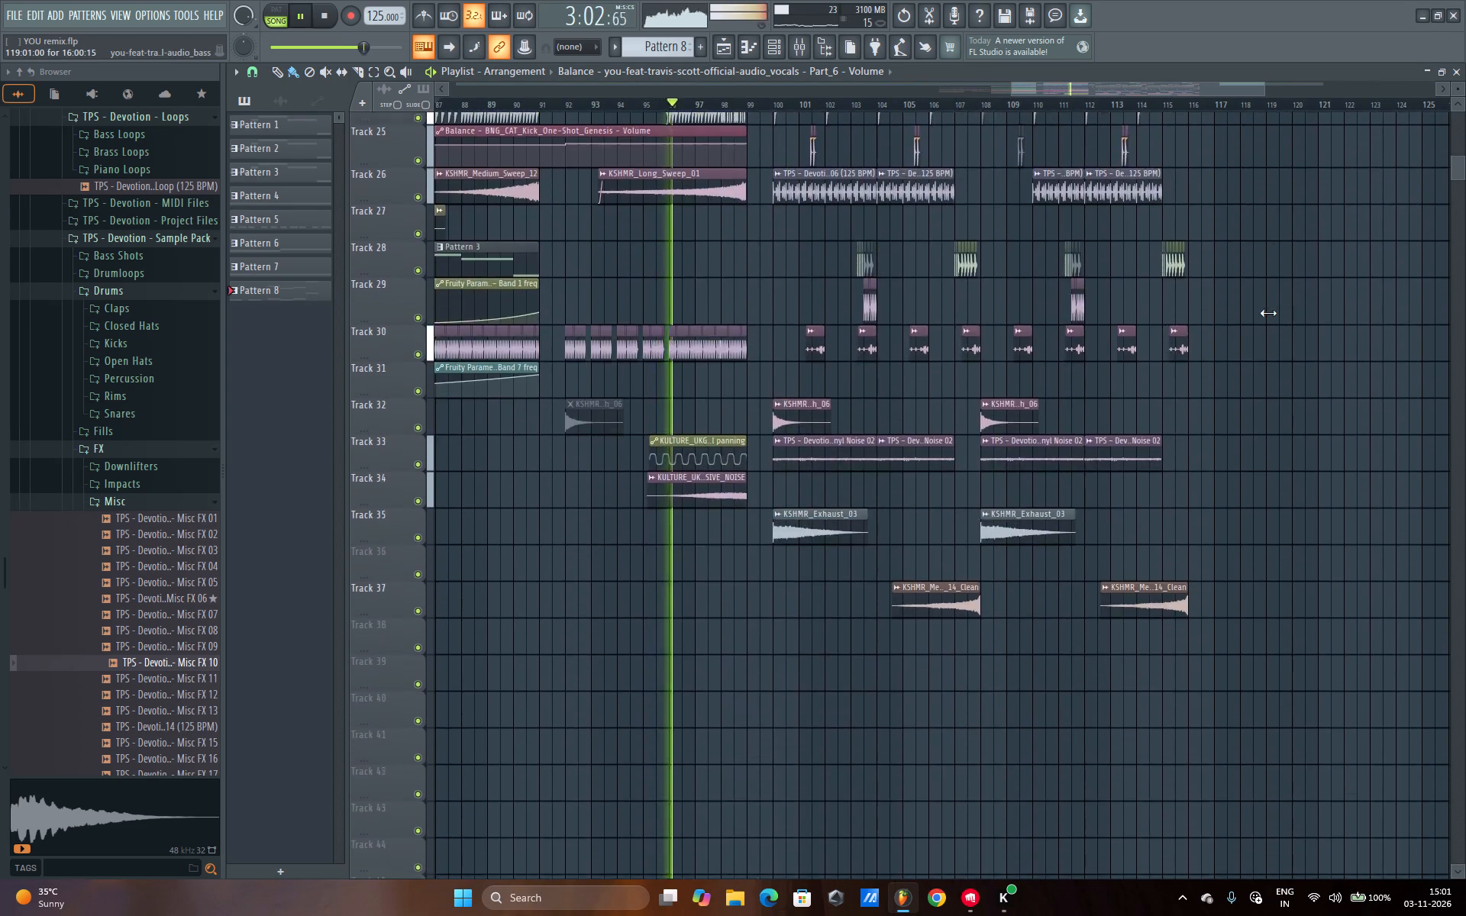
scroll(1268, 313, up, 7)
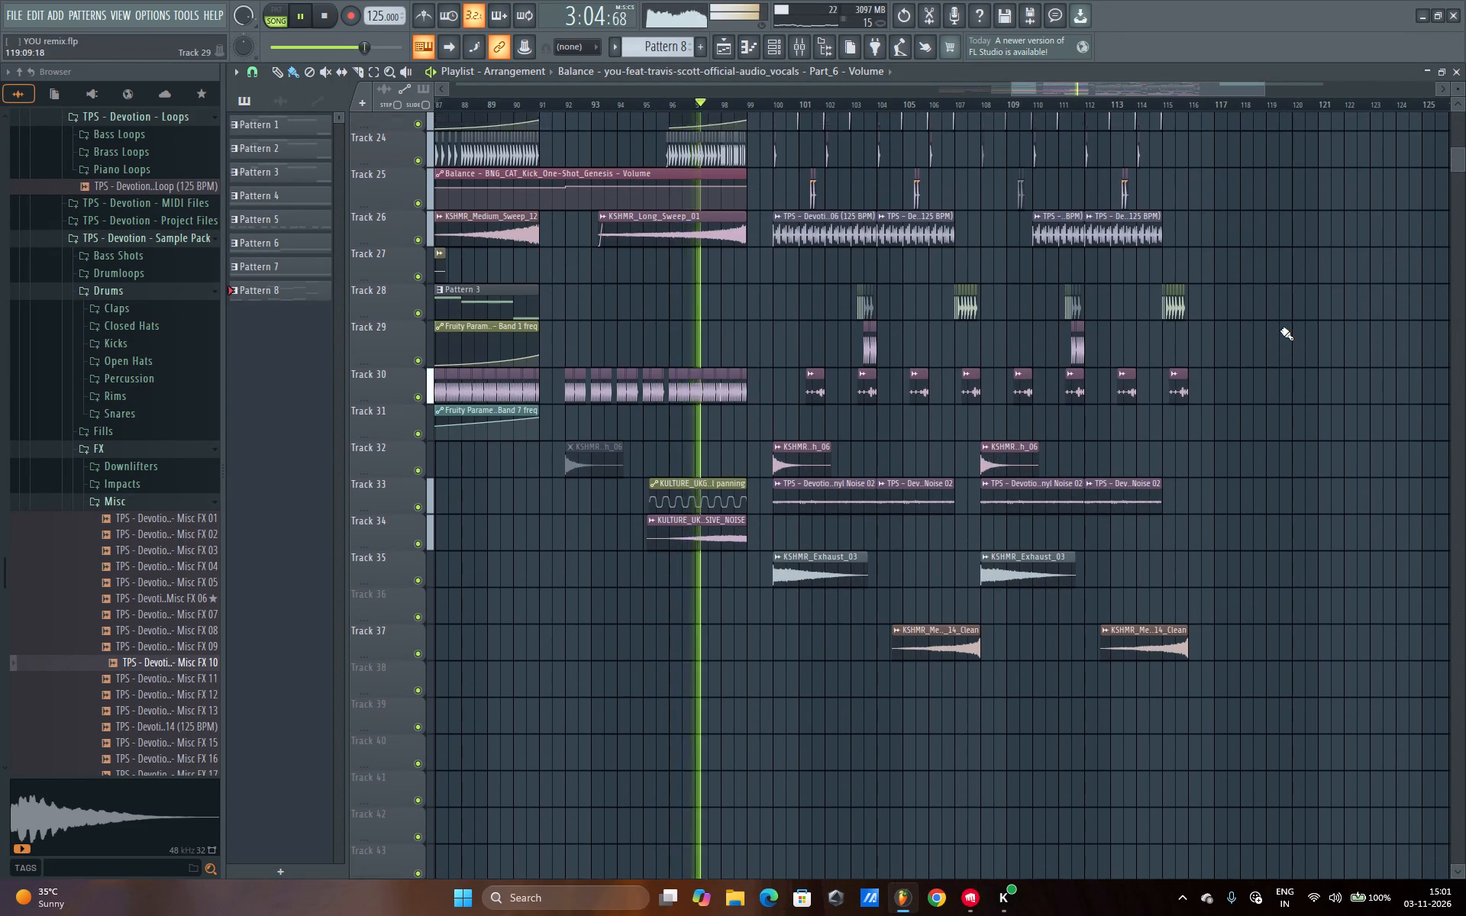
scroll(1280, 330, up, 2)
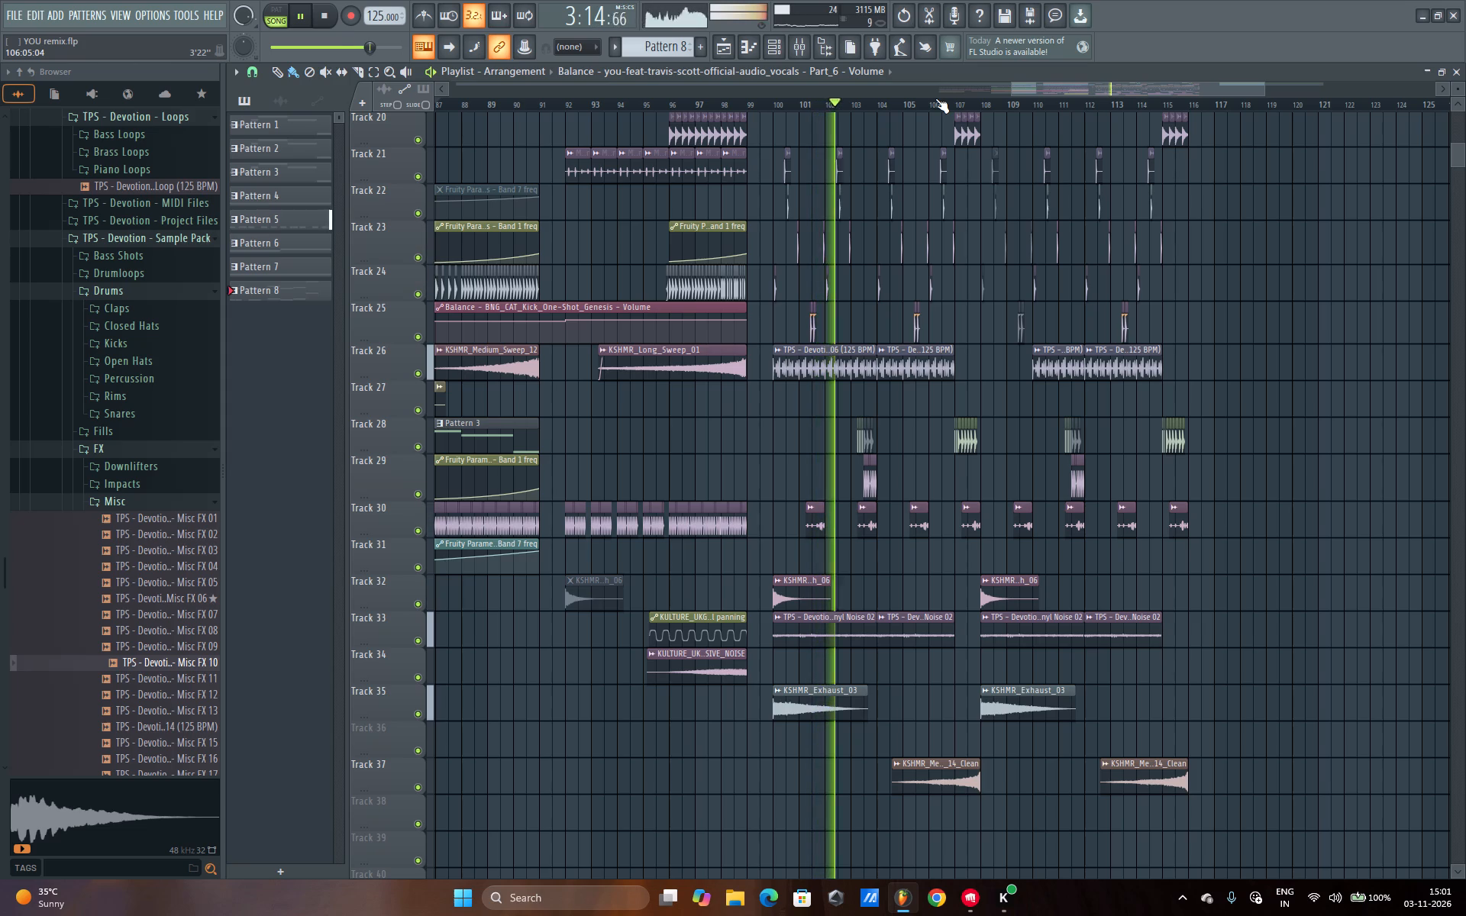
scroll(938, 98, up, 12)
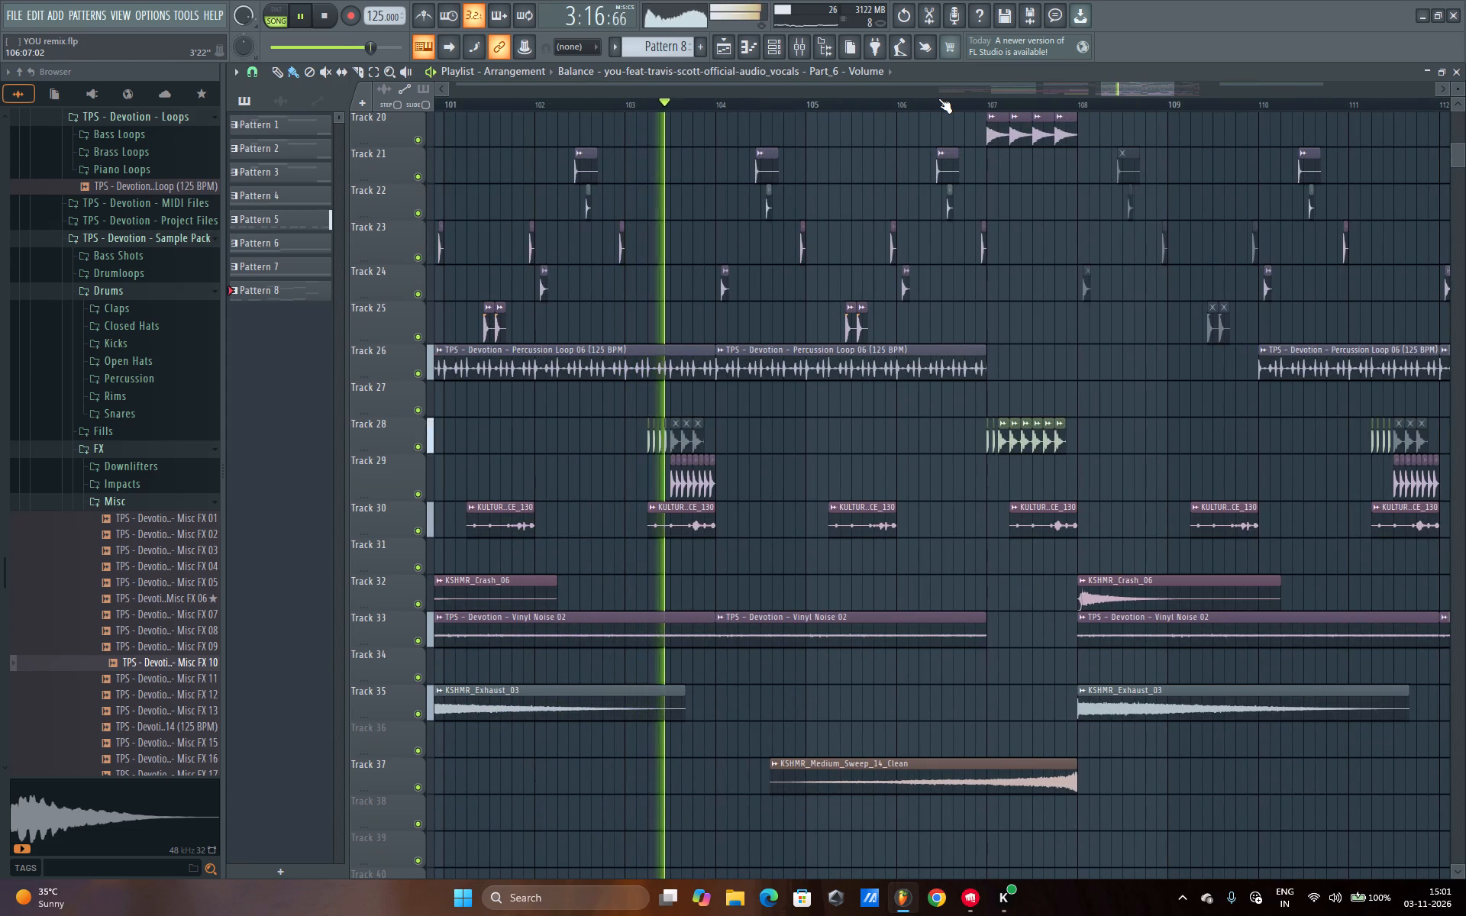
scroll(938, 98, down, 16)
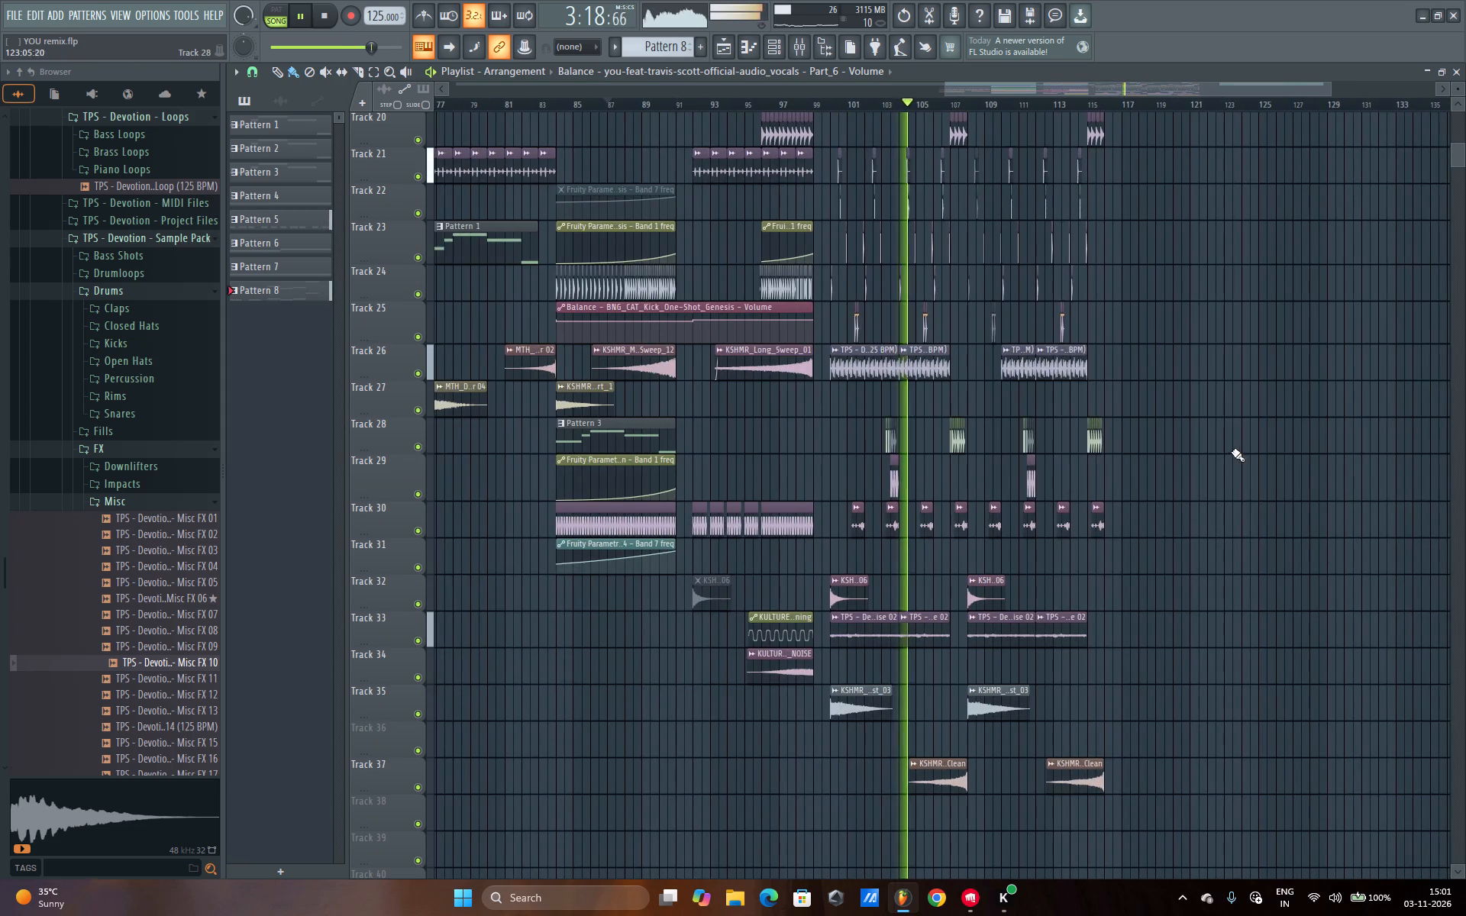
Open the TPS - Devotion - Misc FX 09 clip on Track 4 near bar 106 and route it to mixer track 43.
scroll(1210, 434, up, 11)
scroll(1171, 347, up, 8)
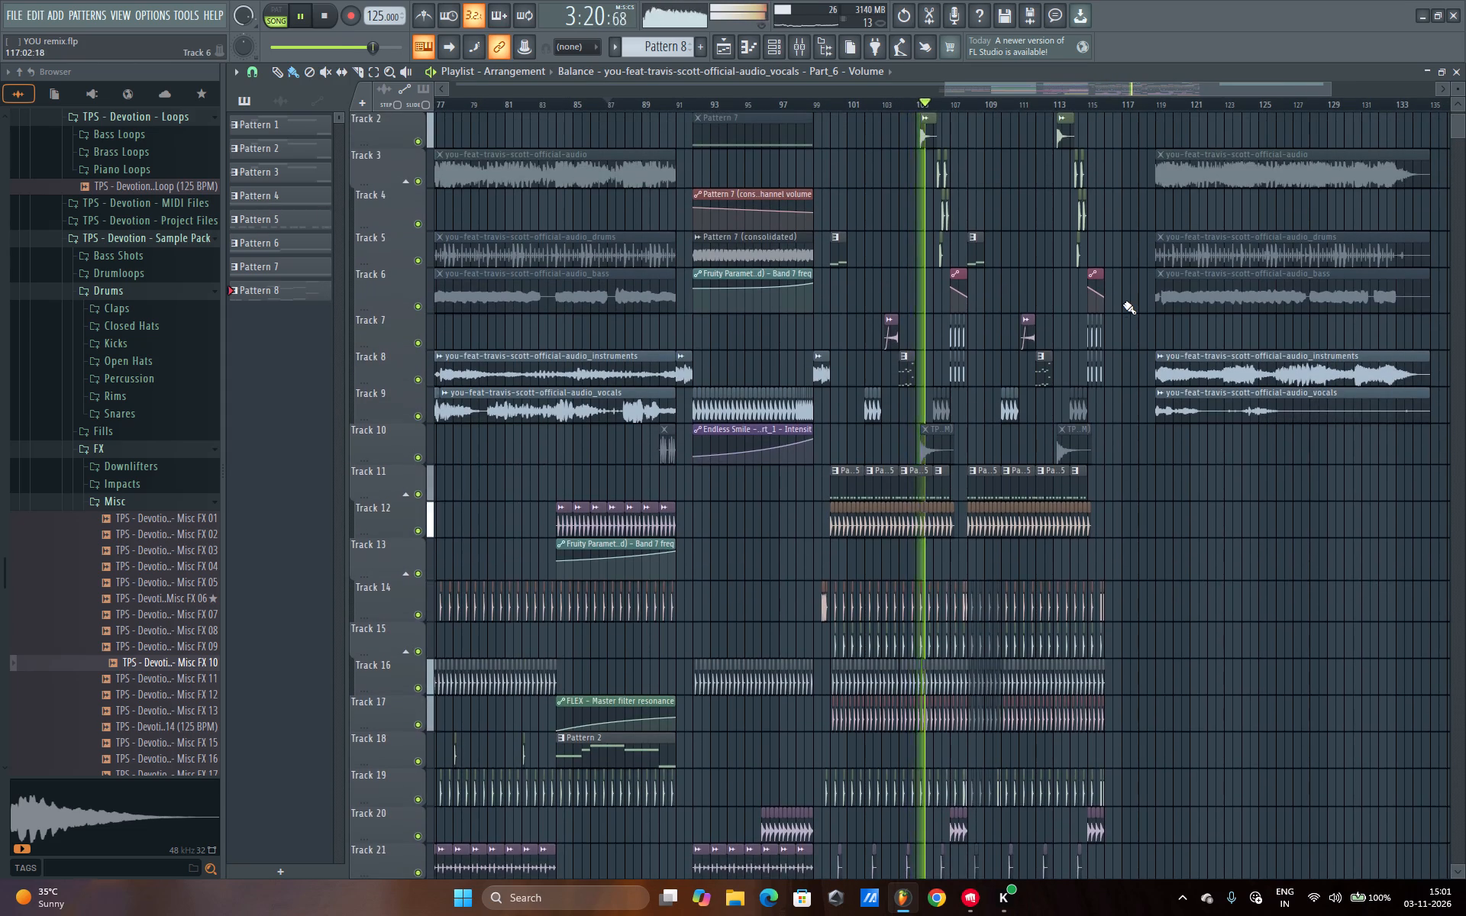
scroll(1123, 304, up, 10)
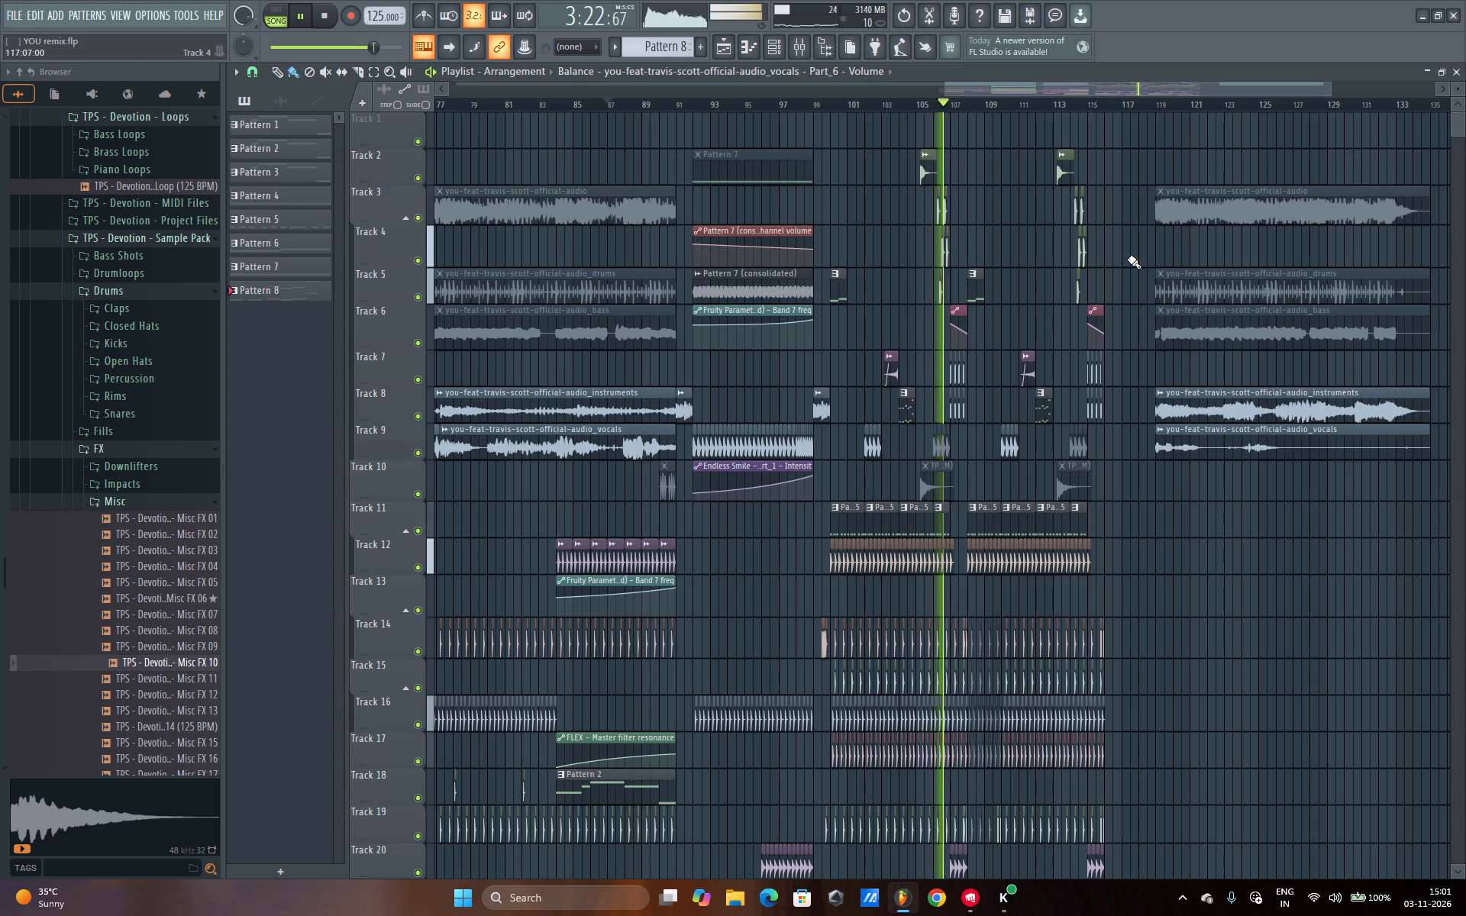
double_click(948, 240)
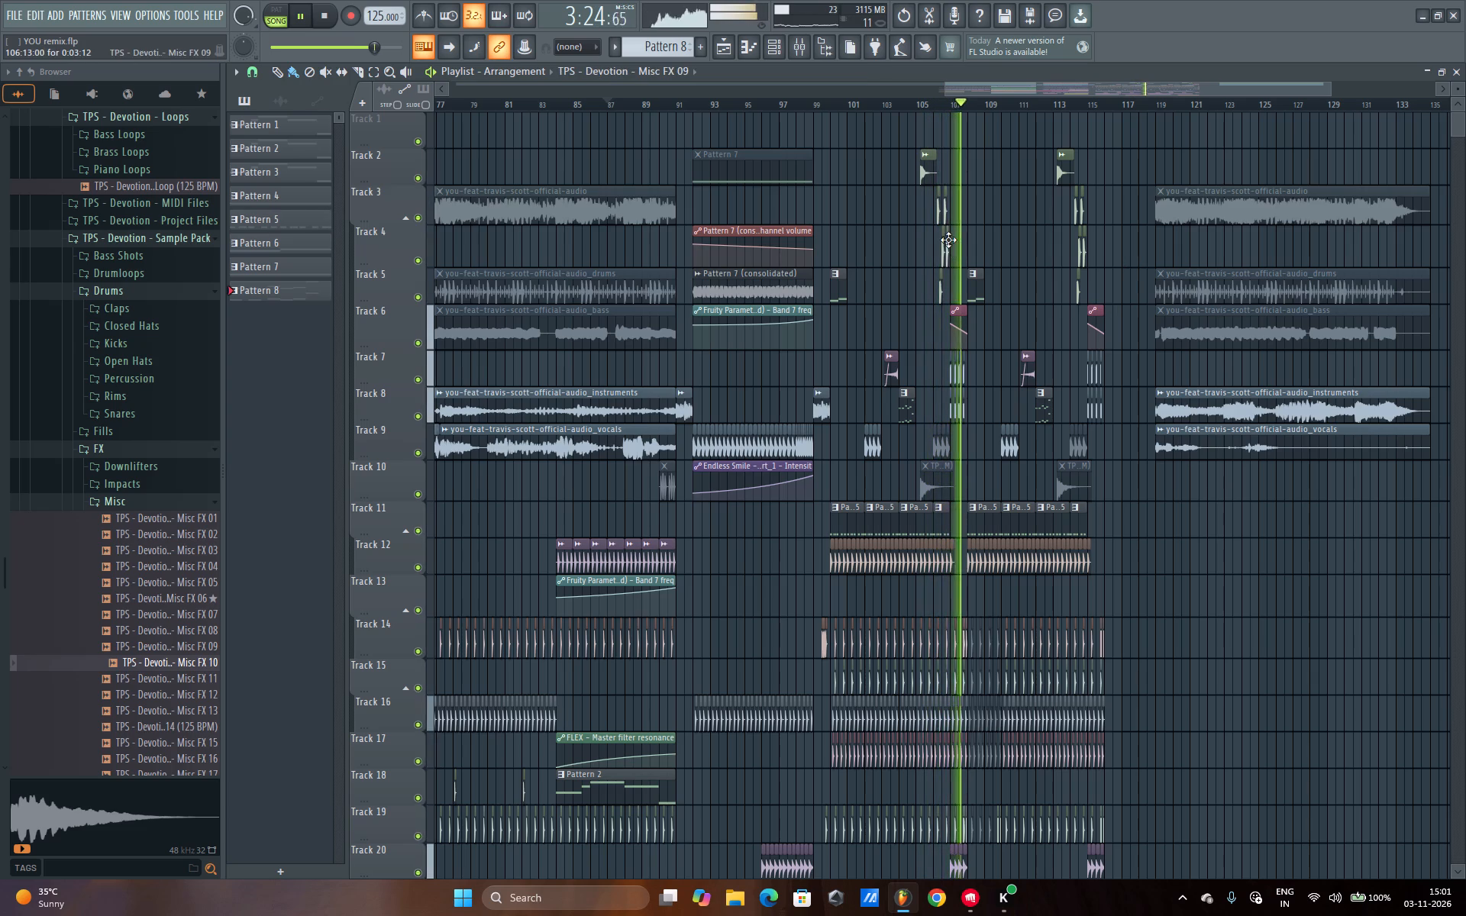
click(643, 187)
click(643, 186)
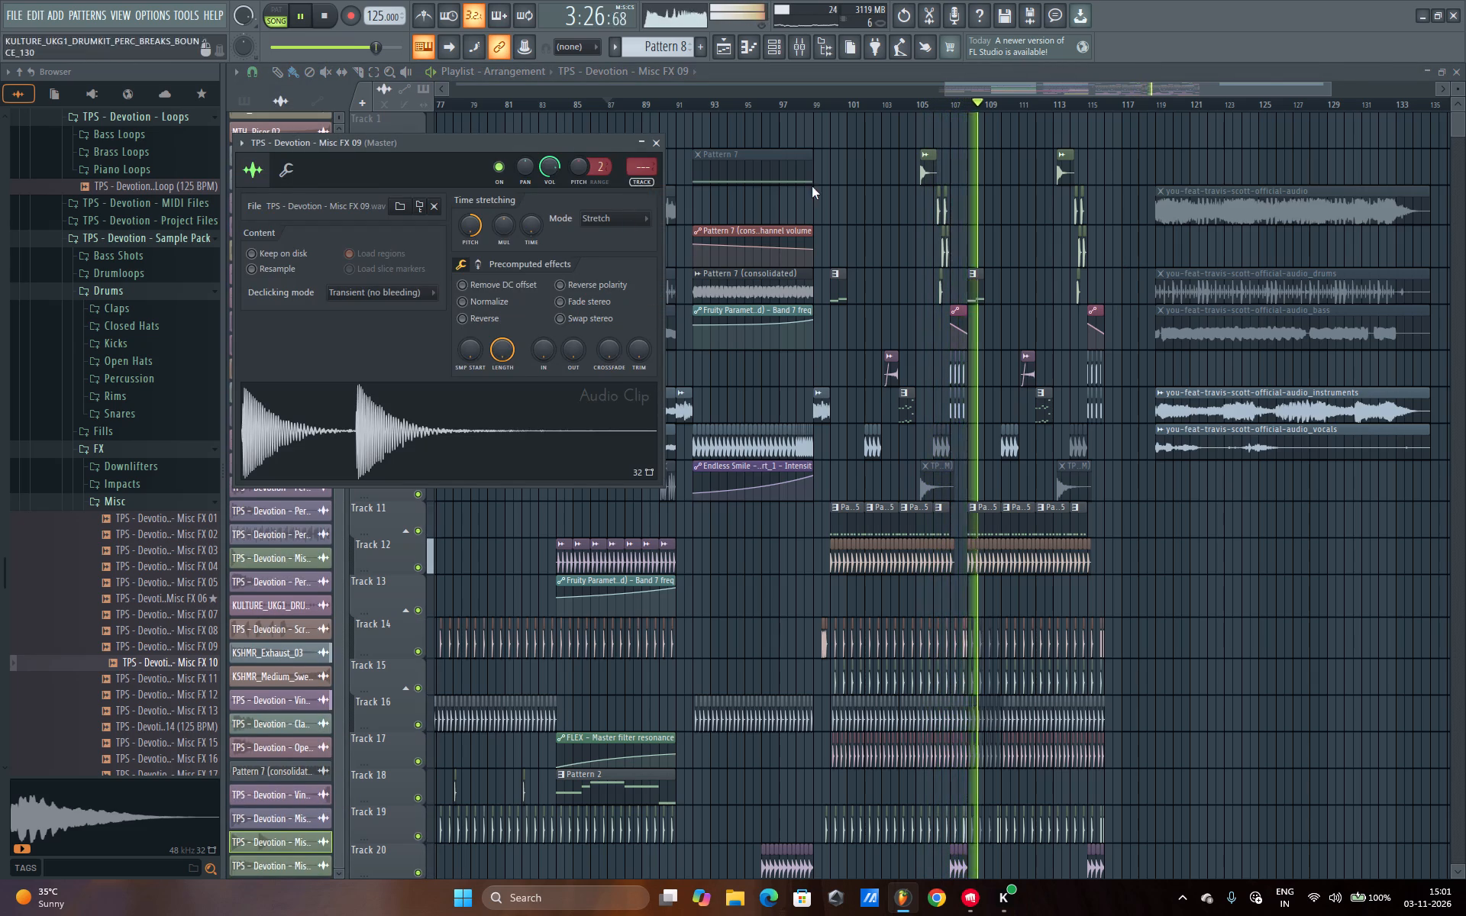
Insert Fruity Parametric EQ 2 on the Misc FX 09 mixer track and make band 1 a steep high-pass with a raised cutoff.
click(1340, 124)
click(1117, 80)
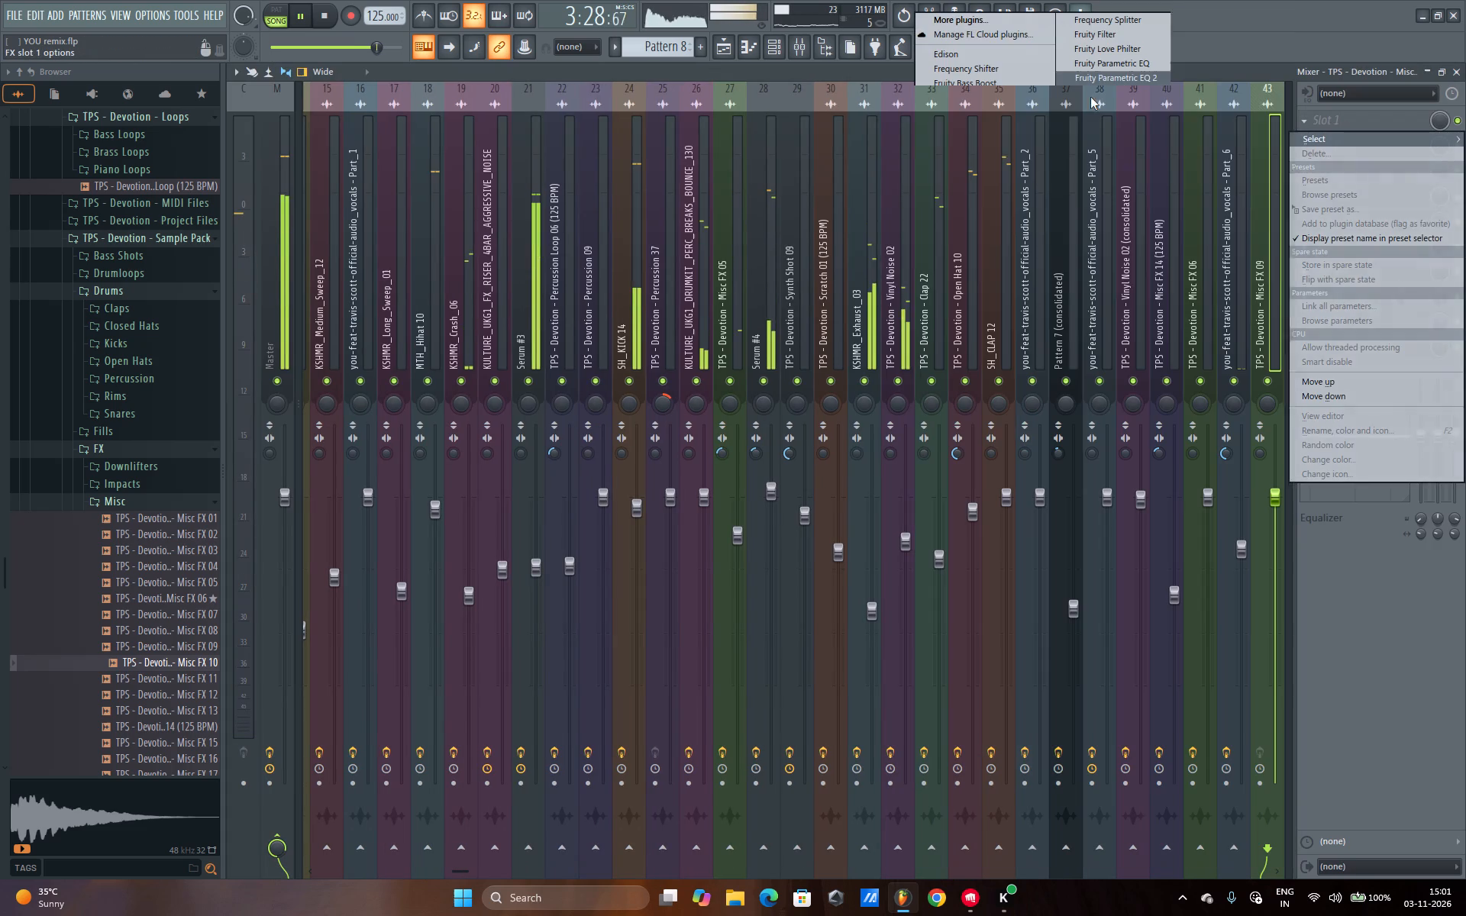
drag(658, 160, 660, 173)
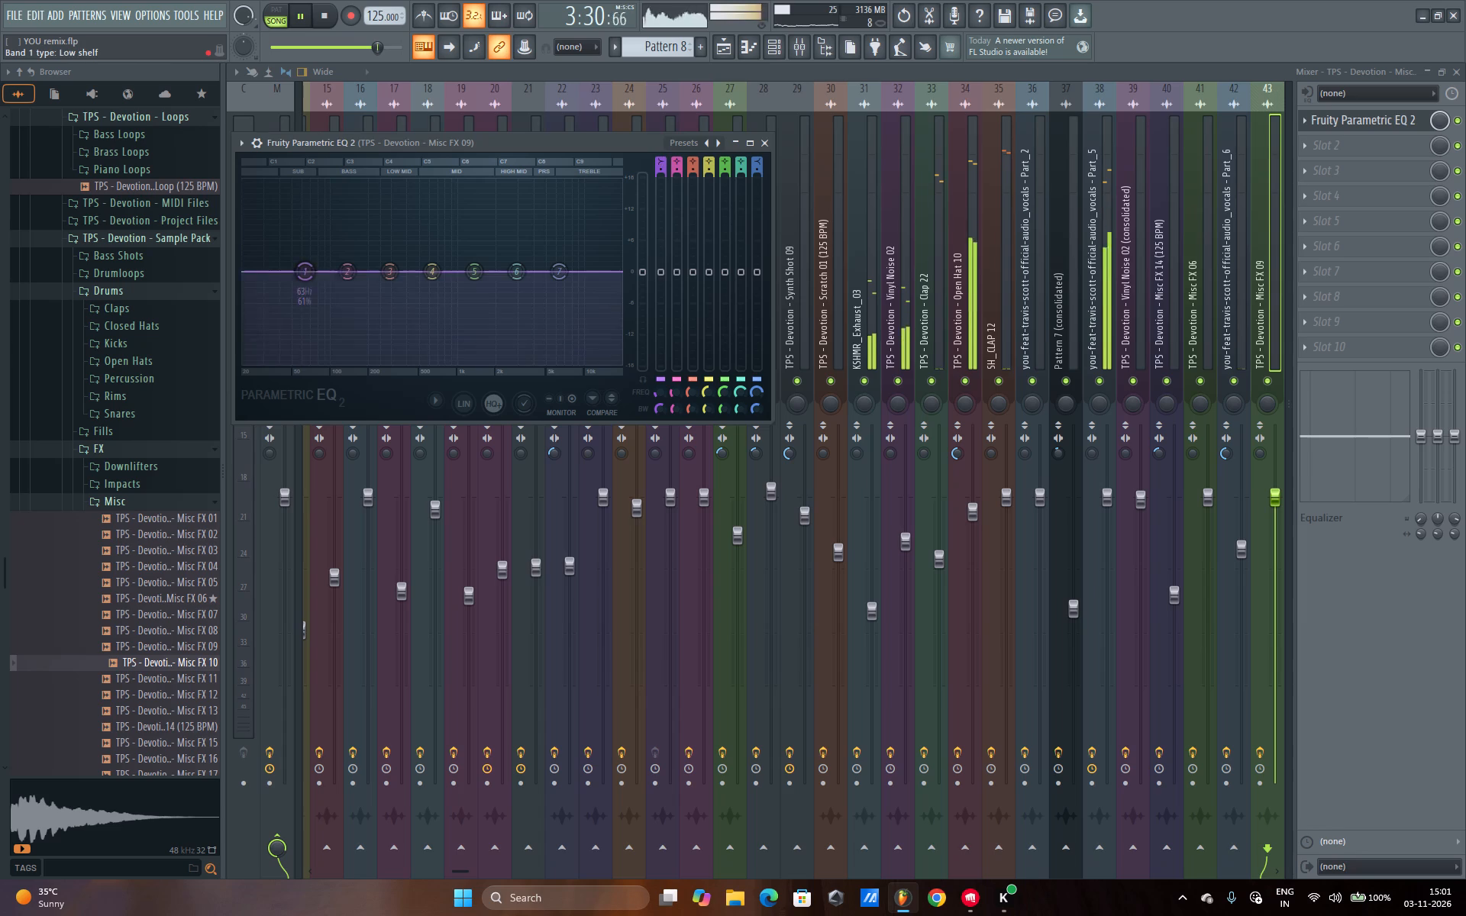
drag(660, 173, 661, 197)
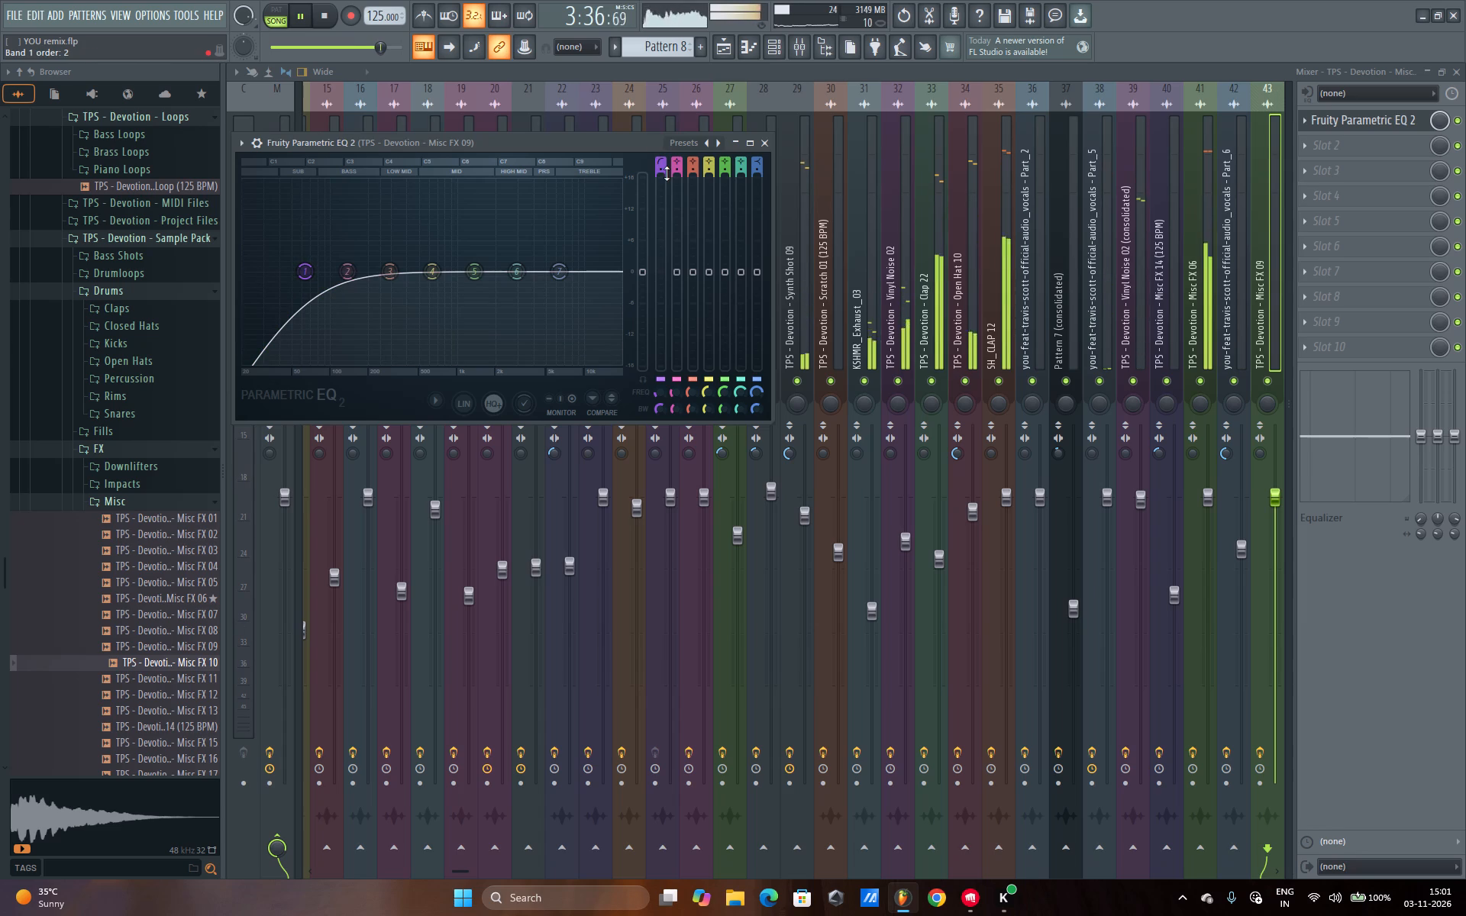
drag(662, 170, 670, 214)
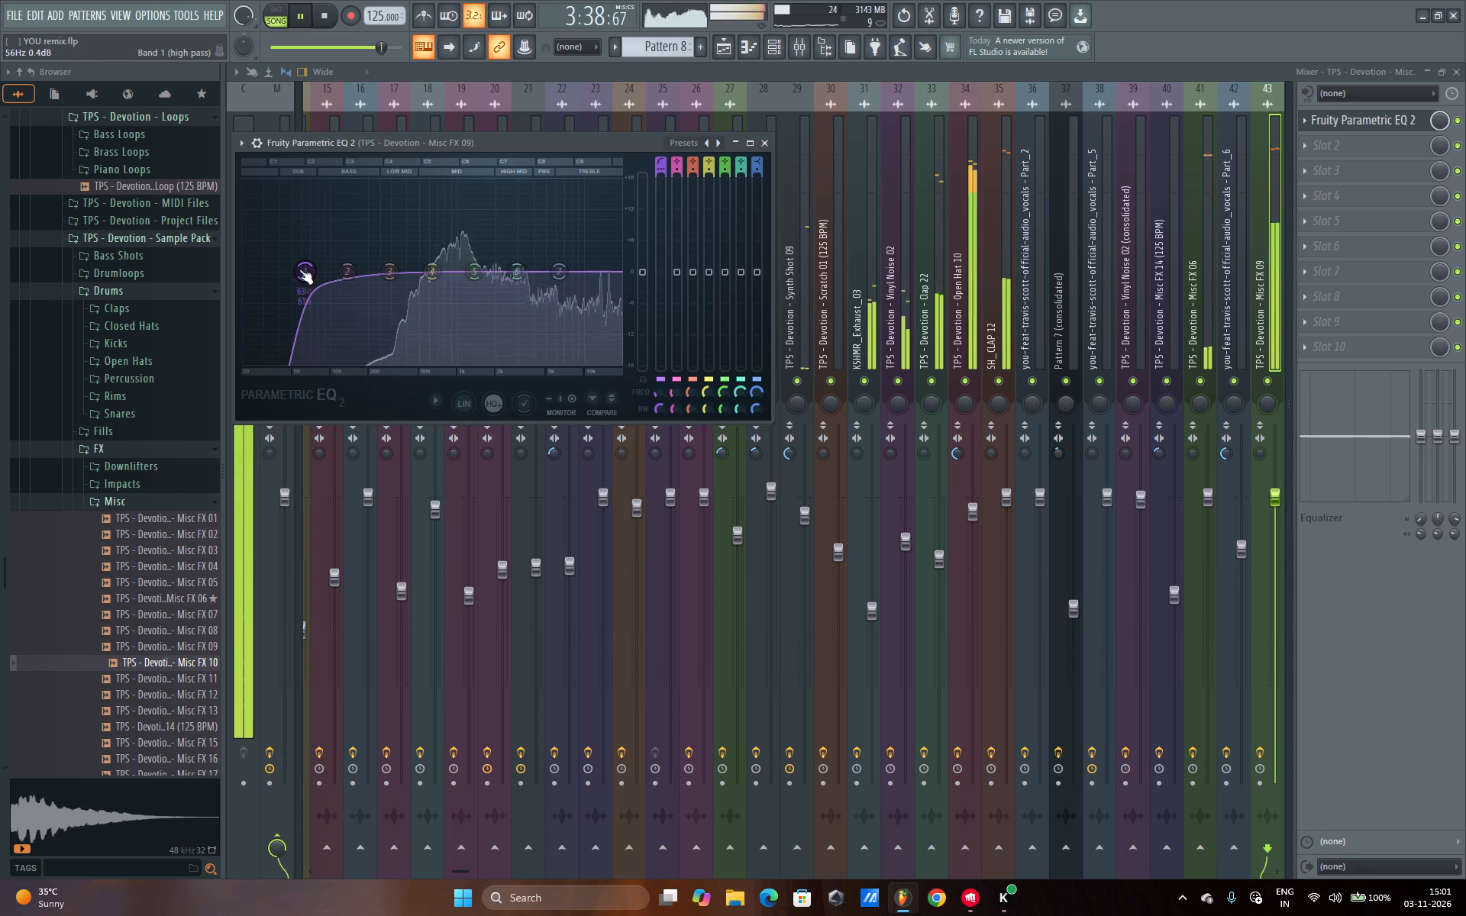
drag(300, 269, 397, 292)
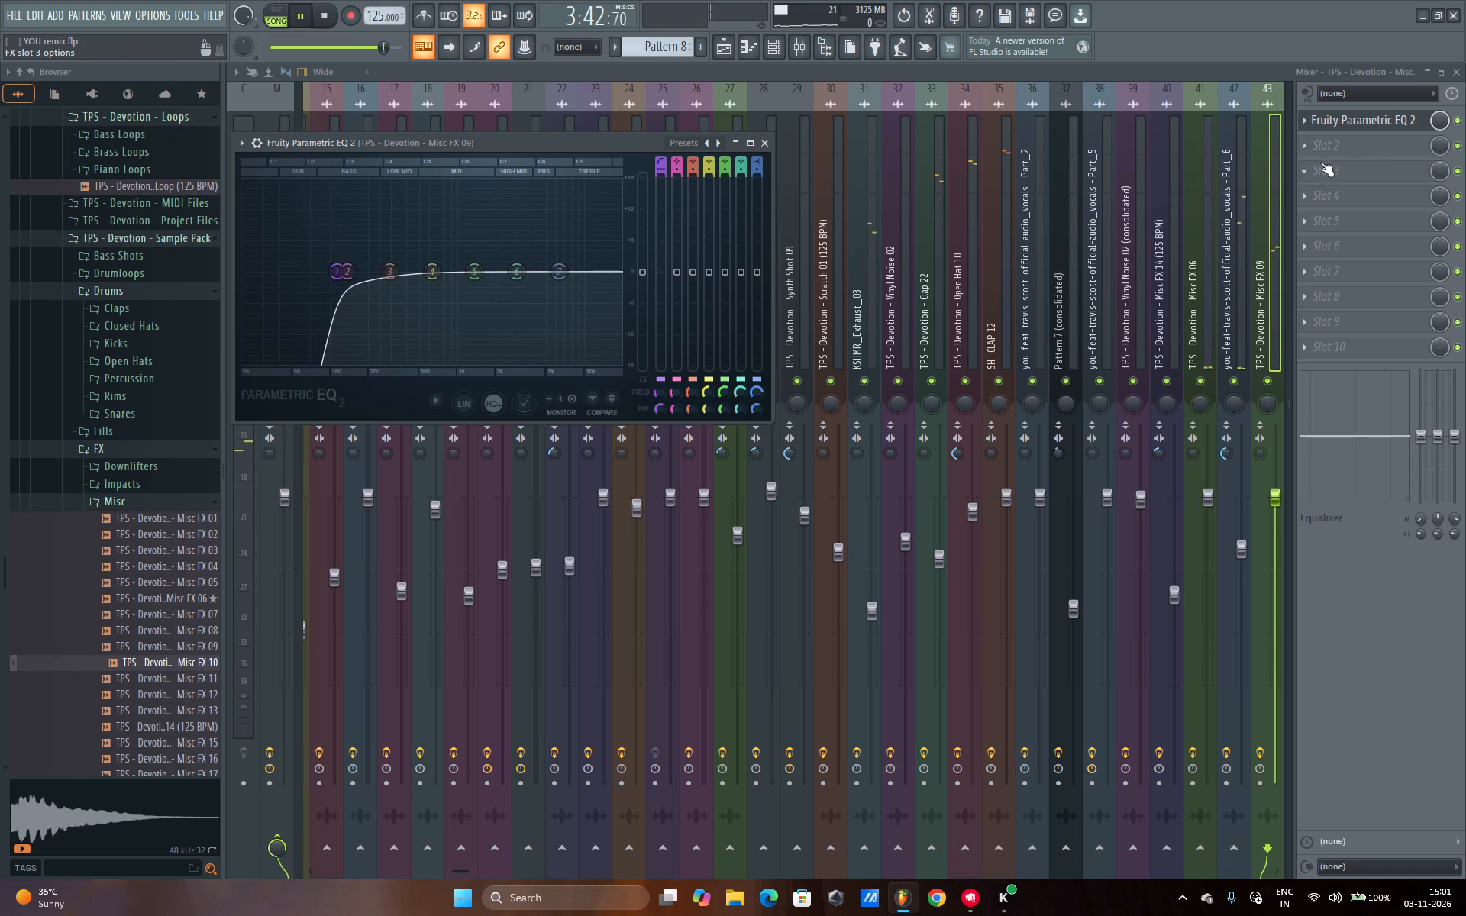
Replay the arrangement in the playlist from about bar 87 into the build-up.
key(space)
key(space)
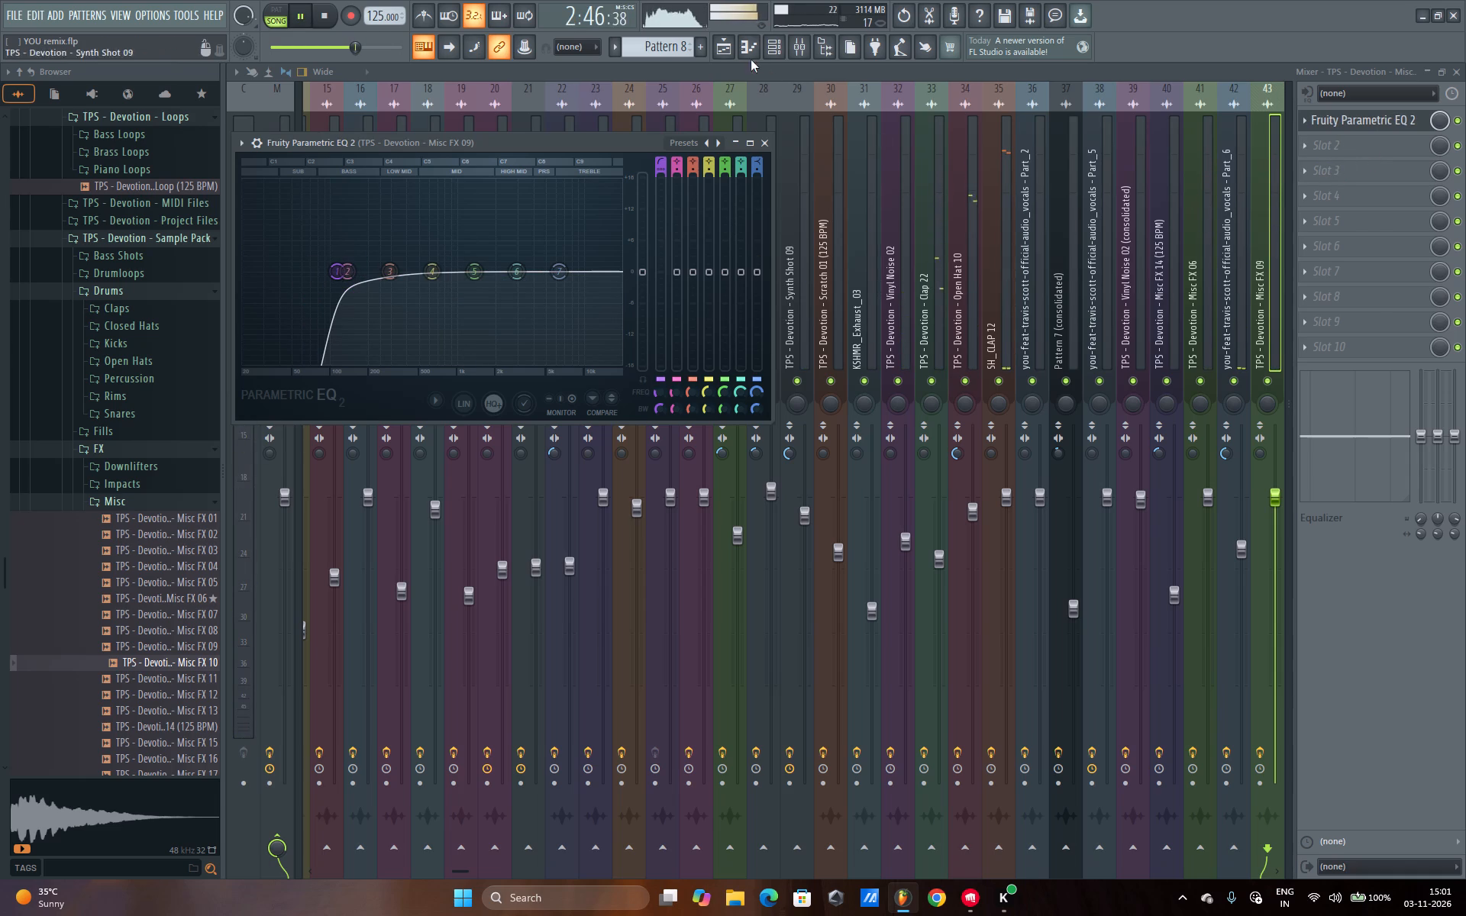
click(728, 49)
scroll(768, 101, down, 5)
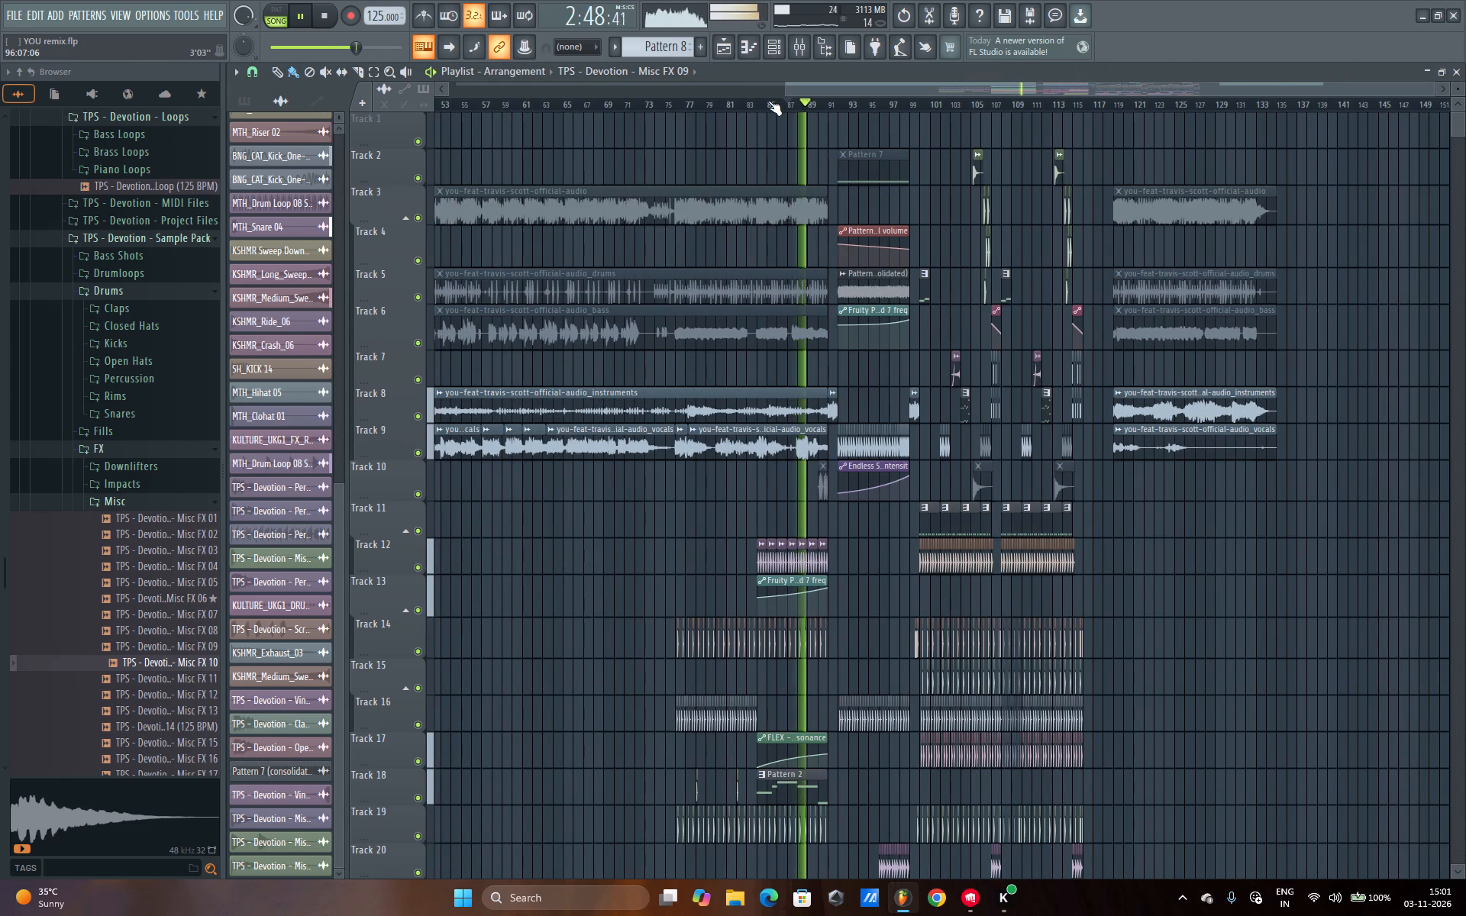
scroll(768, 101, up, 2)
scroll(768, 101, down, 5)
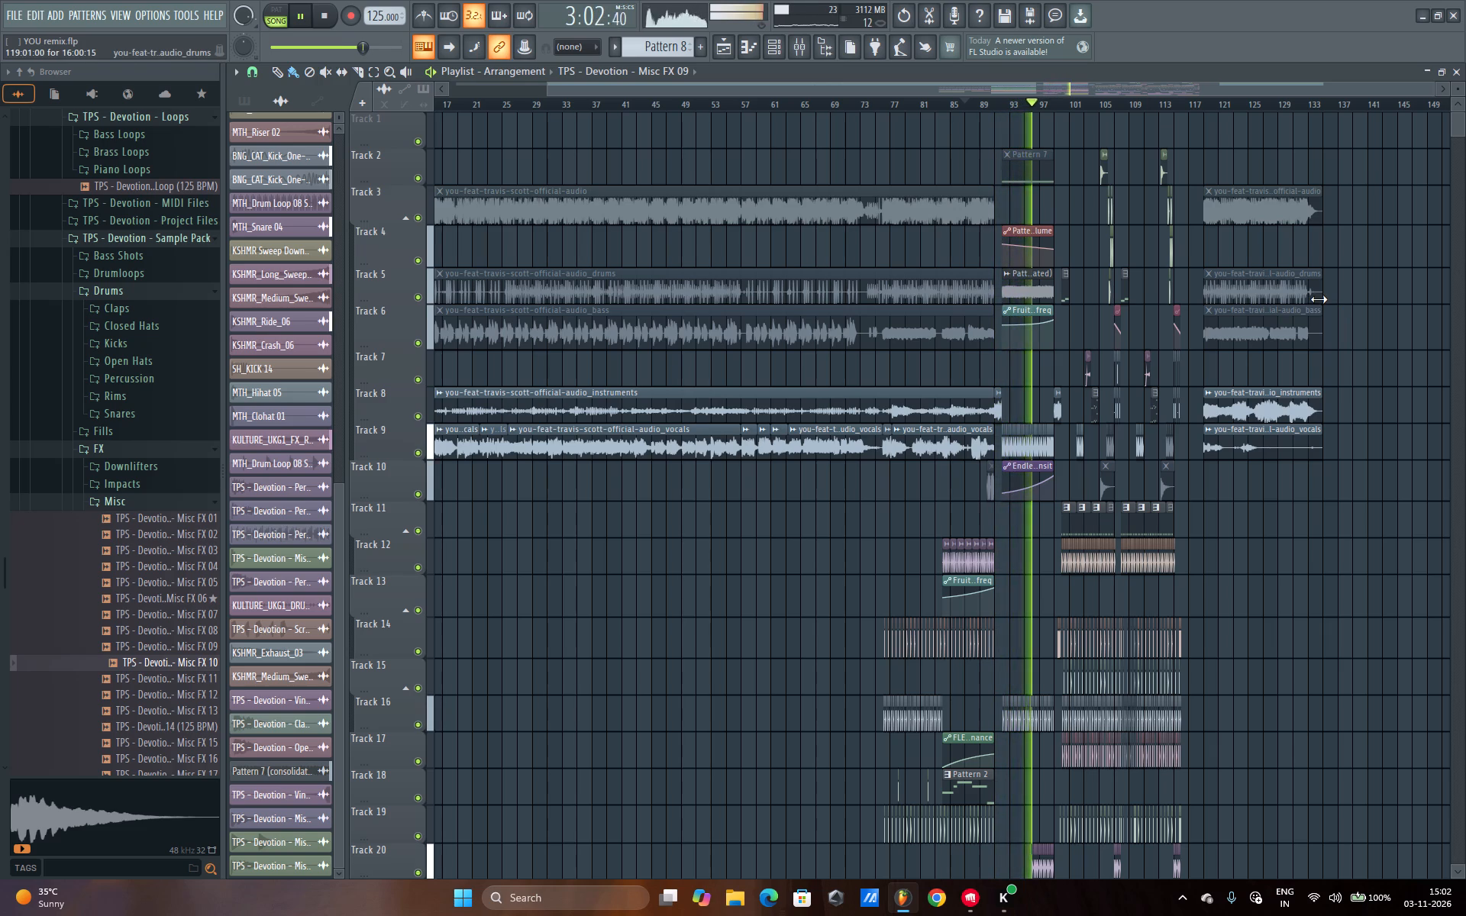
key(space)
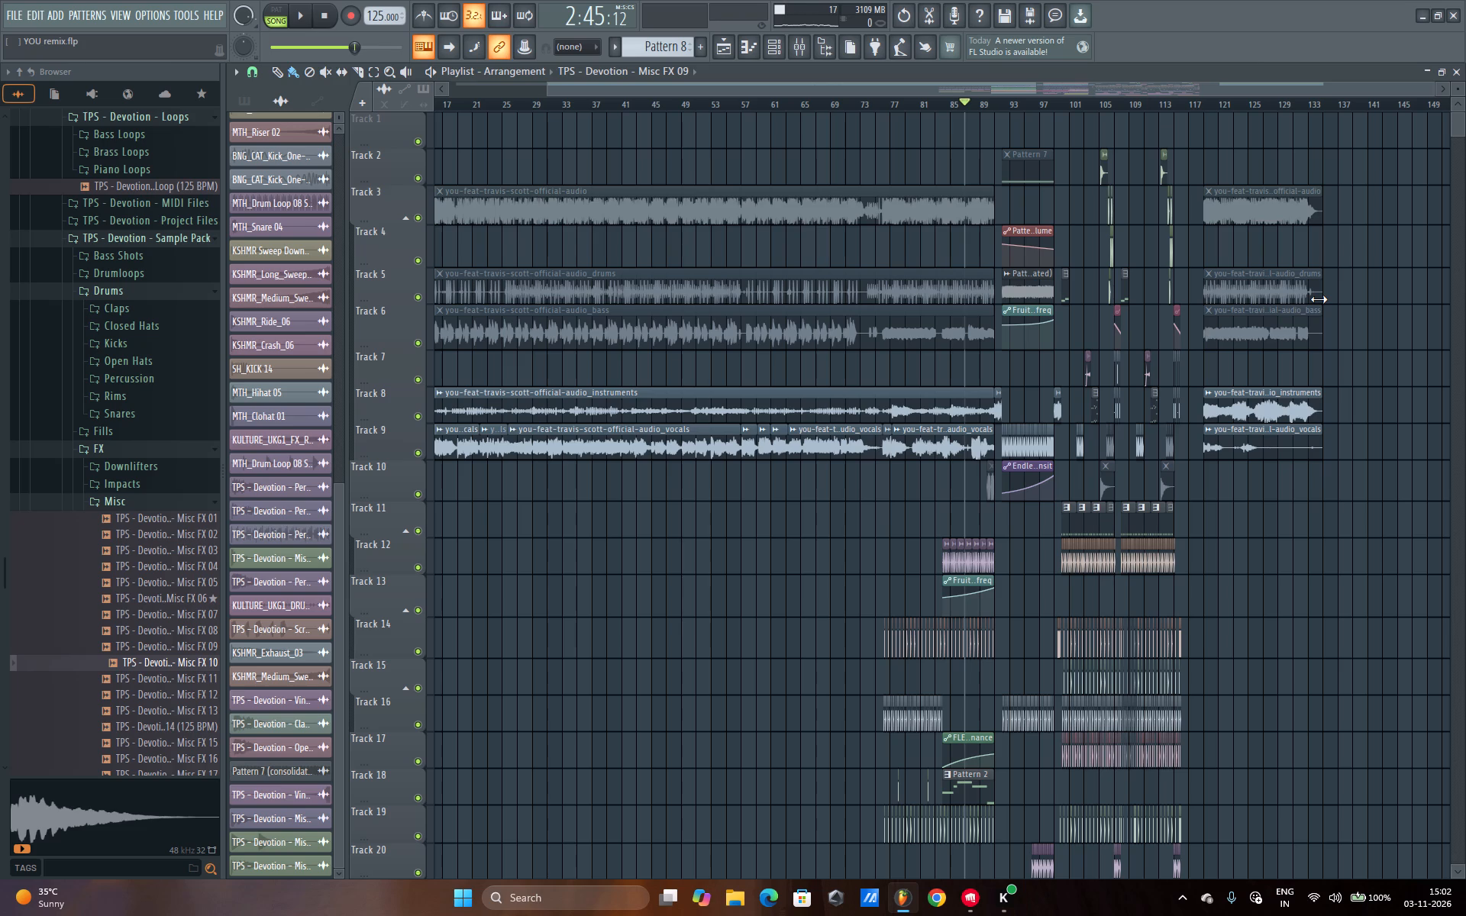
Restart playback from about bar 87 several times and listen up to the start of the build-up near bar 92.
key(space)
key(space)
key(space)
key(space)
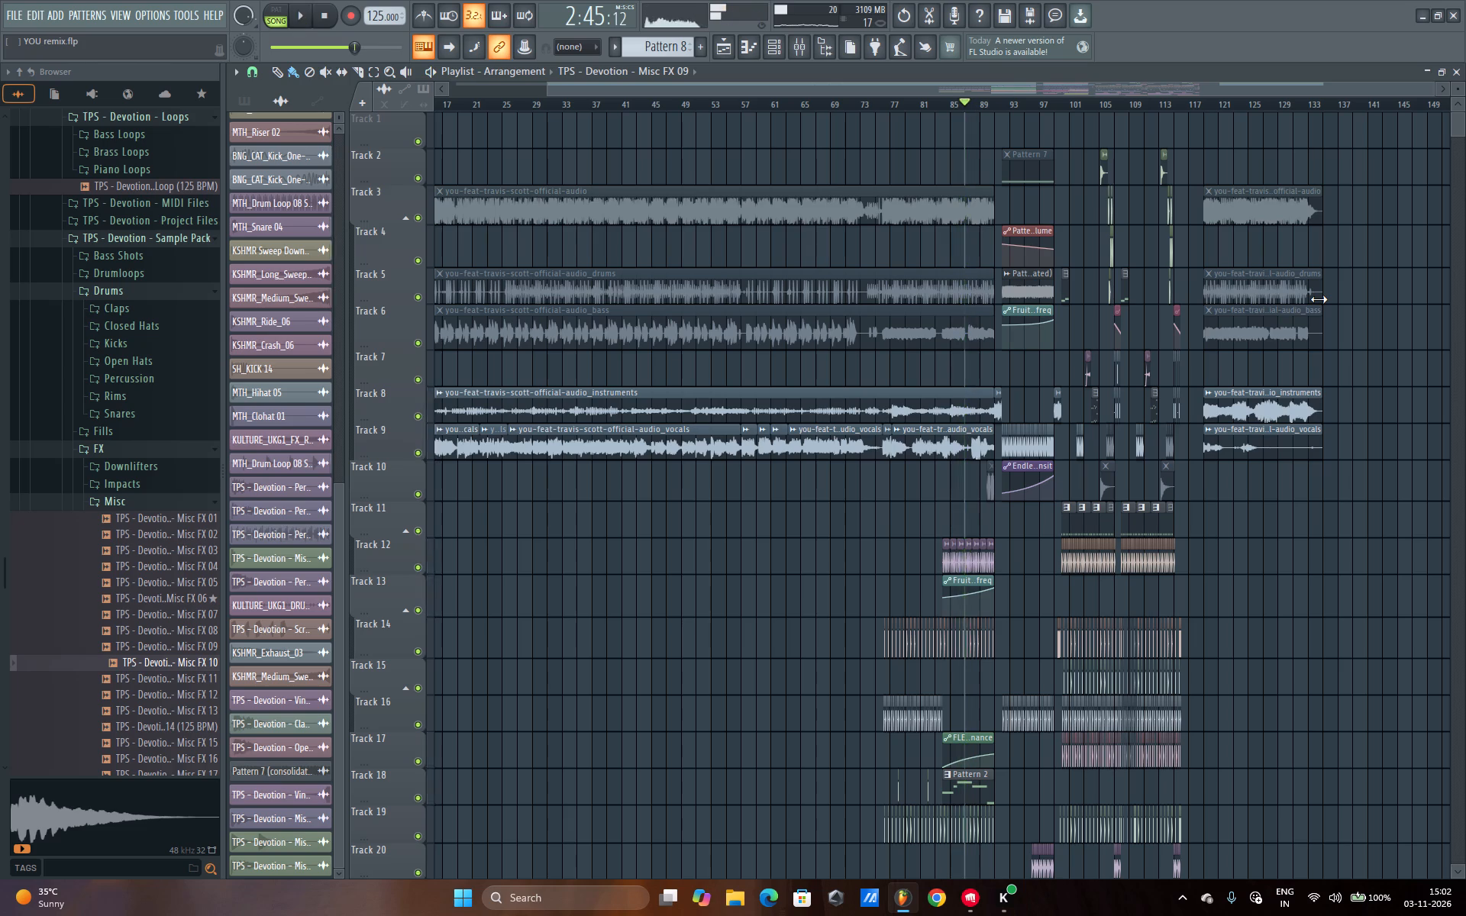
key(space)
key(space)
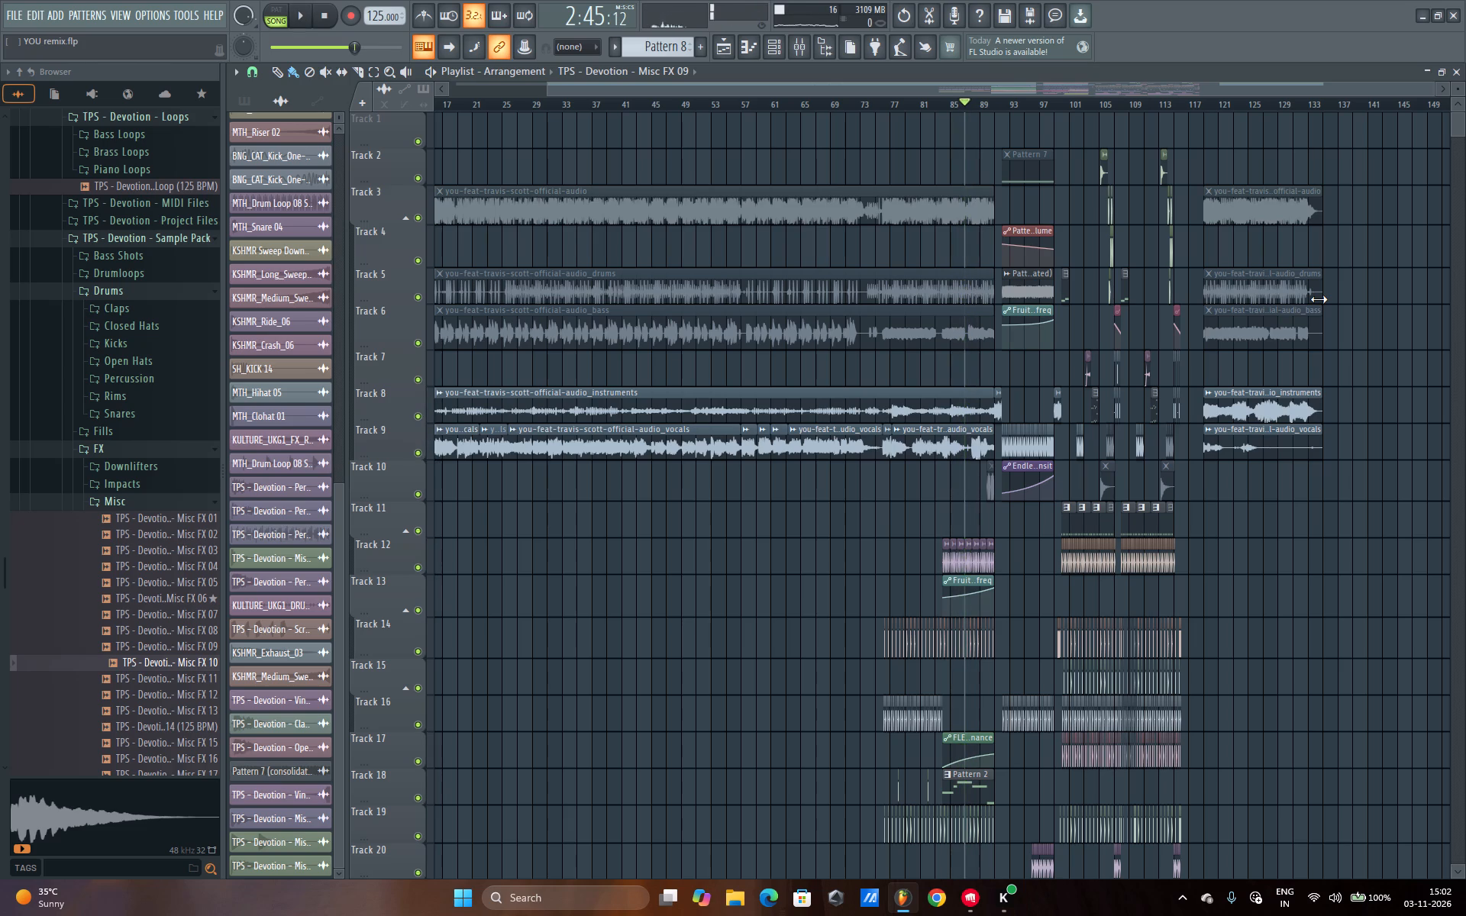
key(space)
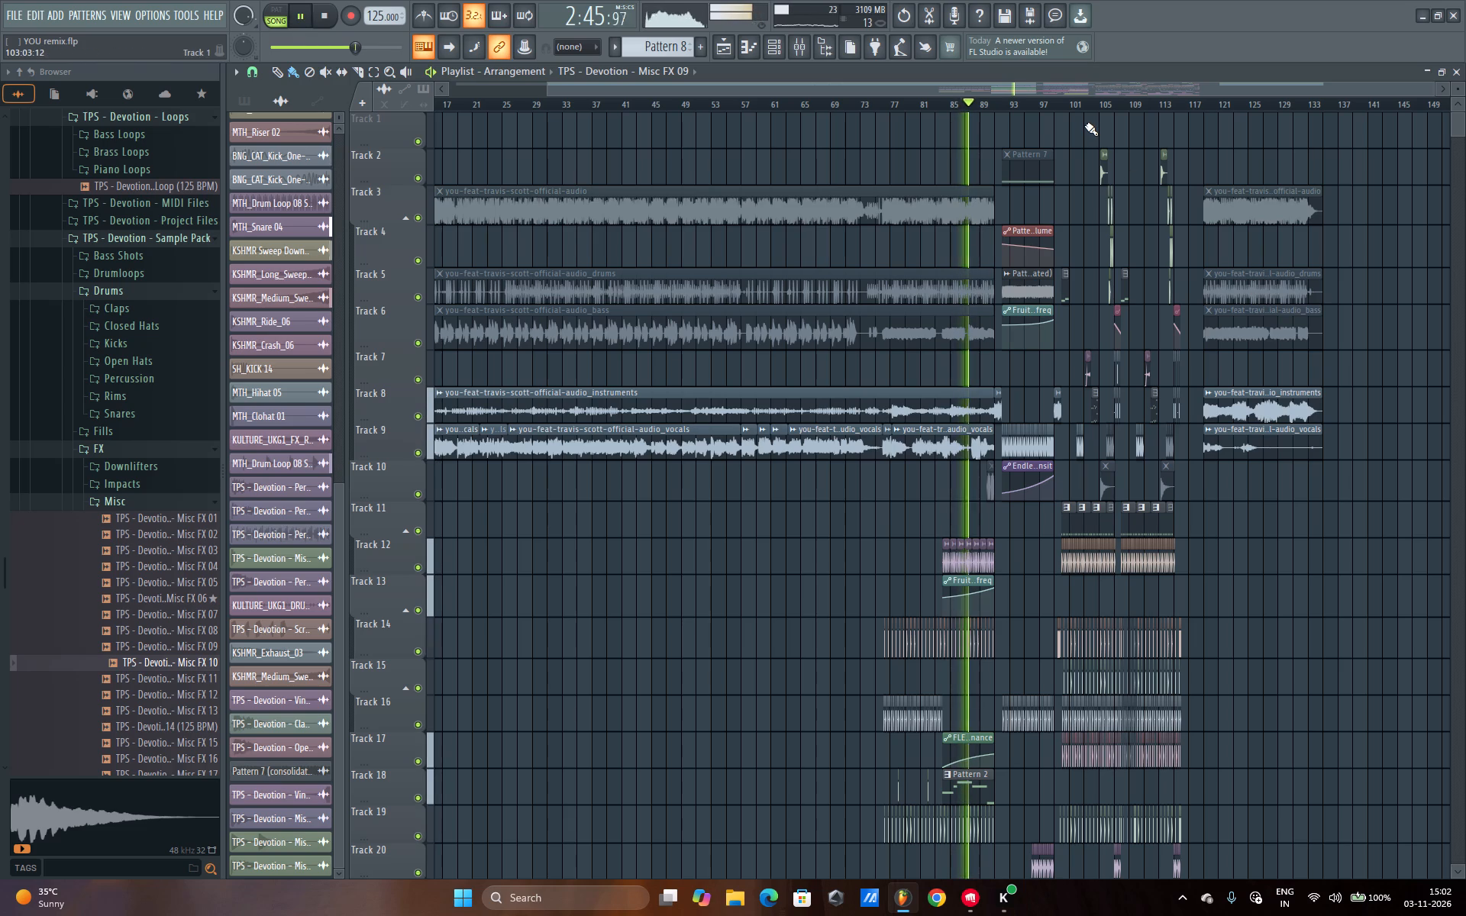
key(space)
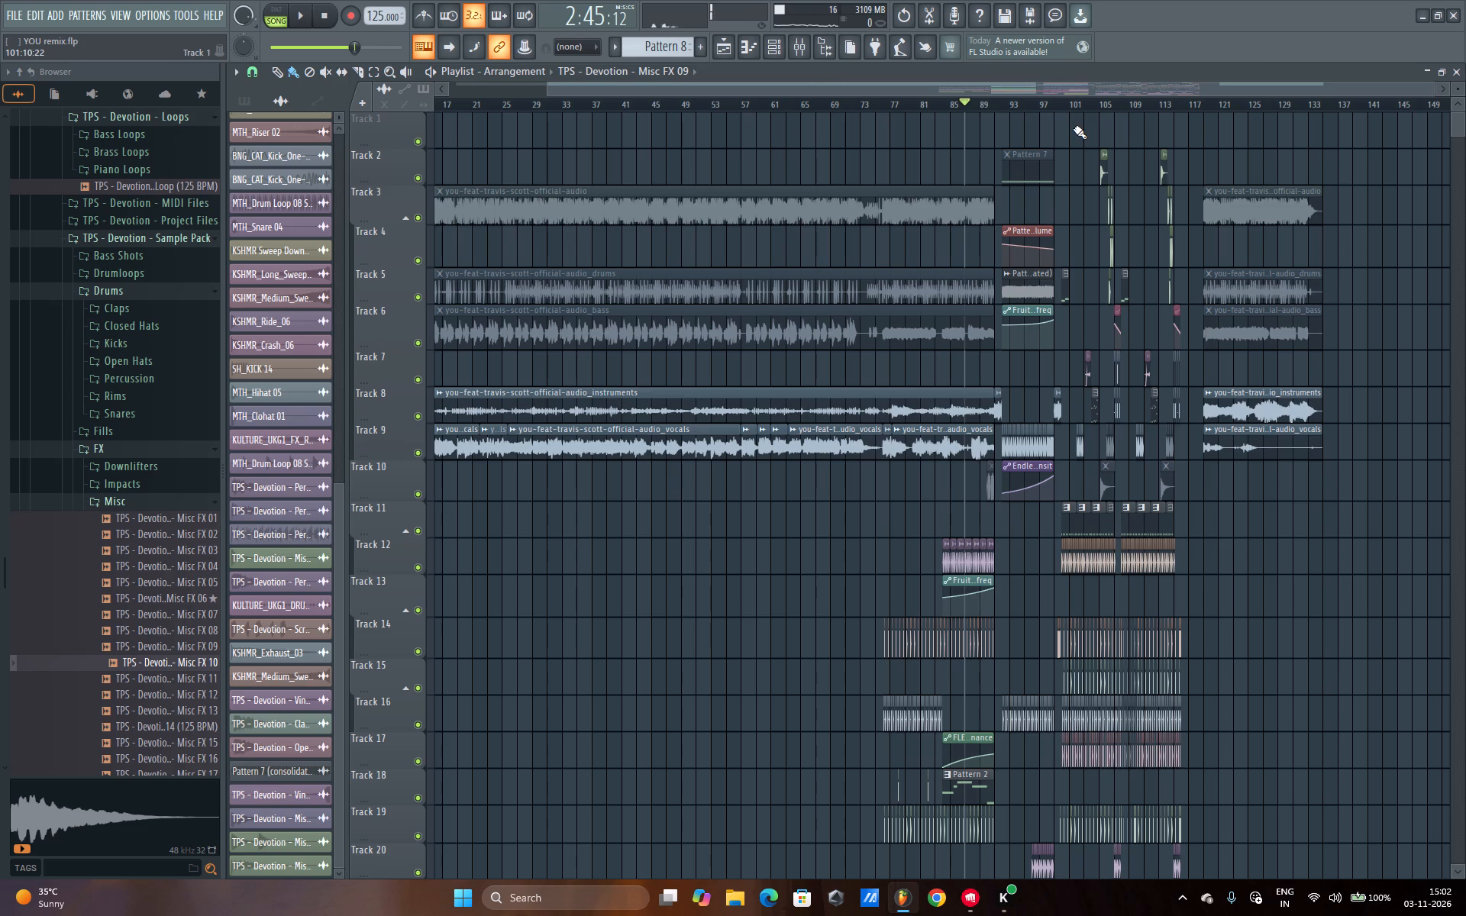
key(space)
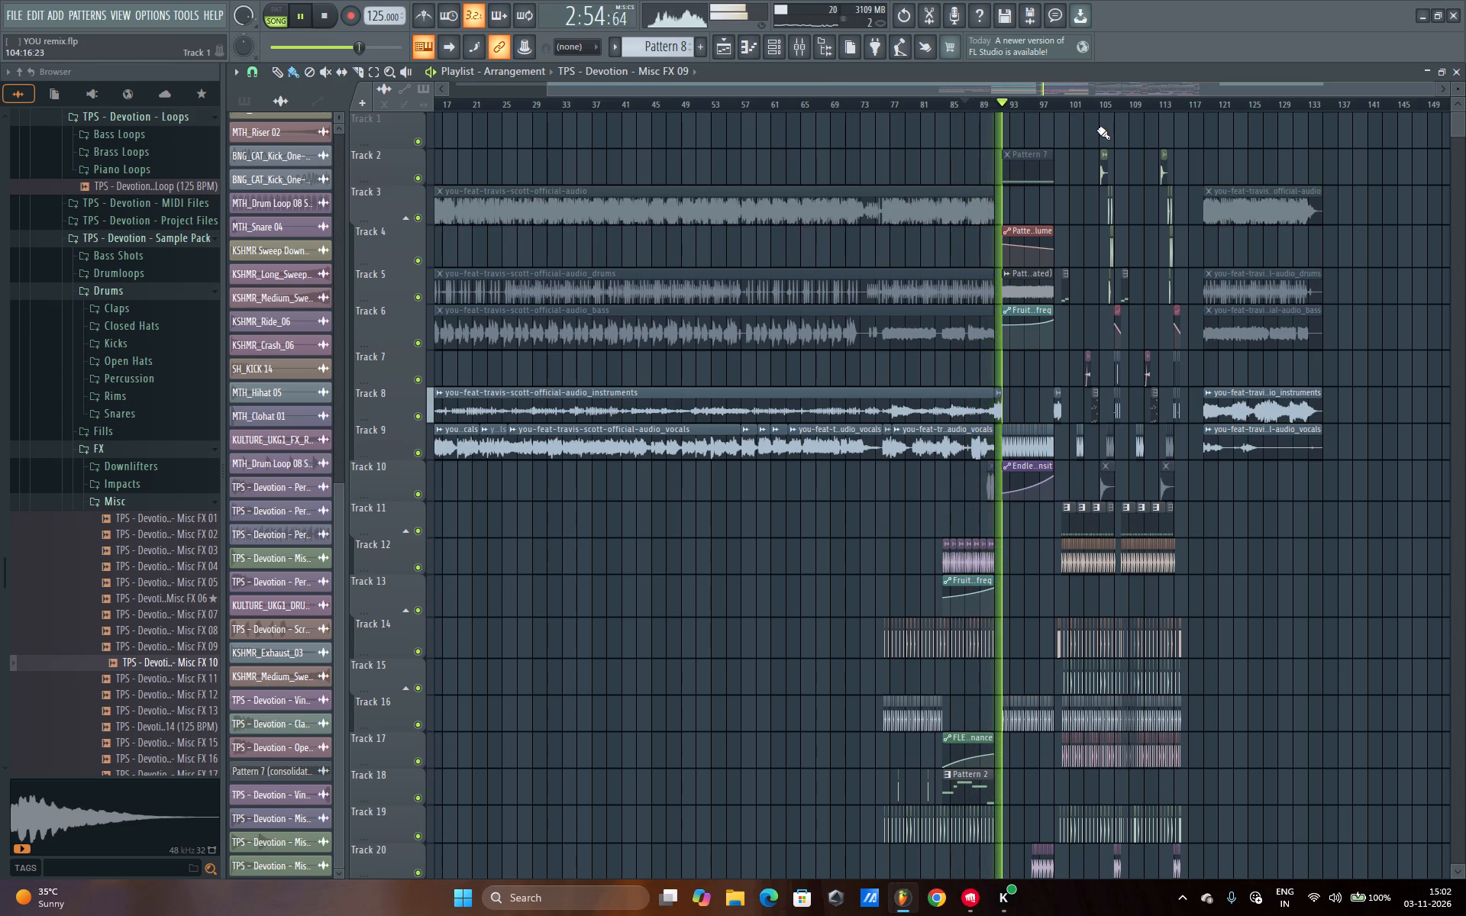
Listen to the drop from about bar 104 across its repeat while examining the clips on the lower tracks.
click(1099, 109)
scroll(1099, 109, up, 20)
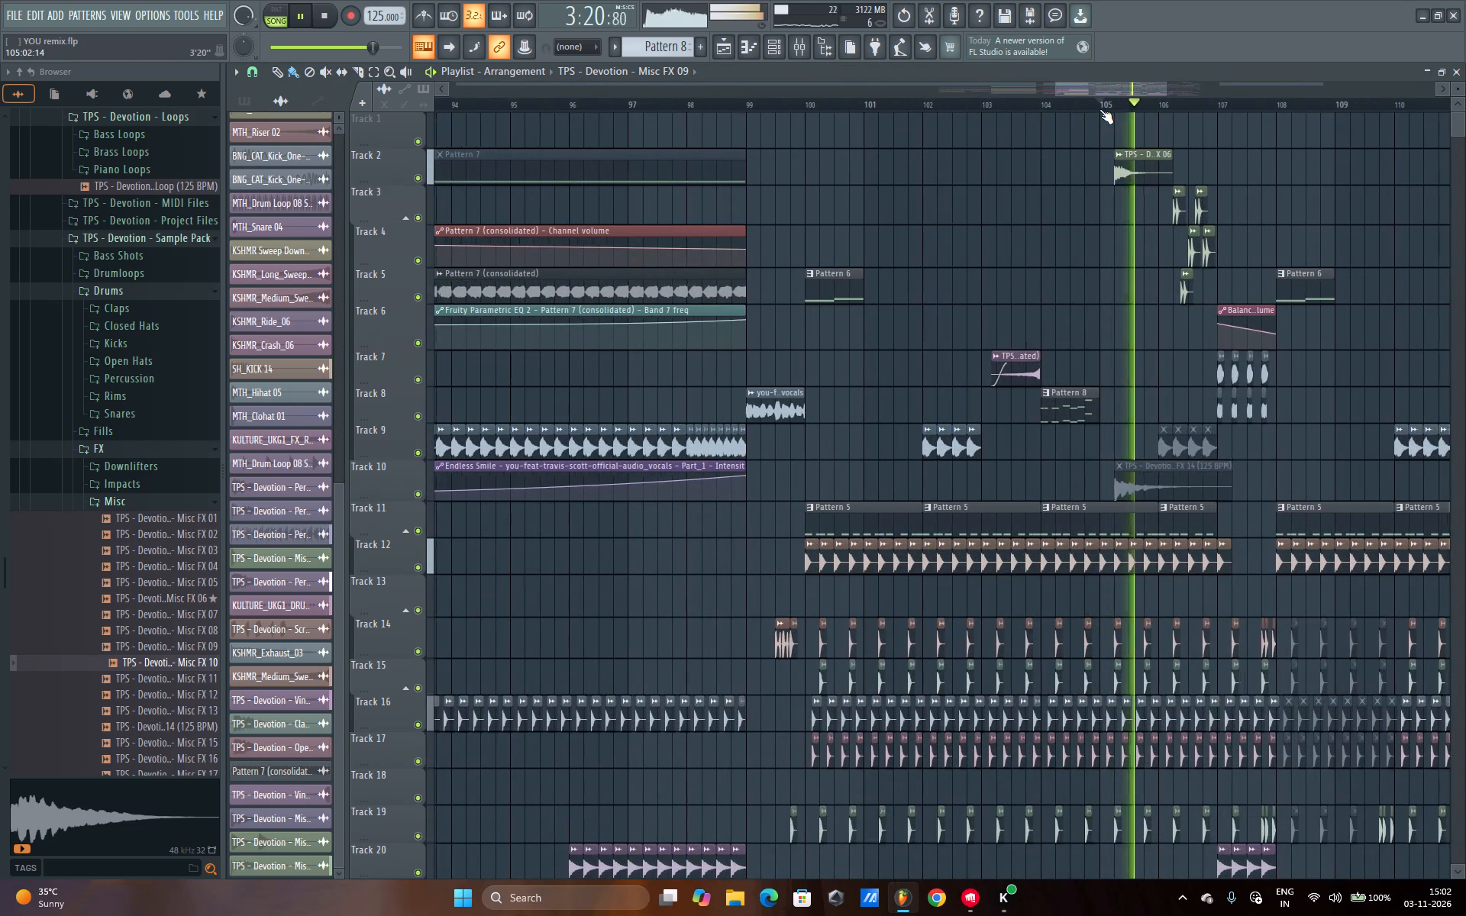
scroll(1099, 109, down, 20)
scroll(1099, 109, down, 6)
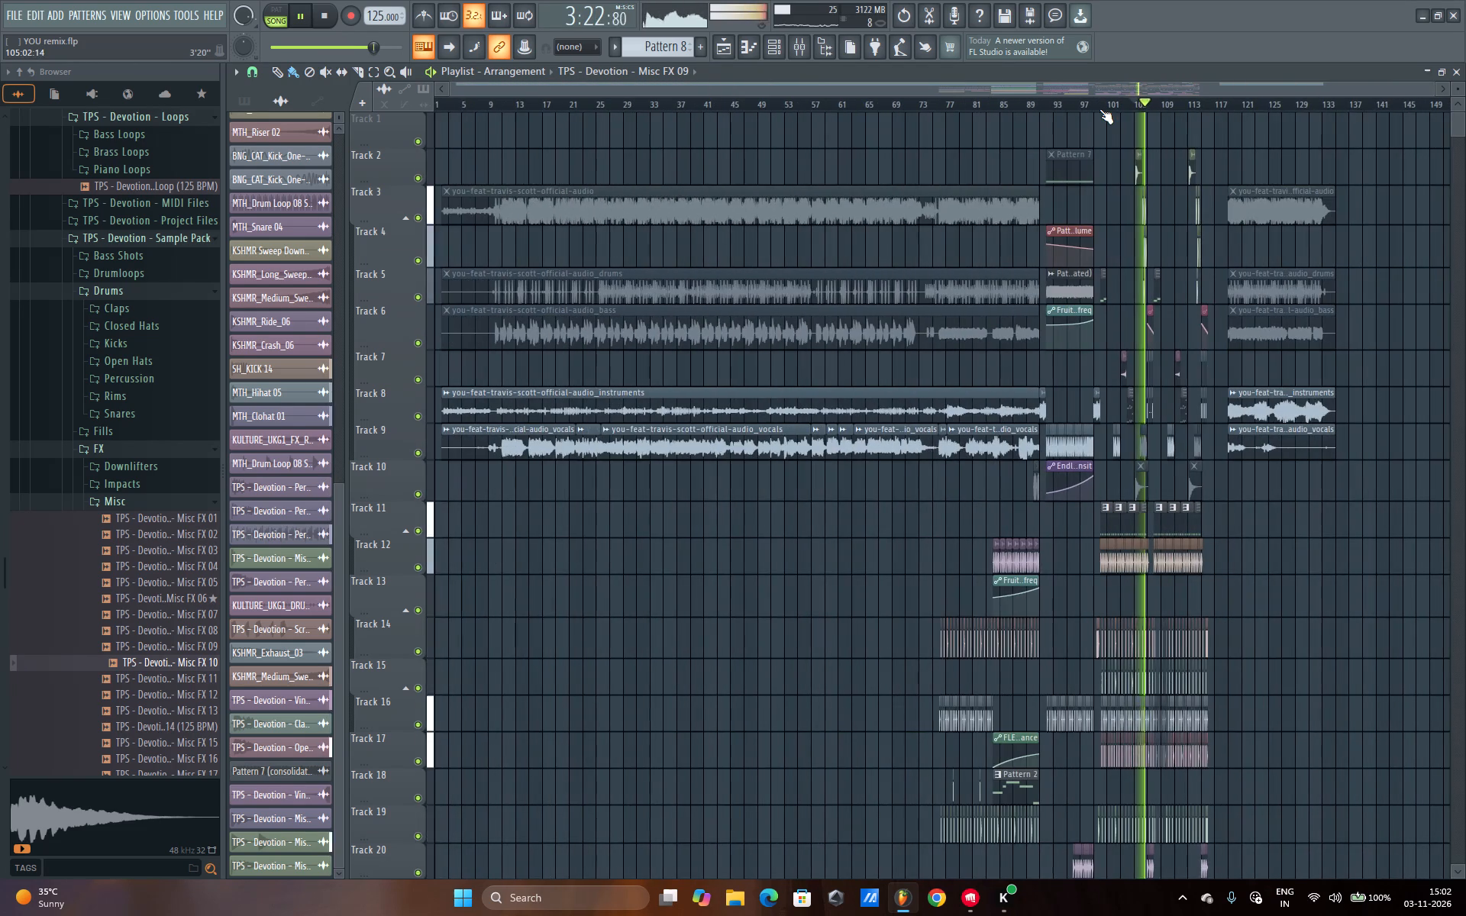
scroll(1099, 109, down, 3)
scroll(1367, 395, down, 20)
scroll(1367, 395, down, 10)
scroll(1355, 396, up, 4)
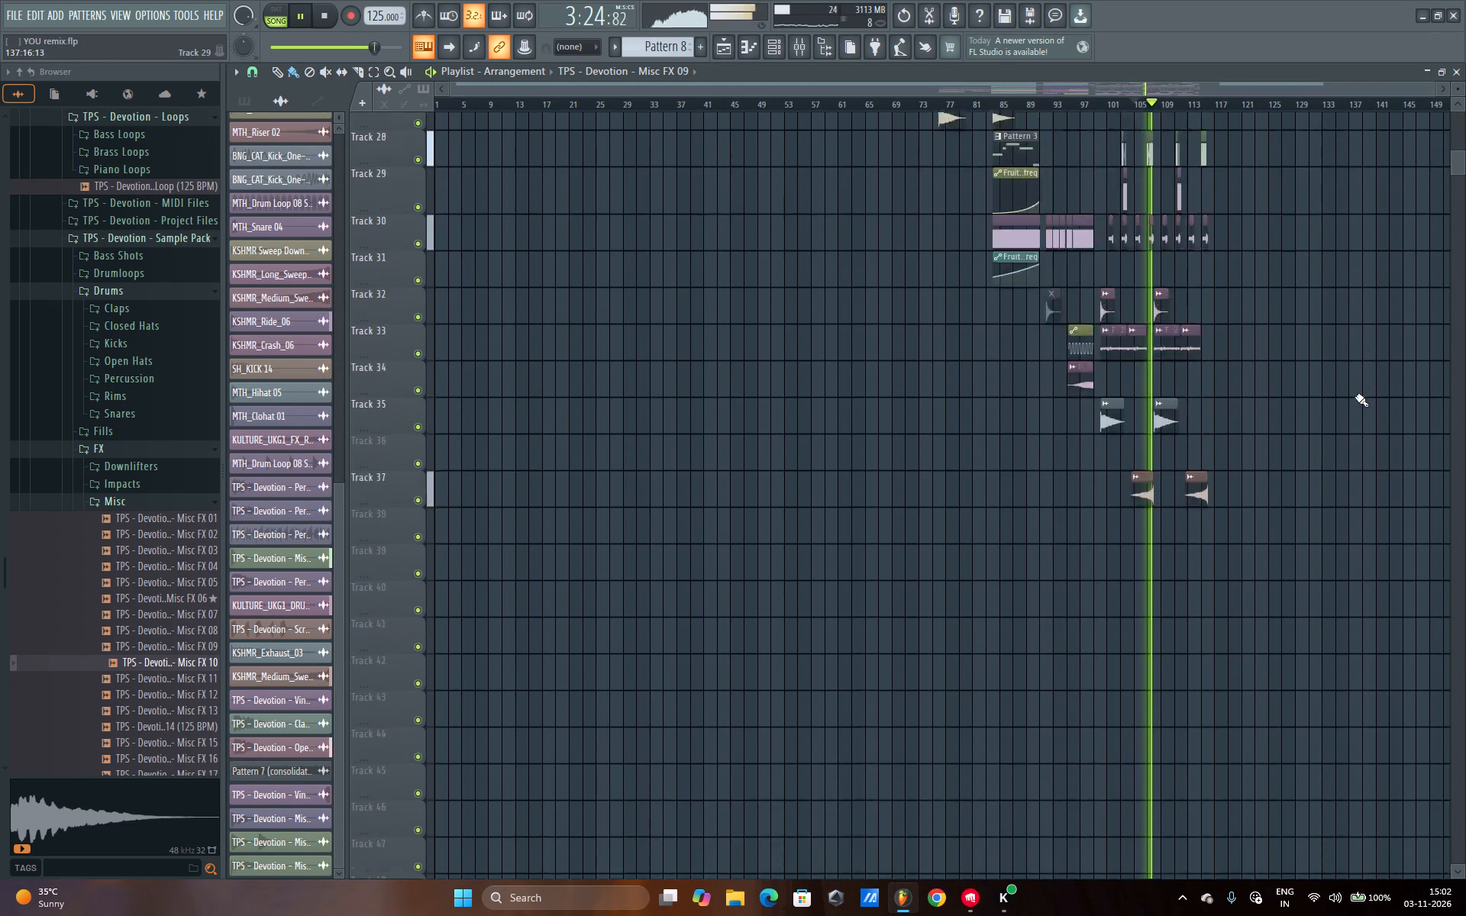
scroll(1355, 396, up, 3)
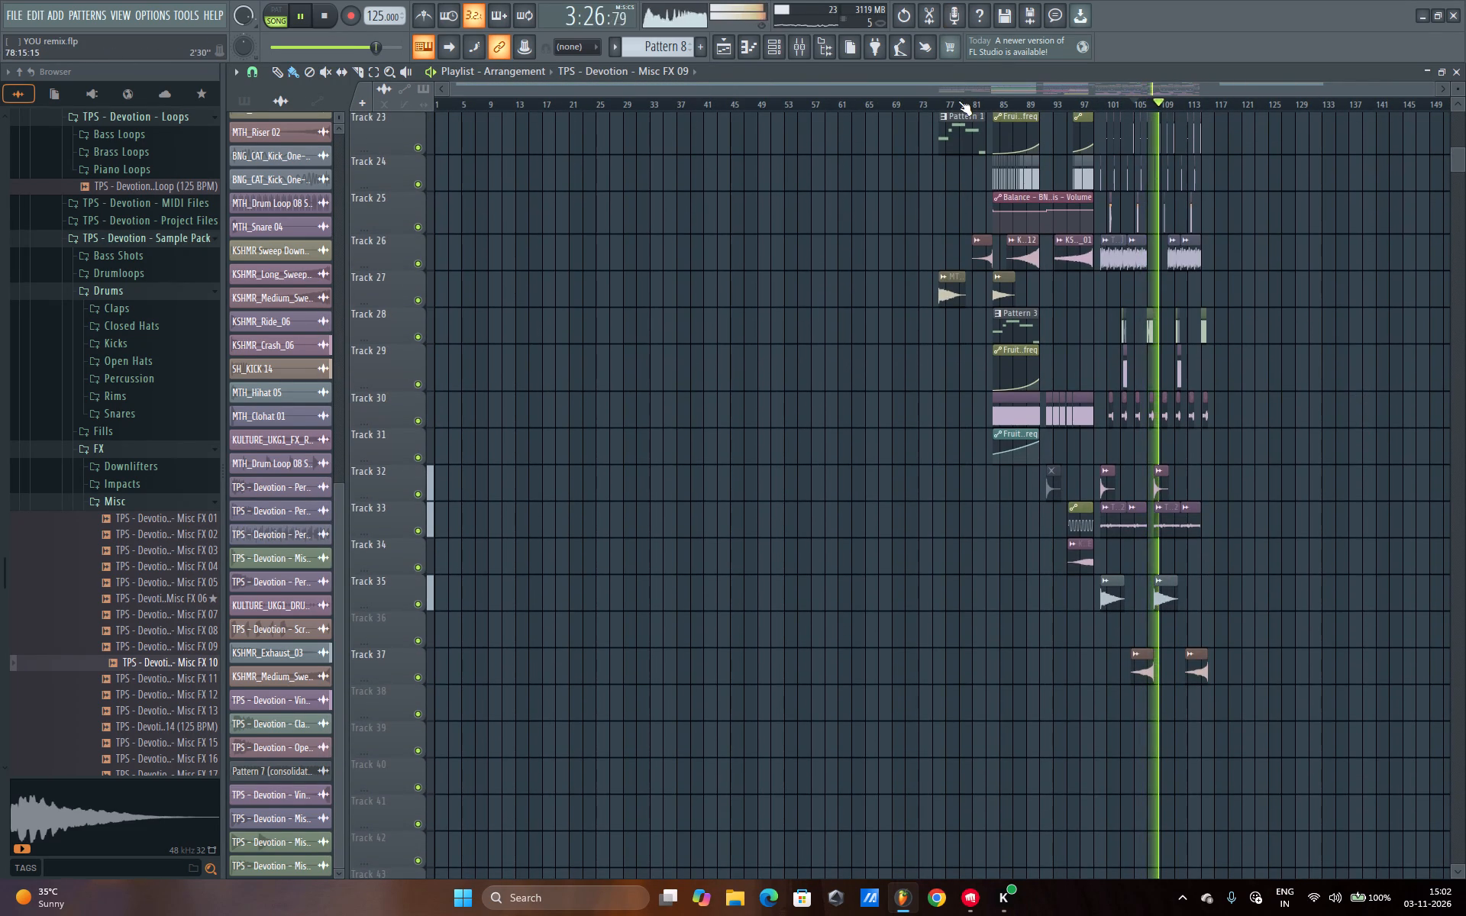
scroll(1298, 269, down, 6)
scroll(1296, 269, up, 10)
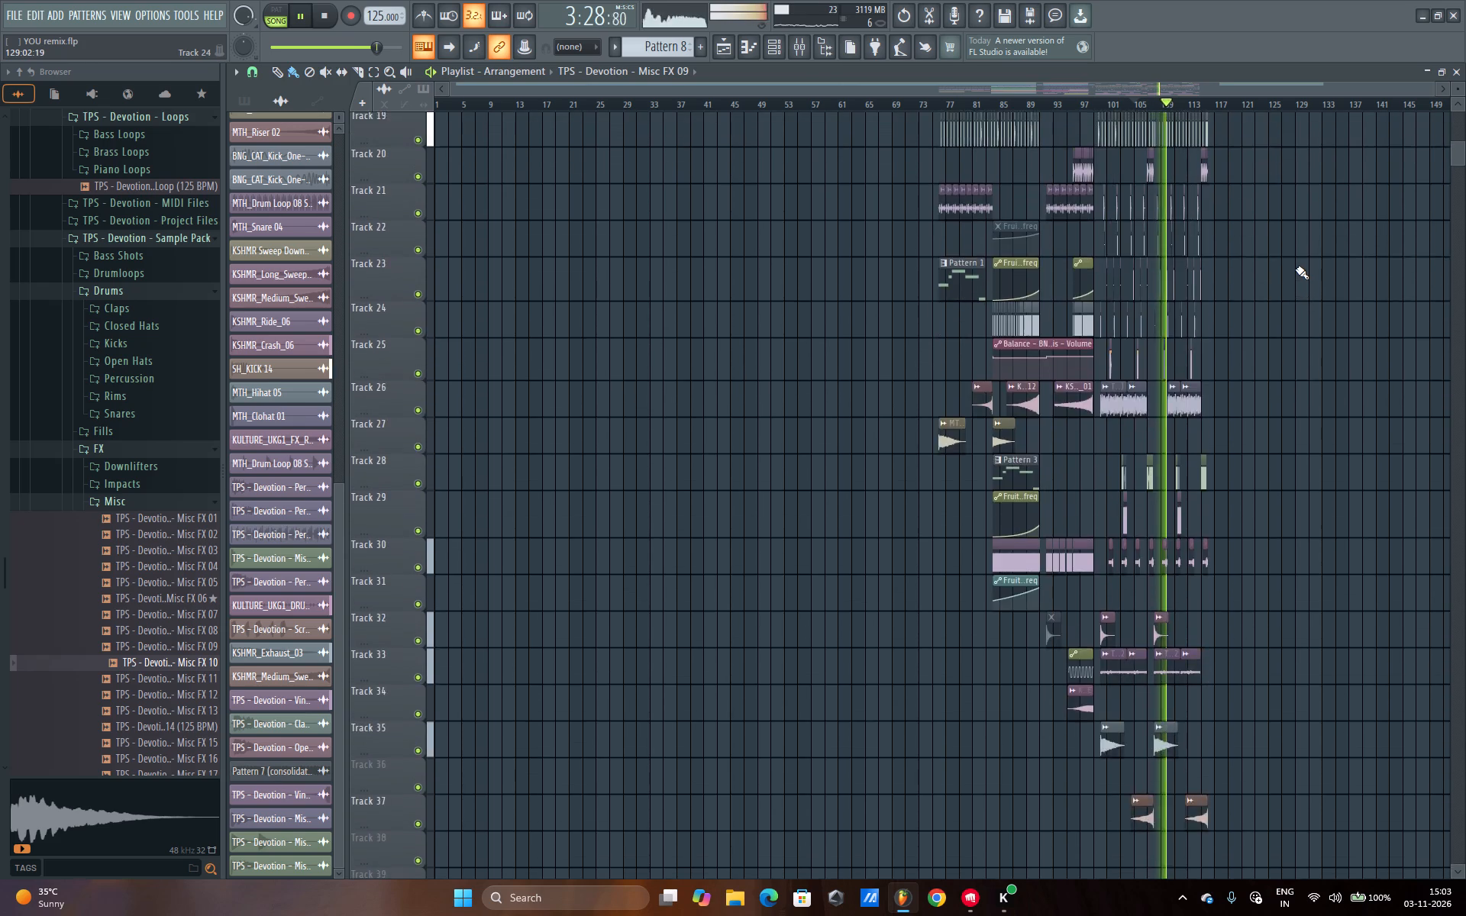
scroll(1296, 269, up, 5)
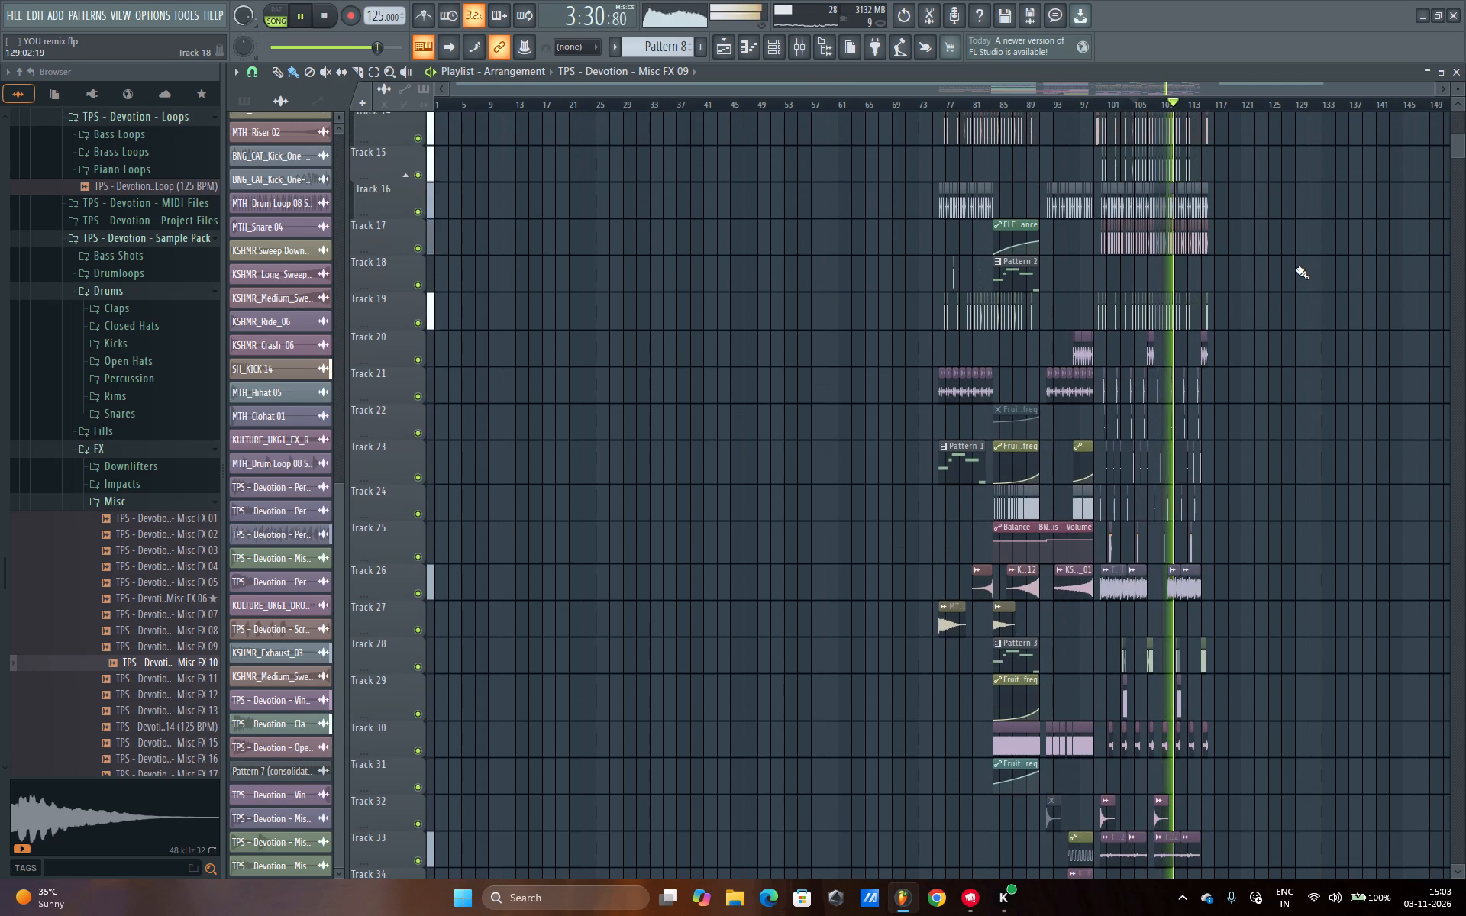
scroll(1275, 260, up, 10)
Replay the drop from about bar 105 and examine its clips around the repeat.
key(space)
key(space)
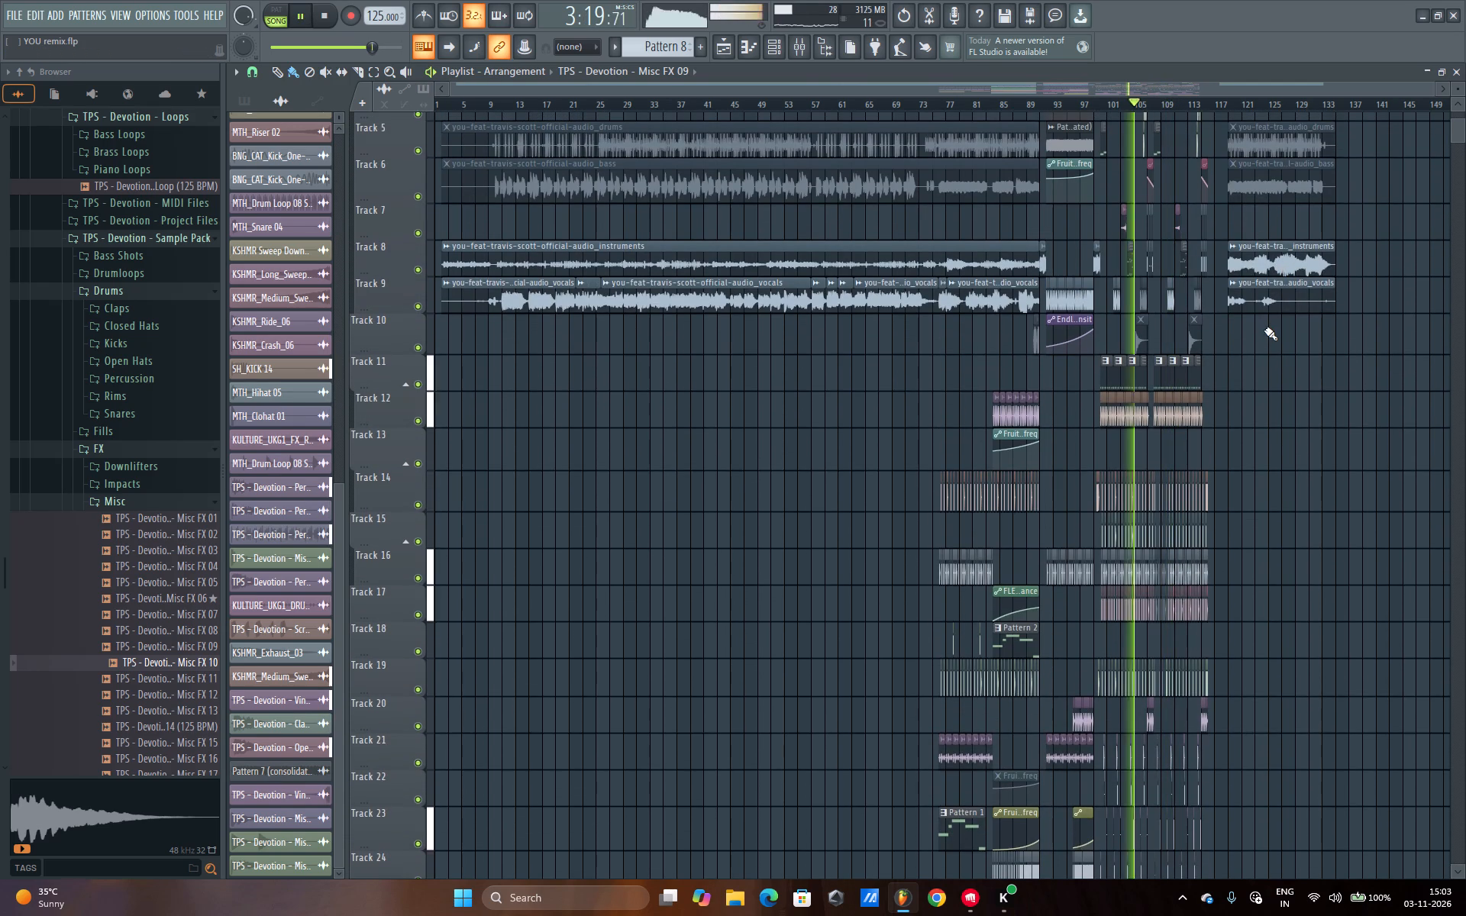
scroll(1193, 94, up, 10)
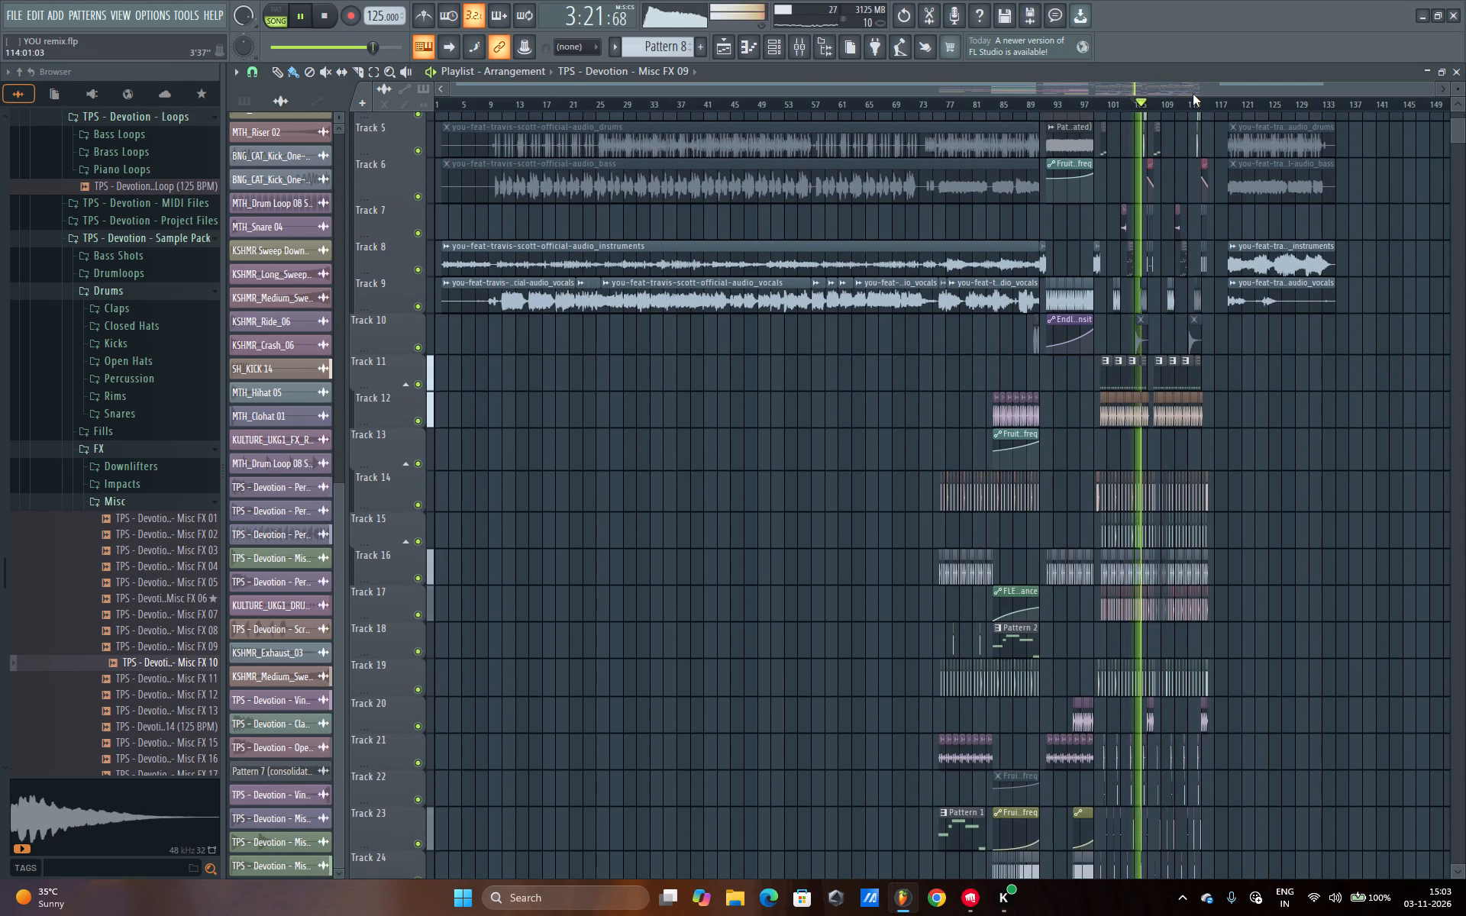
scroll(1194, 104, up, 20)
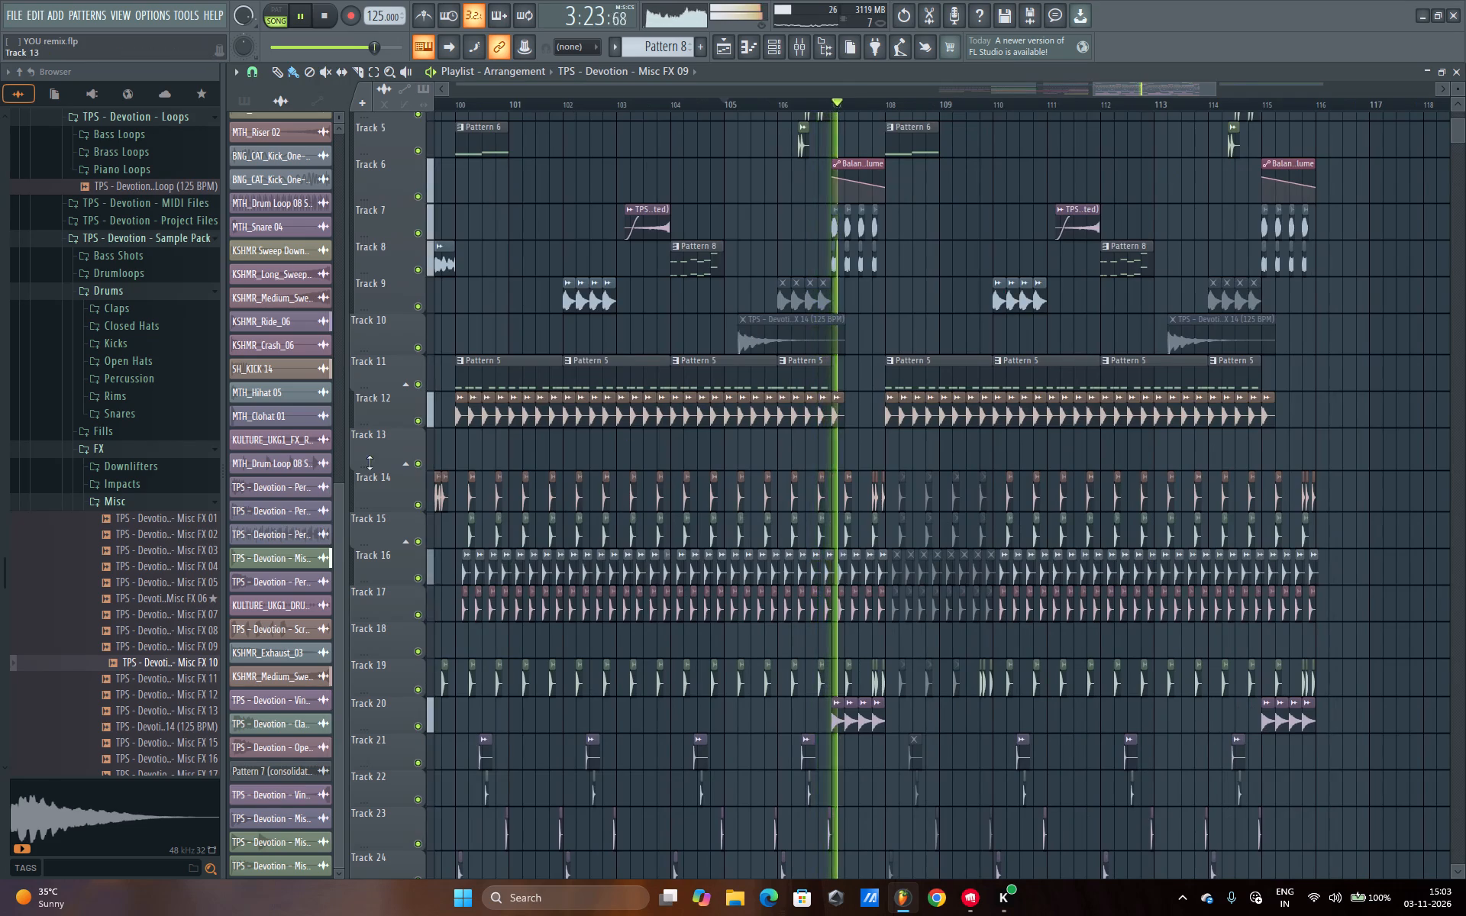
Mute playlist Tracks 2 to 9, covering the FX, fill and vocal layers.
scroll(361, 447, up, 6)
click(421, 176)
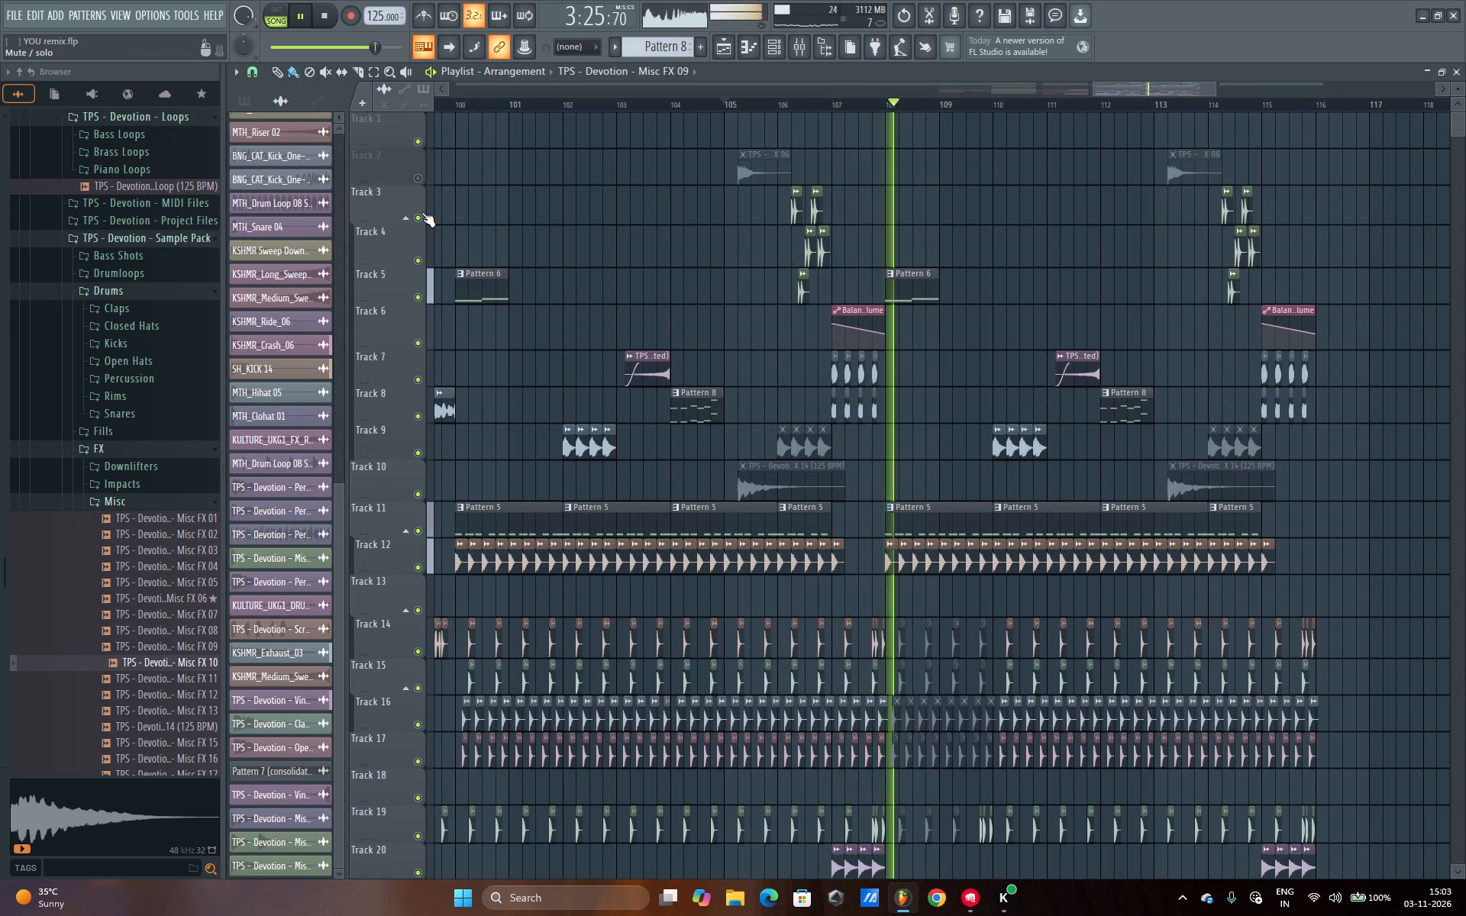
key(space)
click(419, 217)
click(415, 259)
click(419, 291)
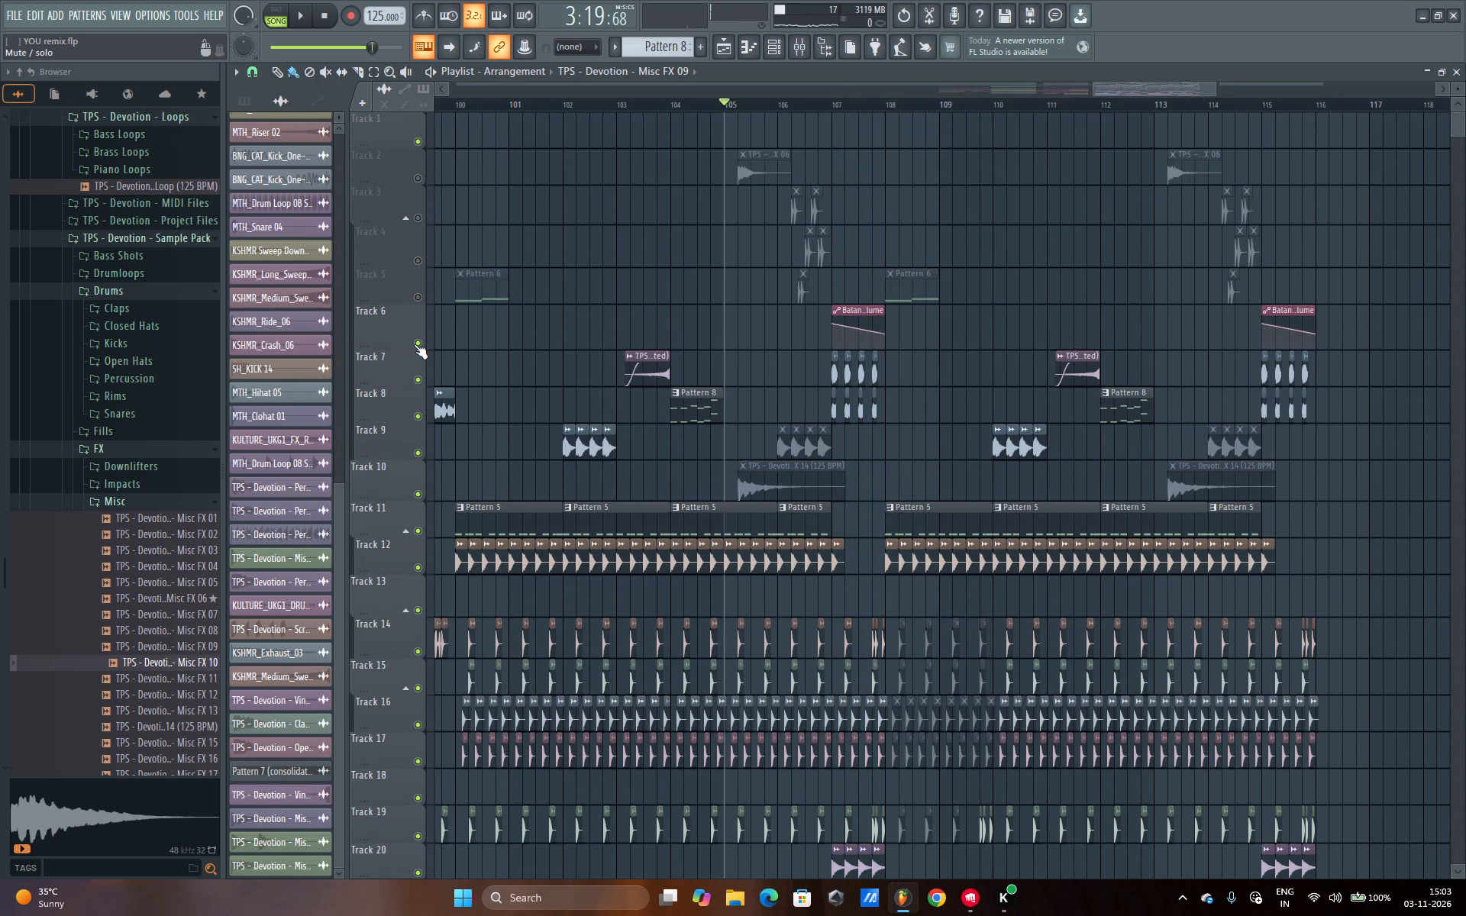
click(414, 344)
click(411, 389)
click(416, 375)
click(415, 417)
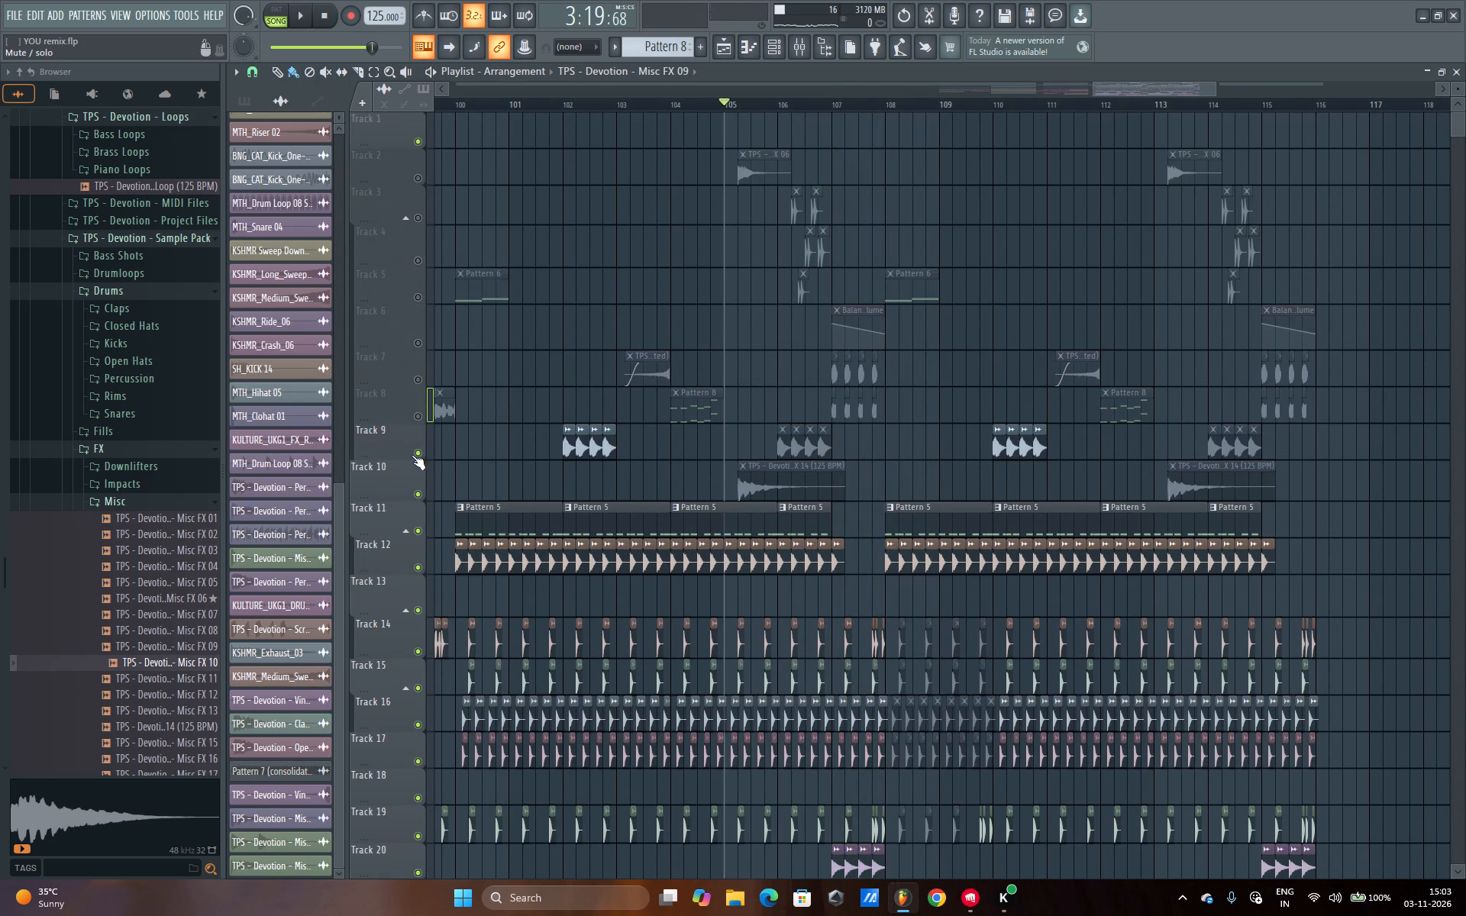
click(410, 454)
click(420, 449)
Listen to the drop from about bar 105 without Tracks 2 to 9 while examining the remaining drum and percussion tracks.
key(space)
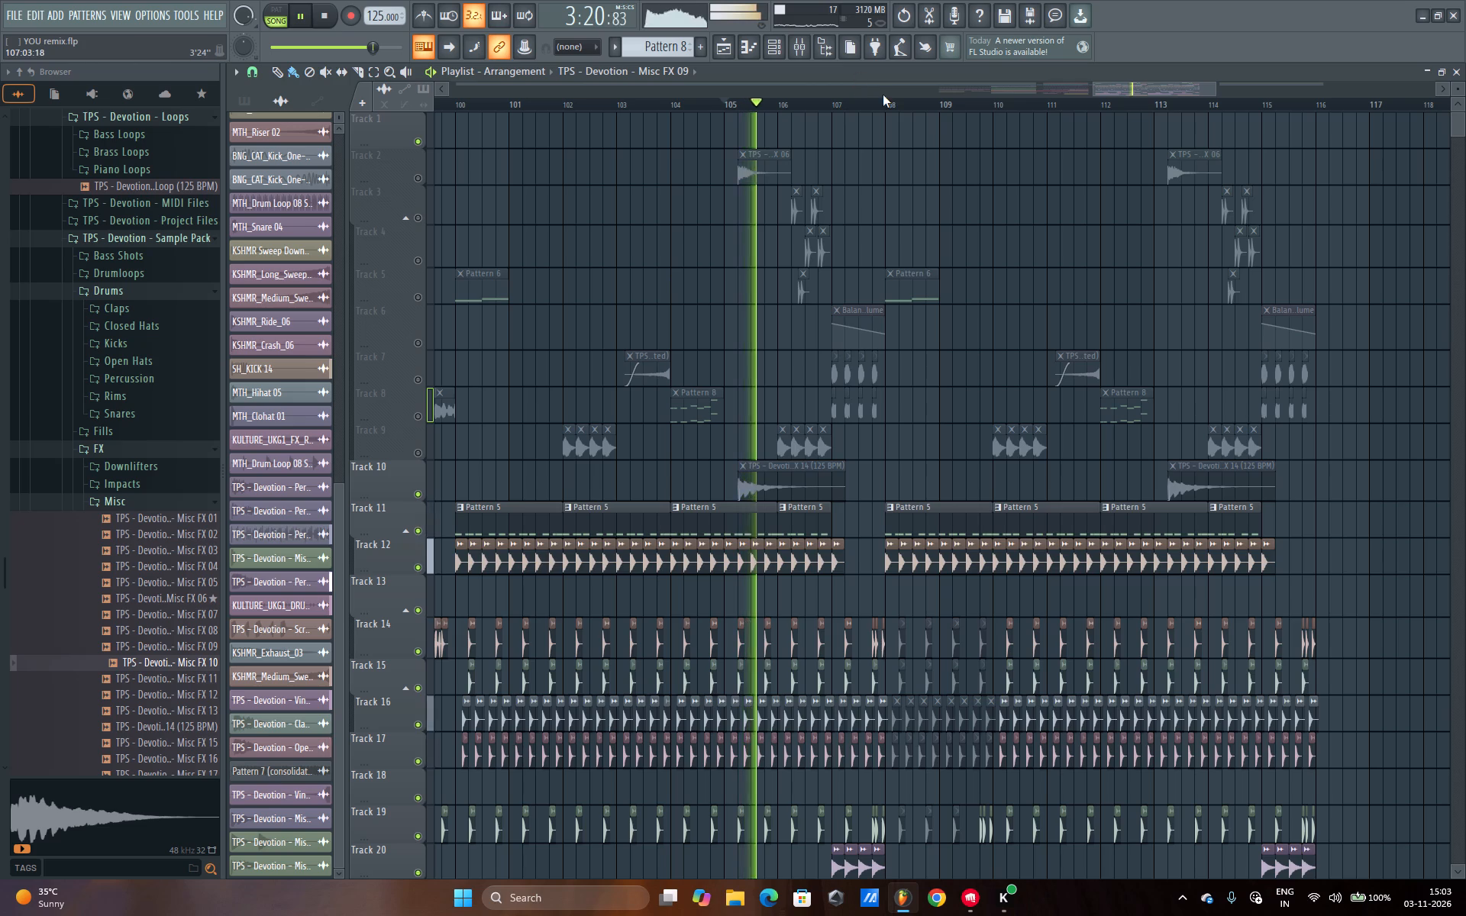
scroll(895, 100, down, 7)
scroll(895, 100, up, 4)
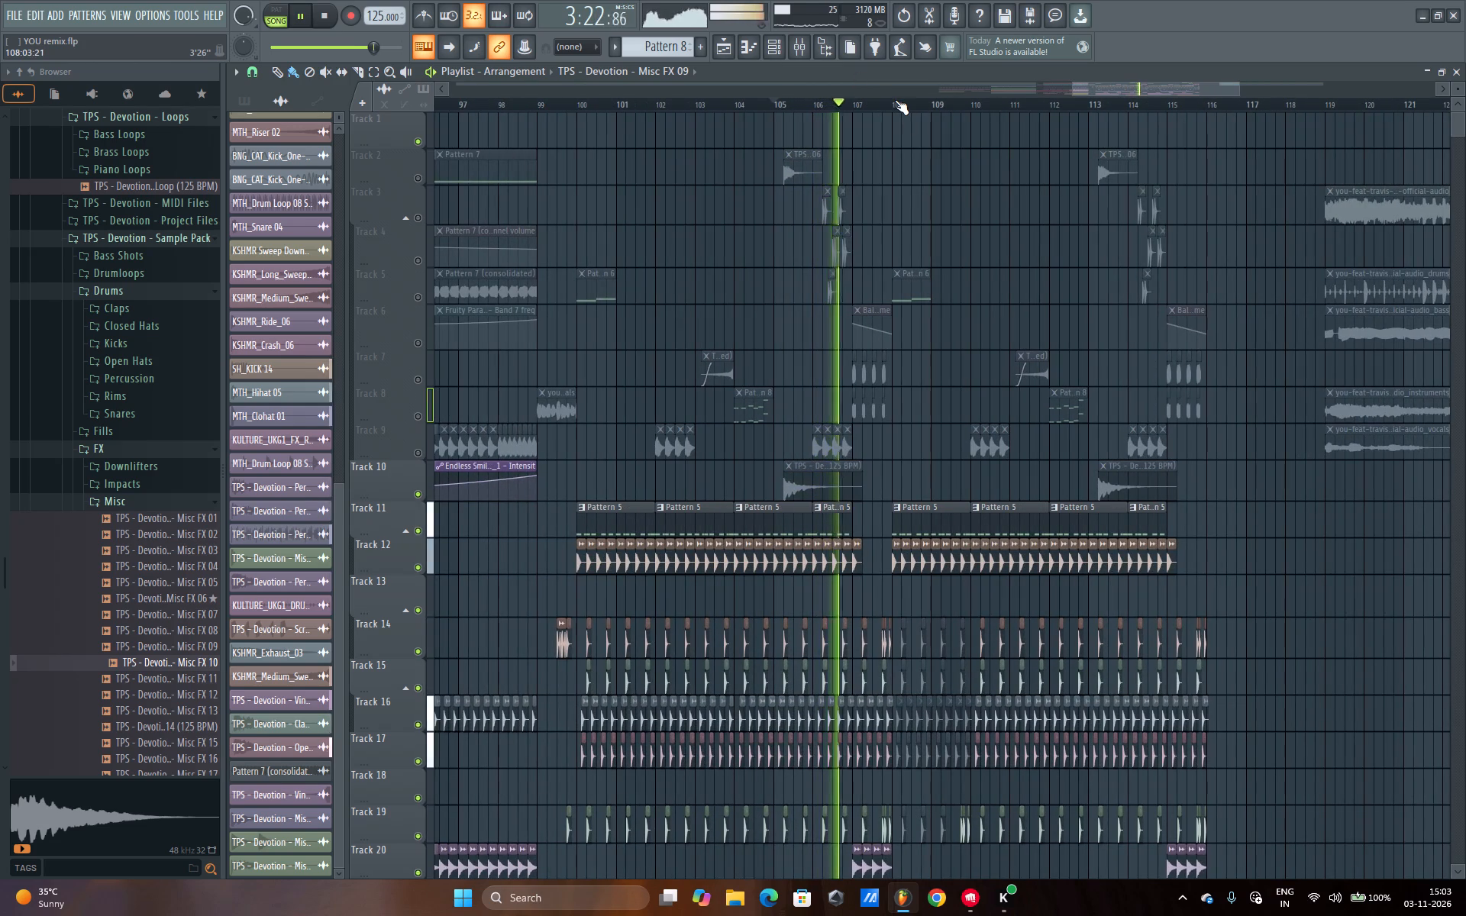
scroll(1258, 382, down, 13)
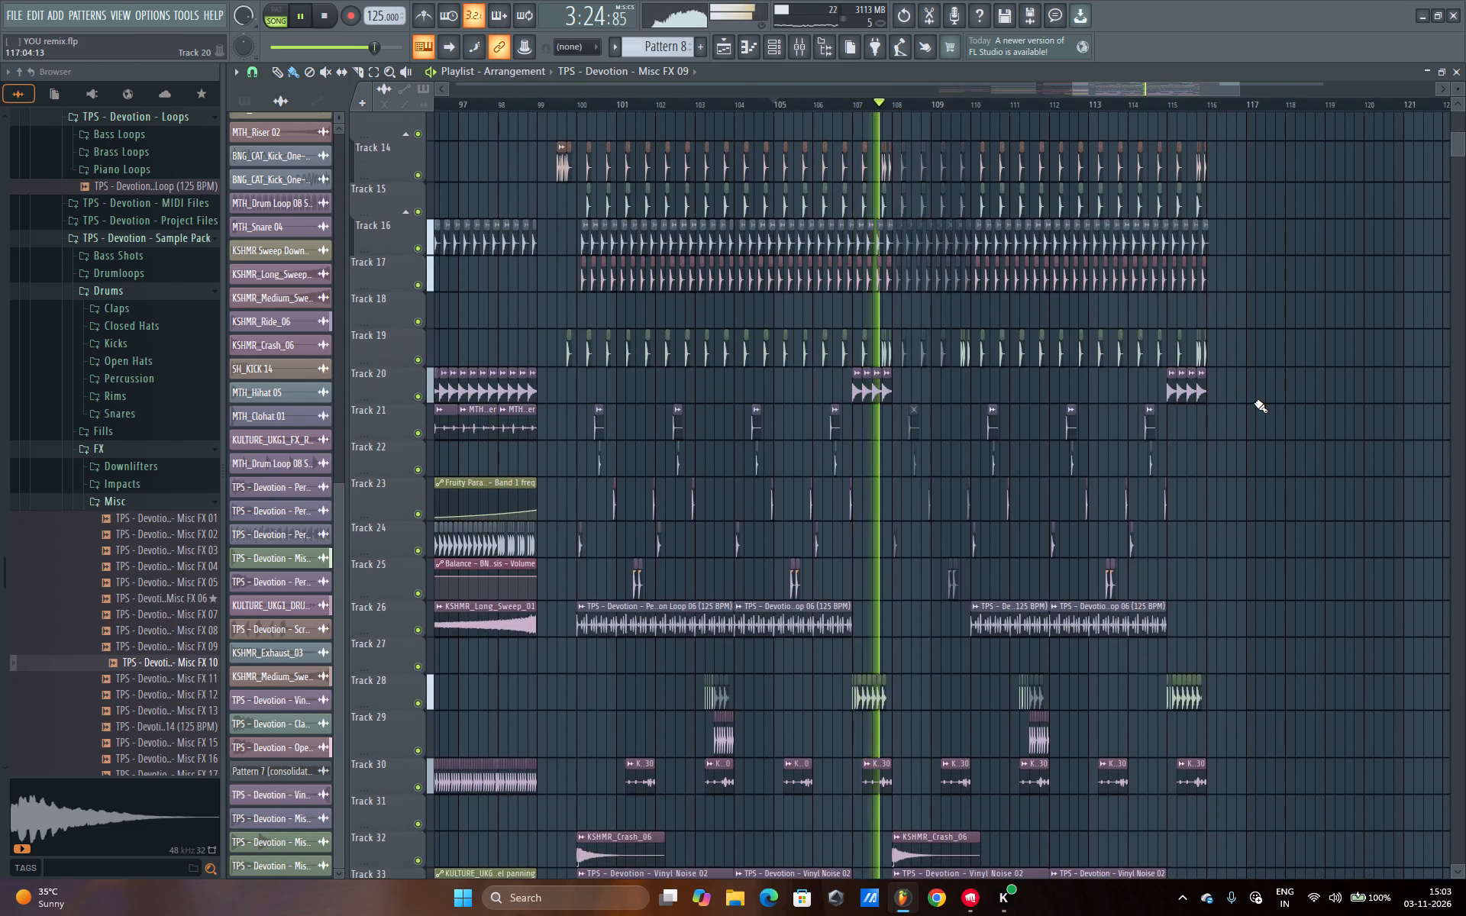
scroll(1254, 402, down, 13)
scroll(1249, 408, up, 13)
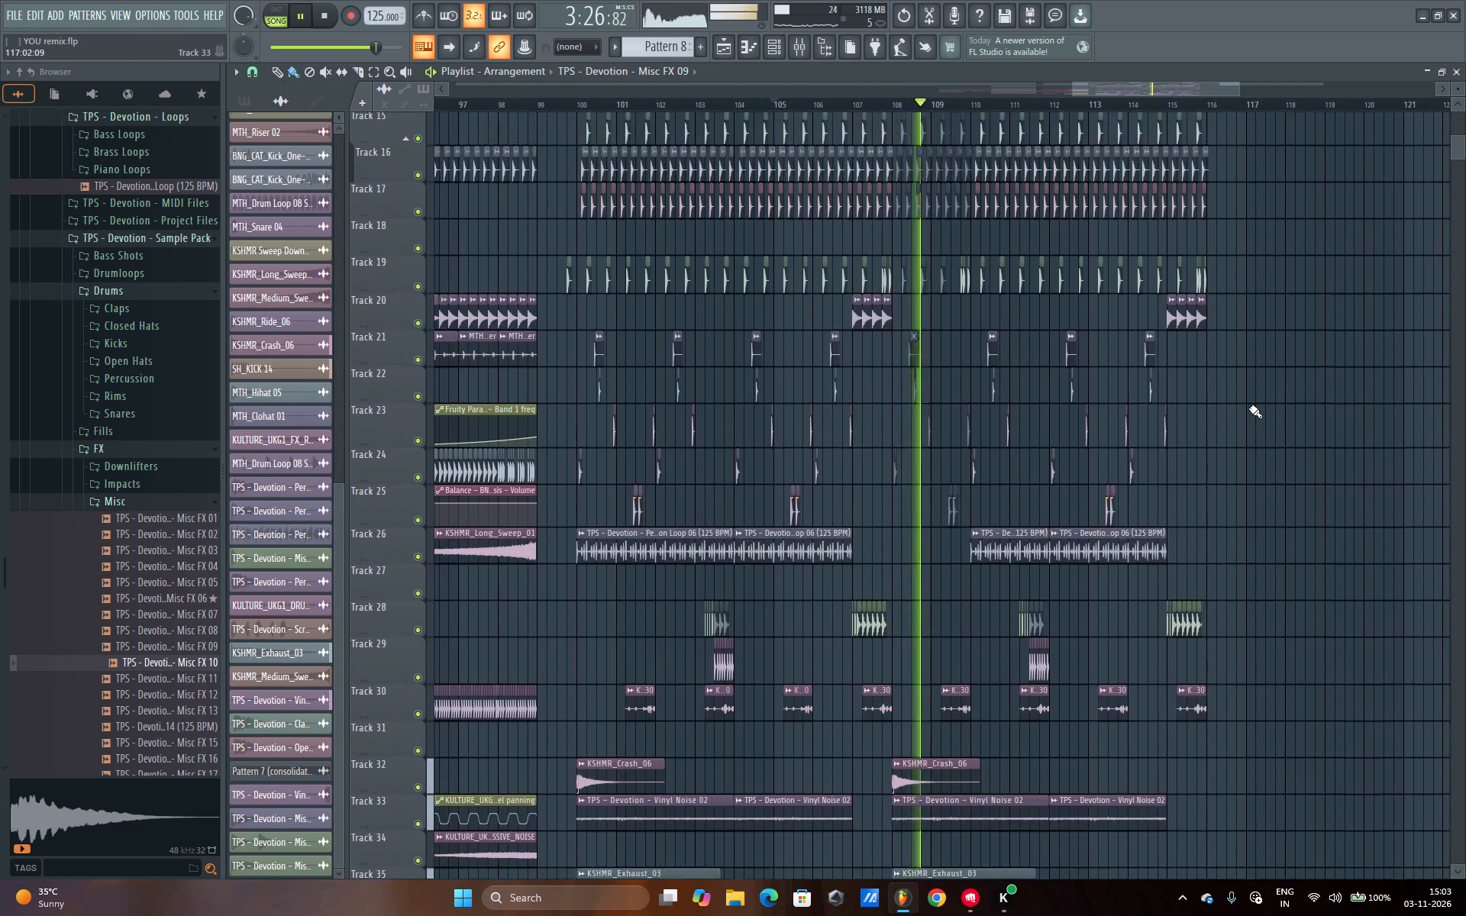
scroll(1249, 408, up, 12)
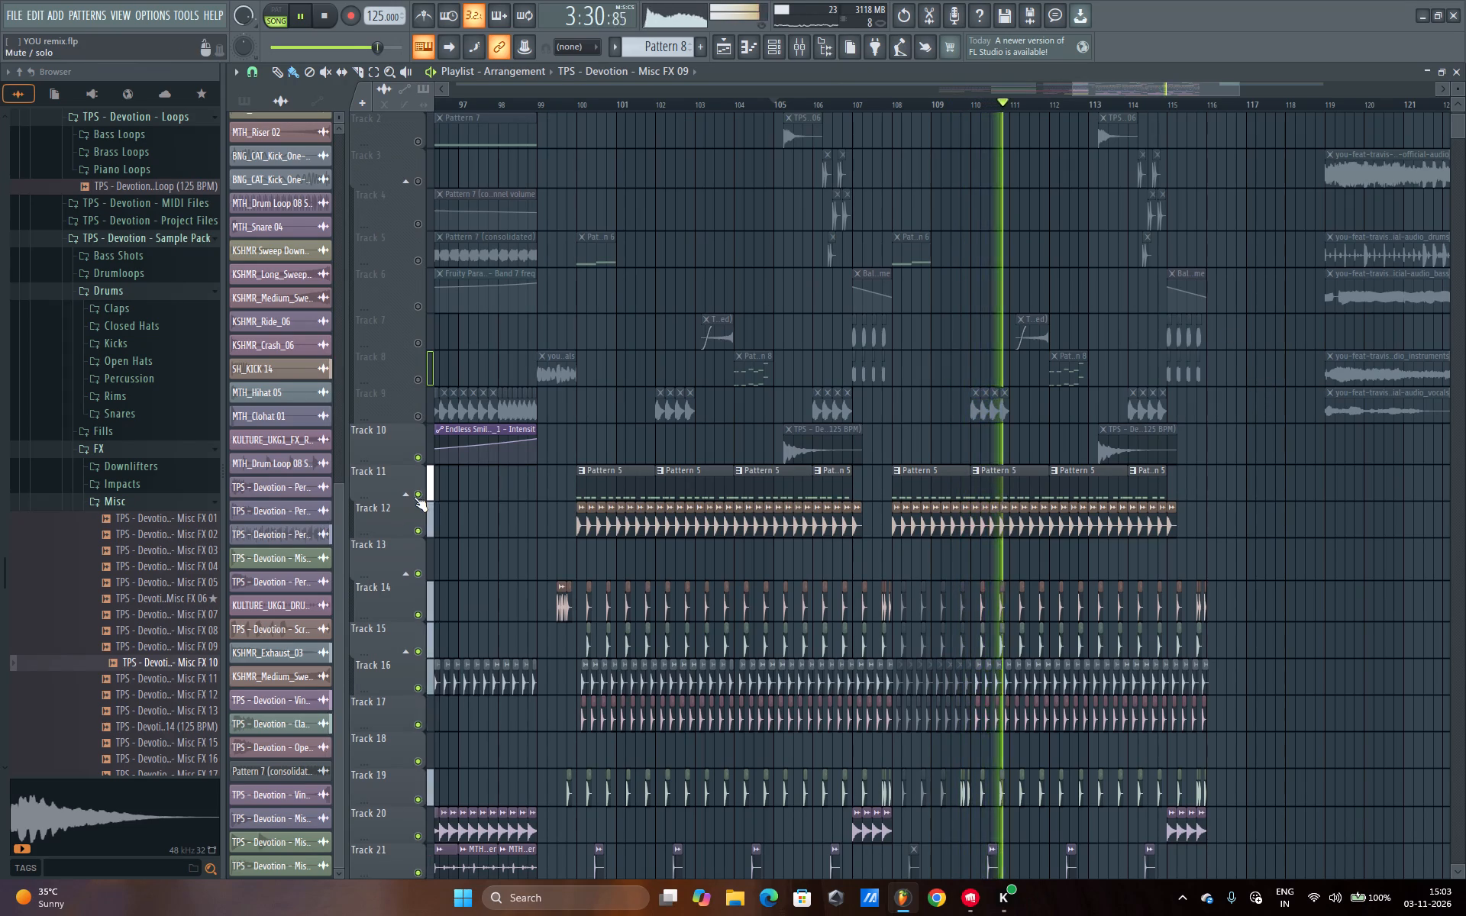
scroll(289, 458, up, 4)
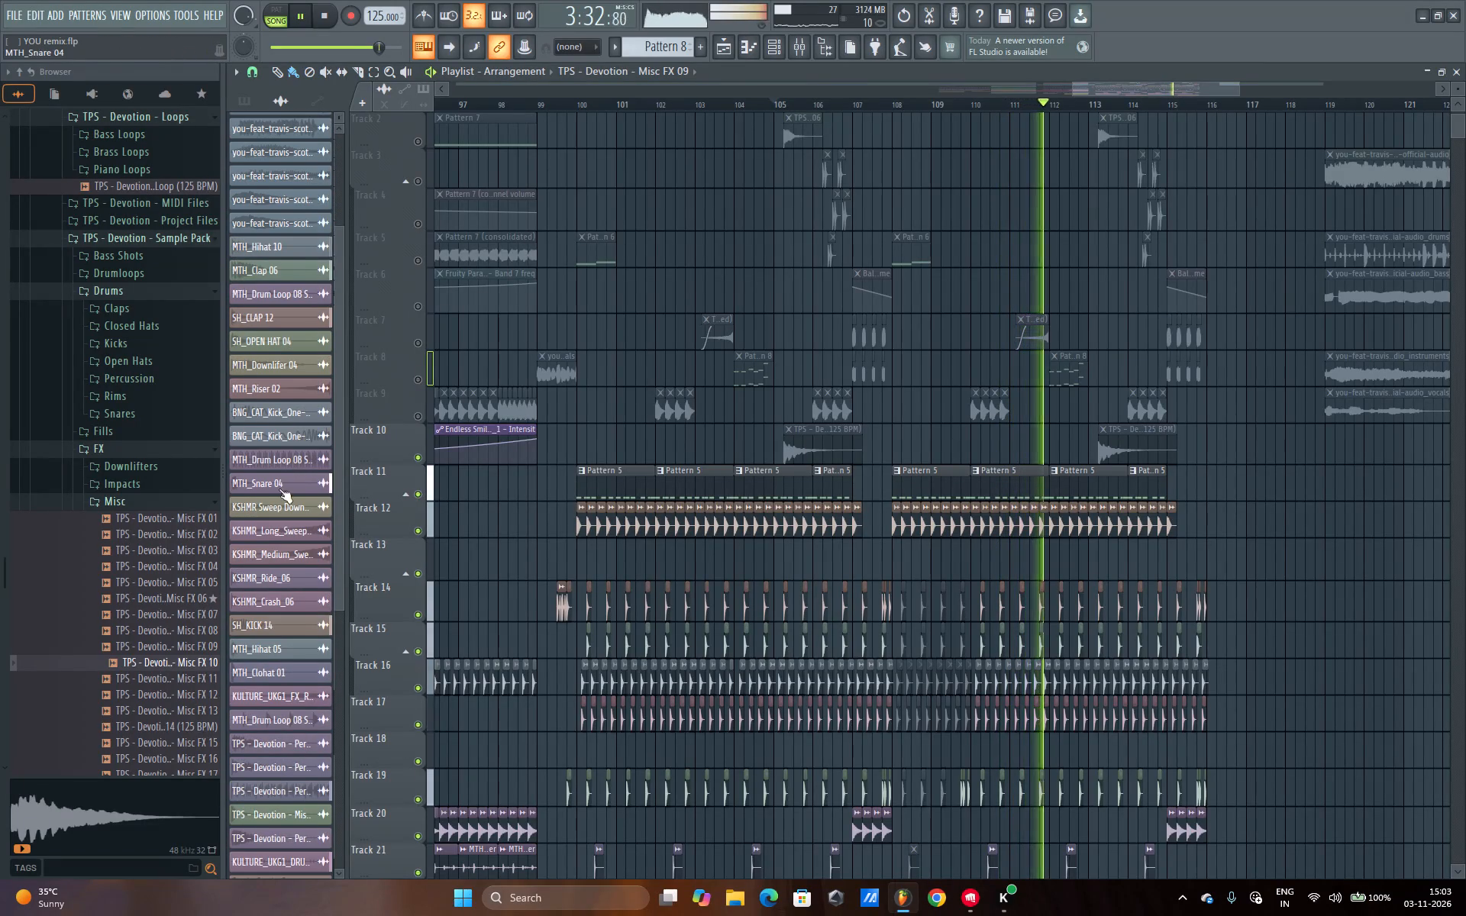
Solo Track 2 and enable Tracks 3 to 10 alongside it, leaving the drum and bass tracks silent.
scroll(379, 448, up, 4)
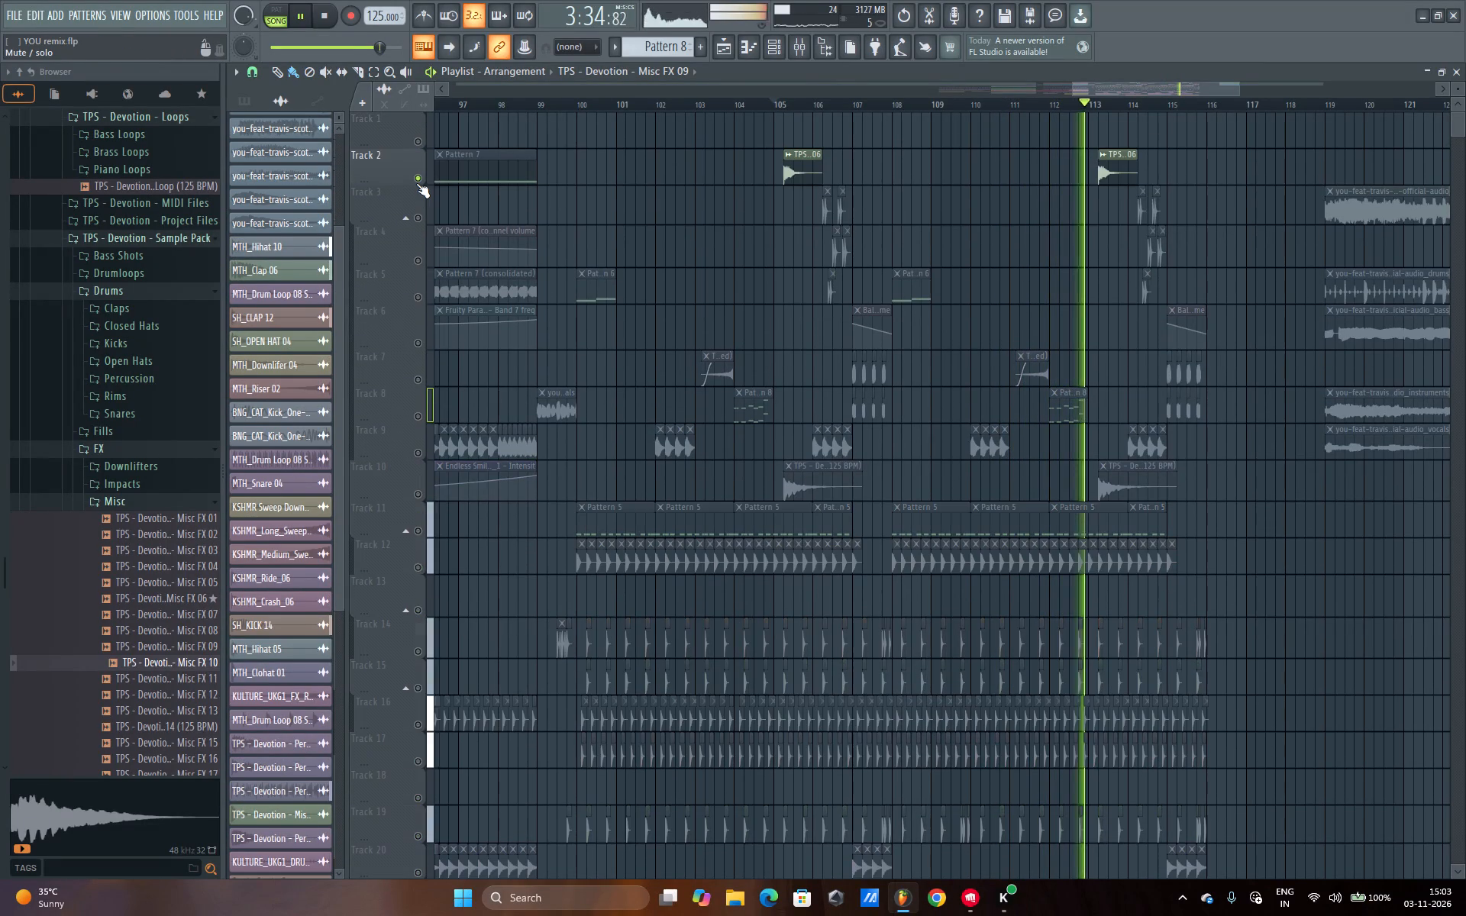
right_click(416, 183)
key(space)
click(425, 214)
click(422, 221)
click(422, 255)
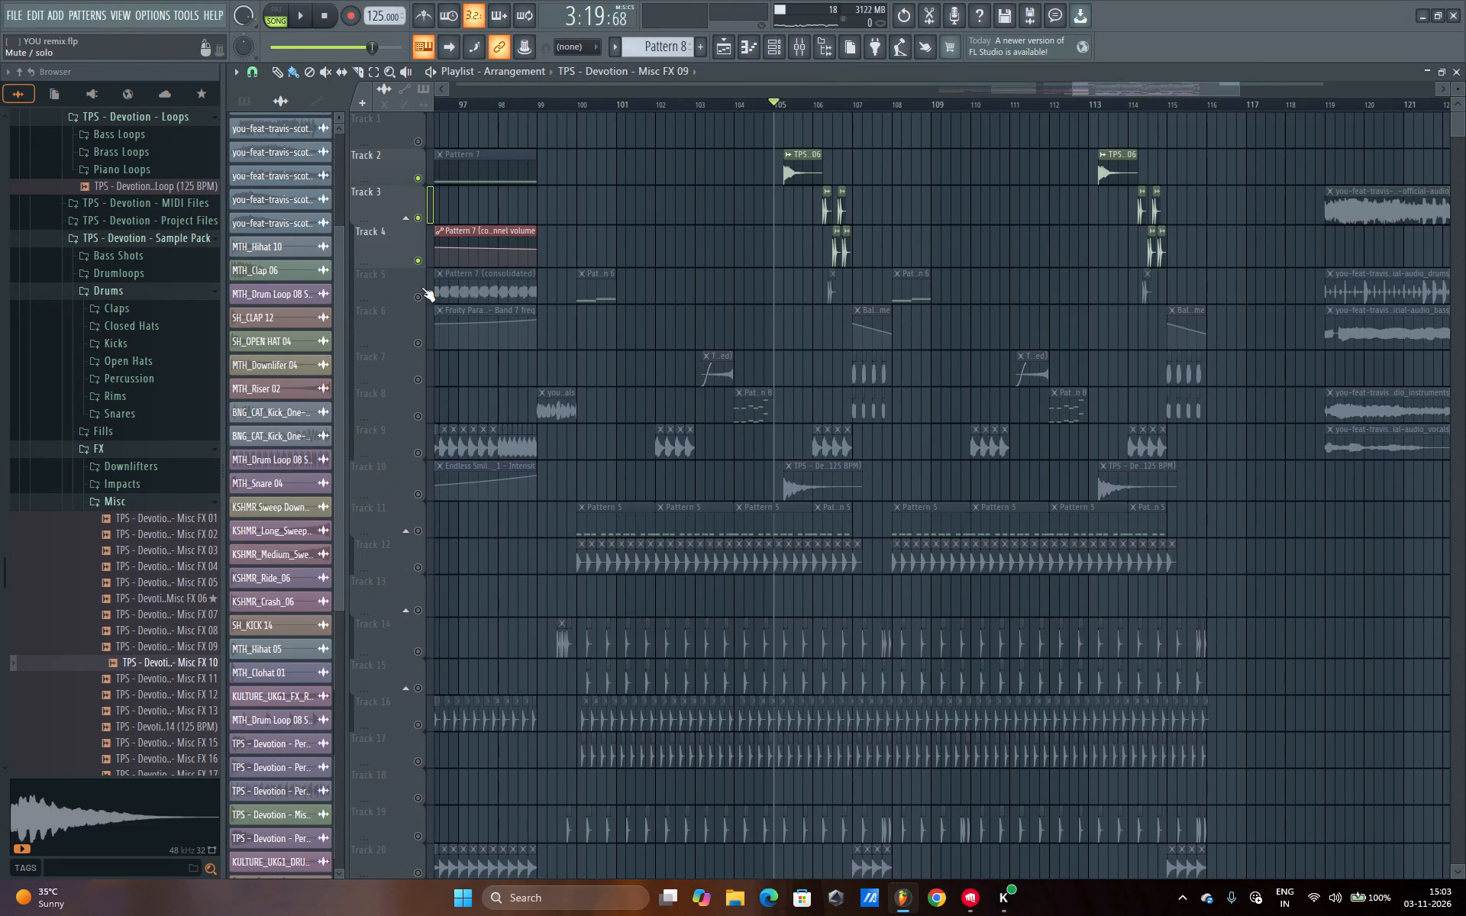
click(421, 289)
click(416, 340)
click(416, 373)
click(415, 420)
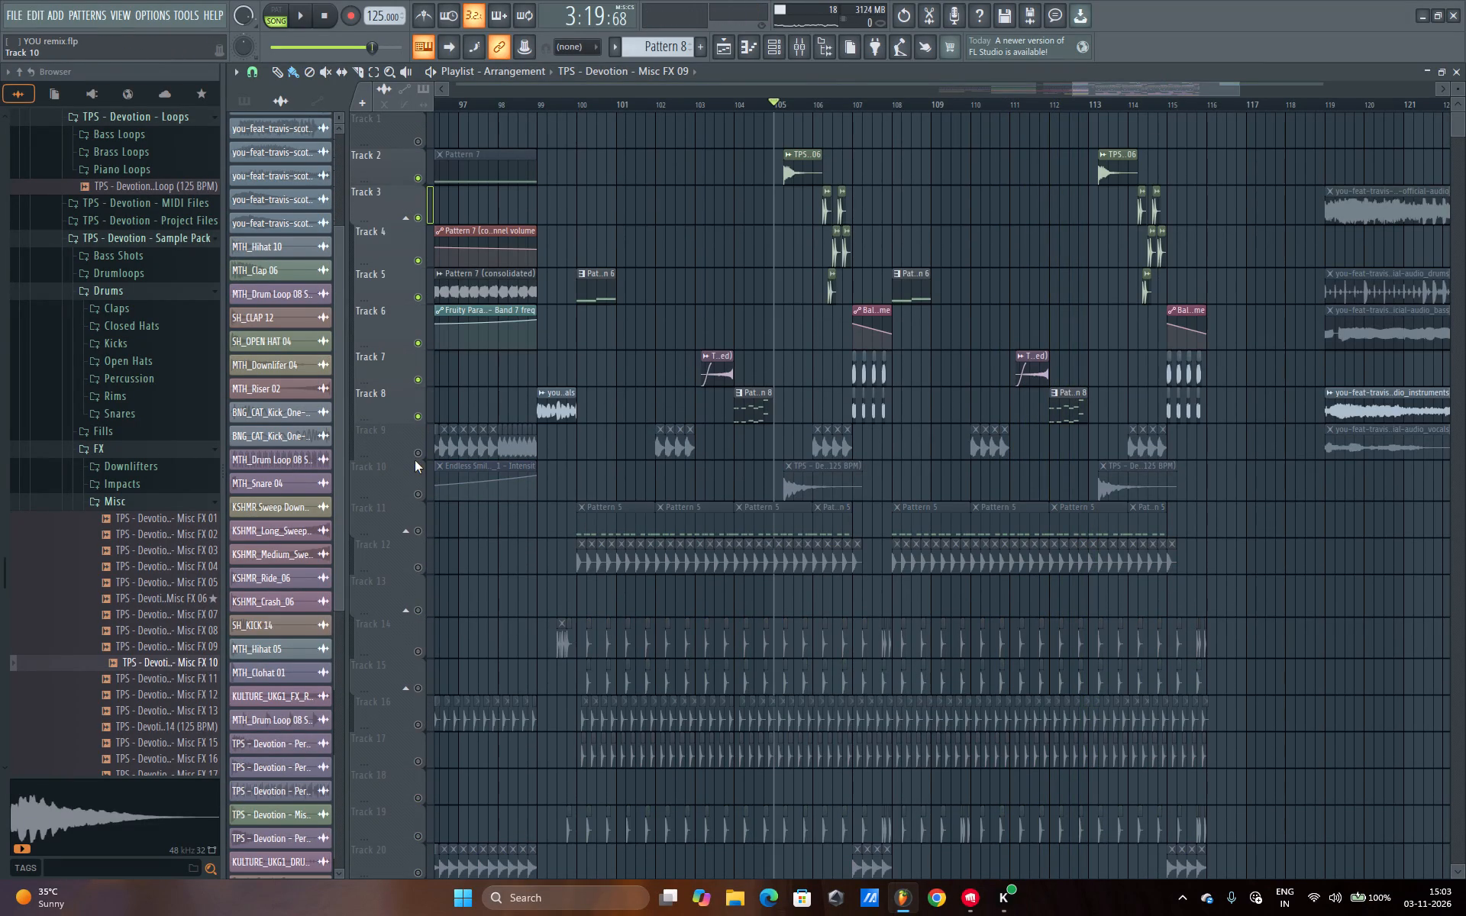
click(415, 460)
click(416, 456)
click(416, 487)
Listen to Tracks 2 to 10 on their own from about bar 100 through the drop and its repeat.
key(space)
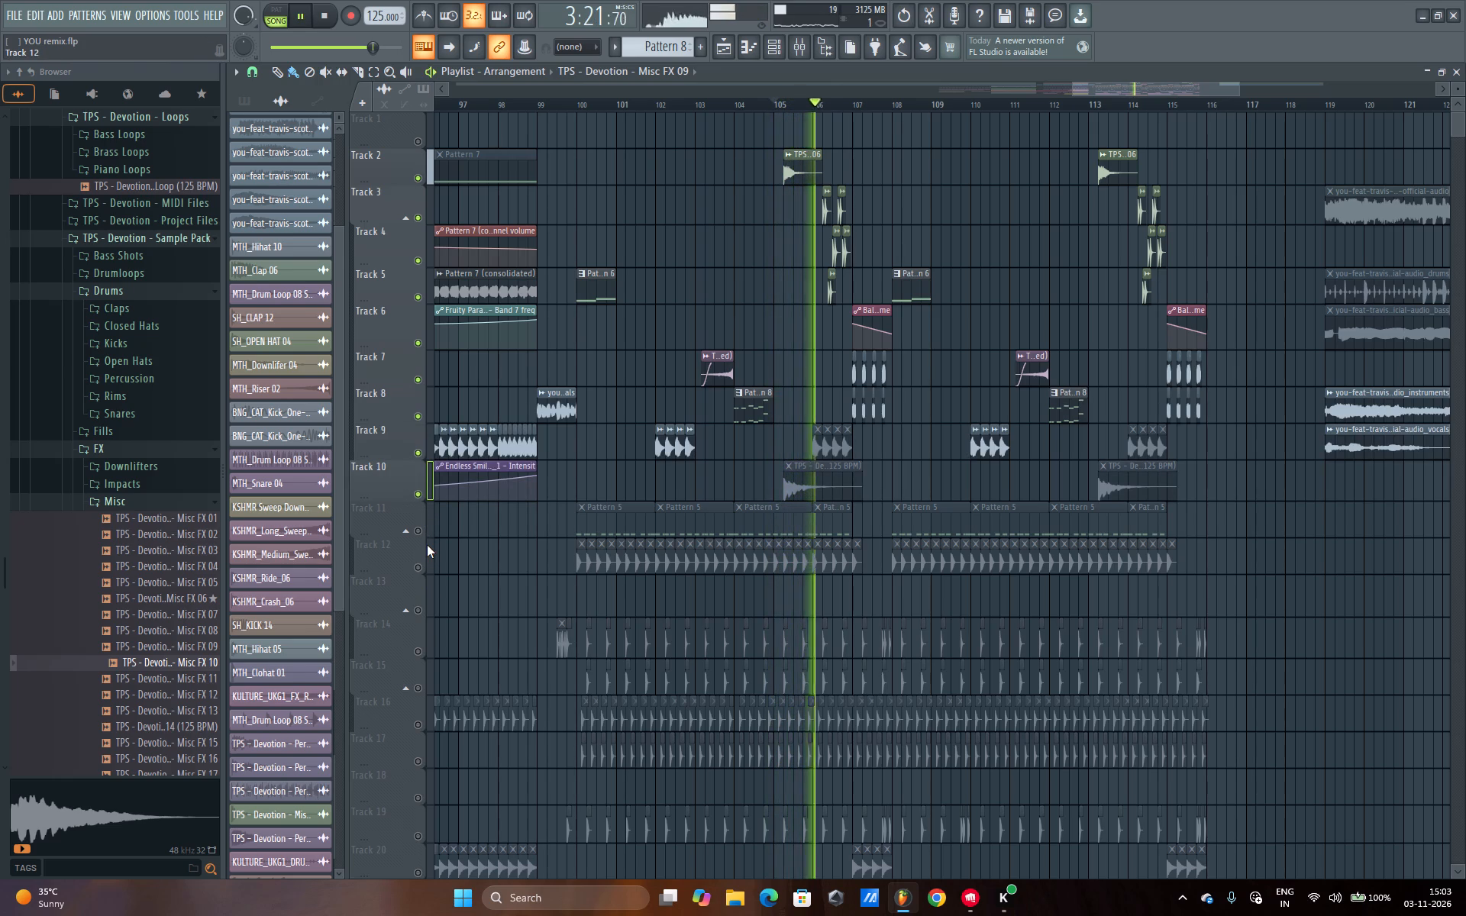
click(580, 110)
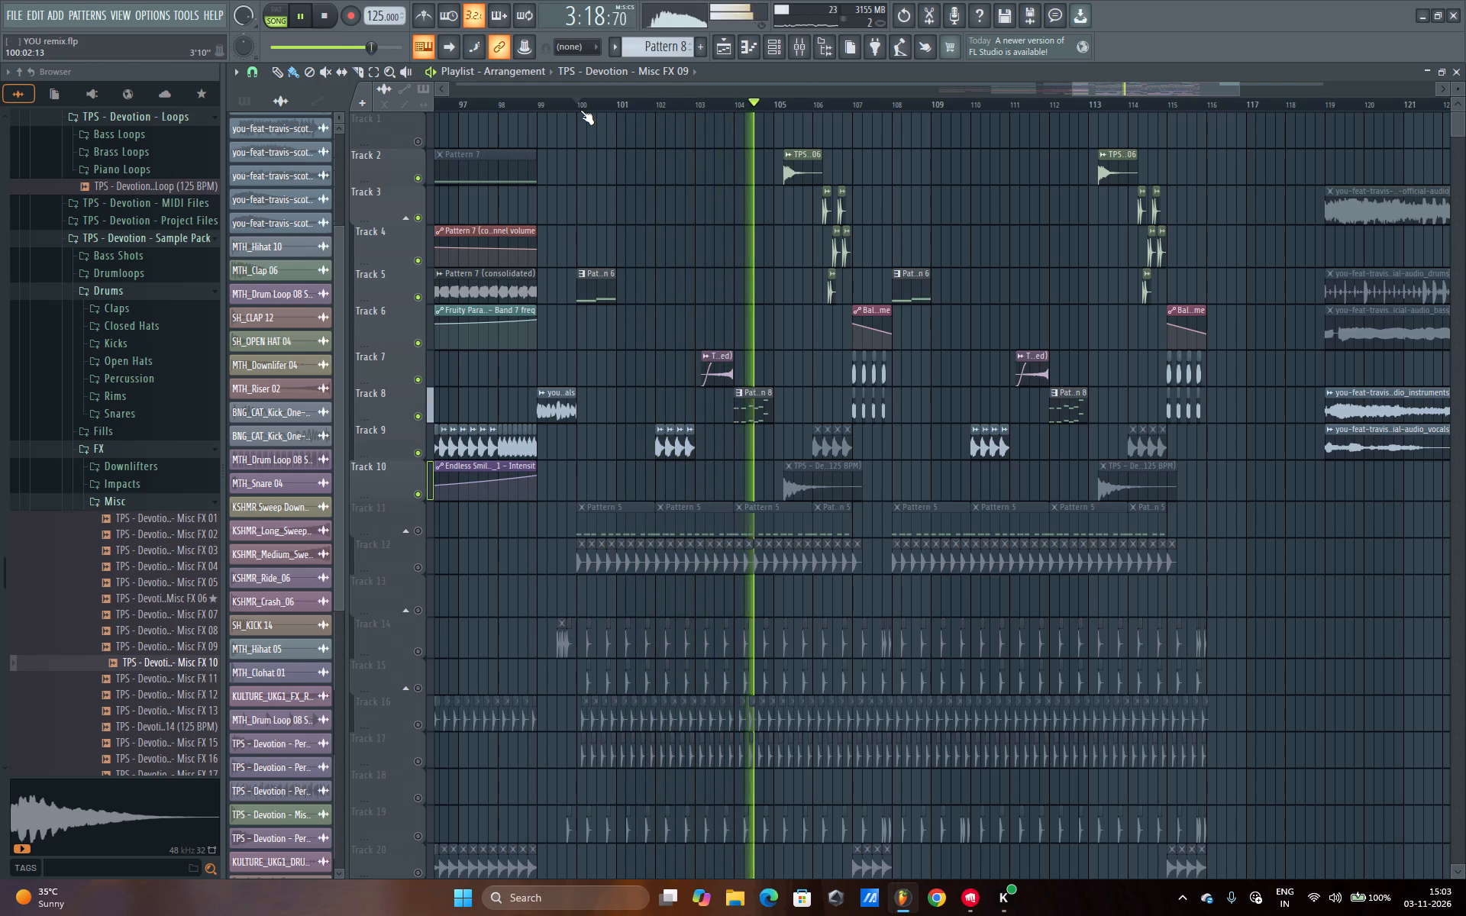
scroll(661, 99, up, 6)
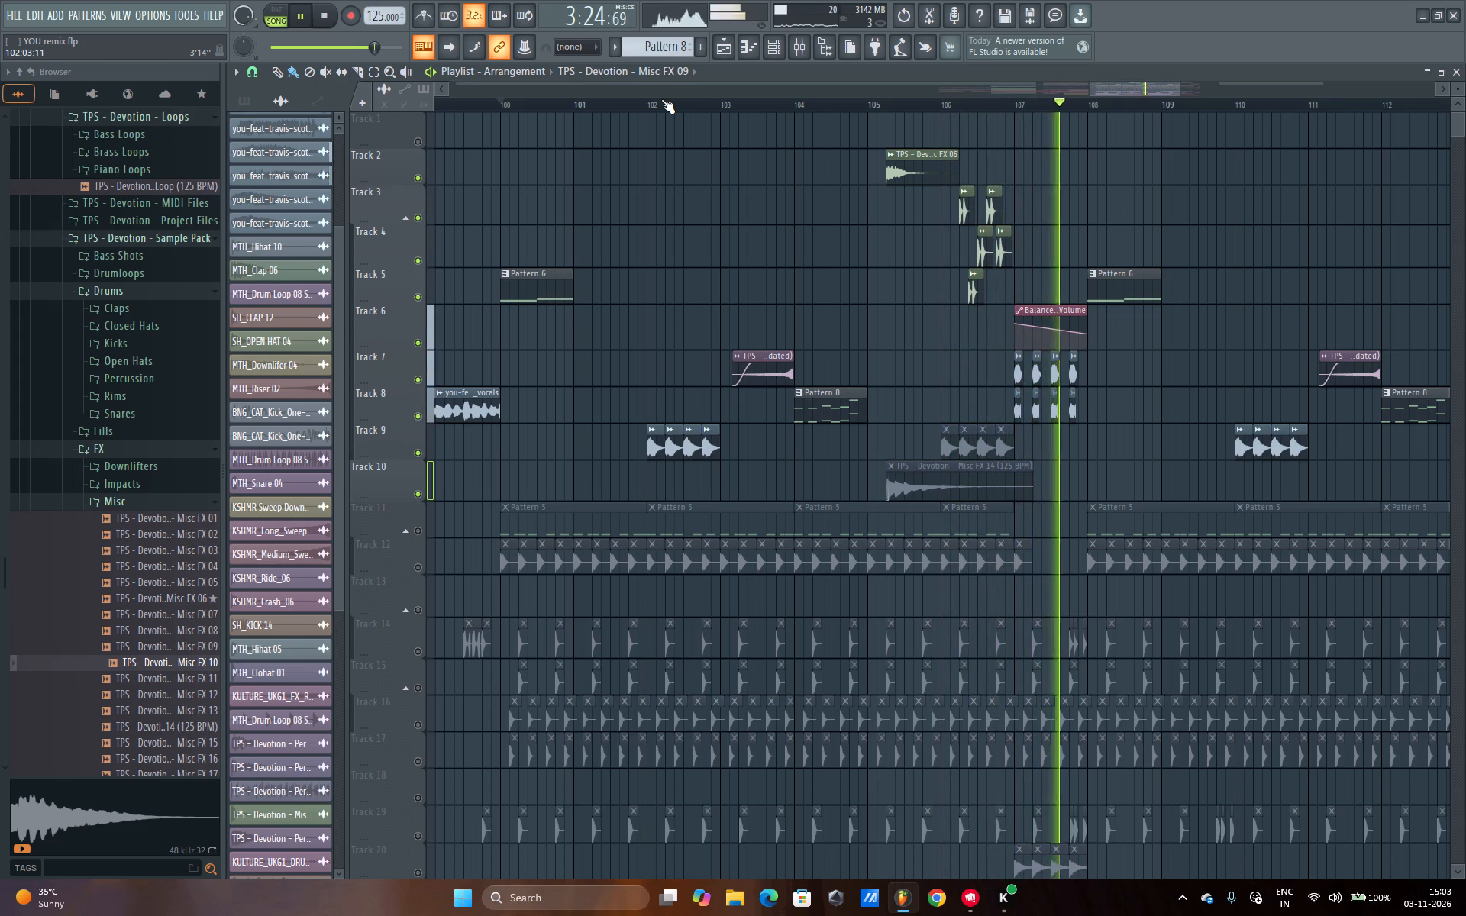
scroll(985, 102, up, 19)
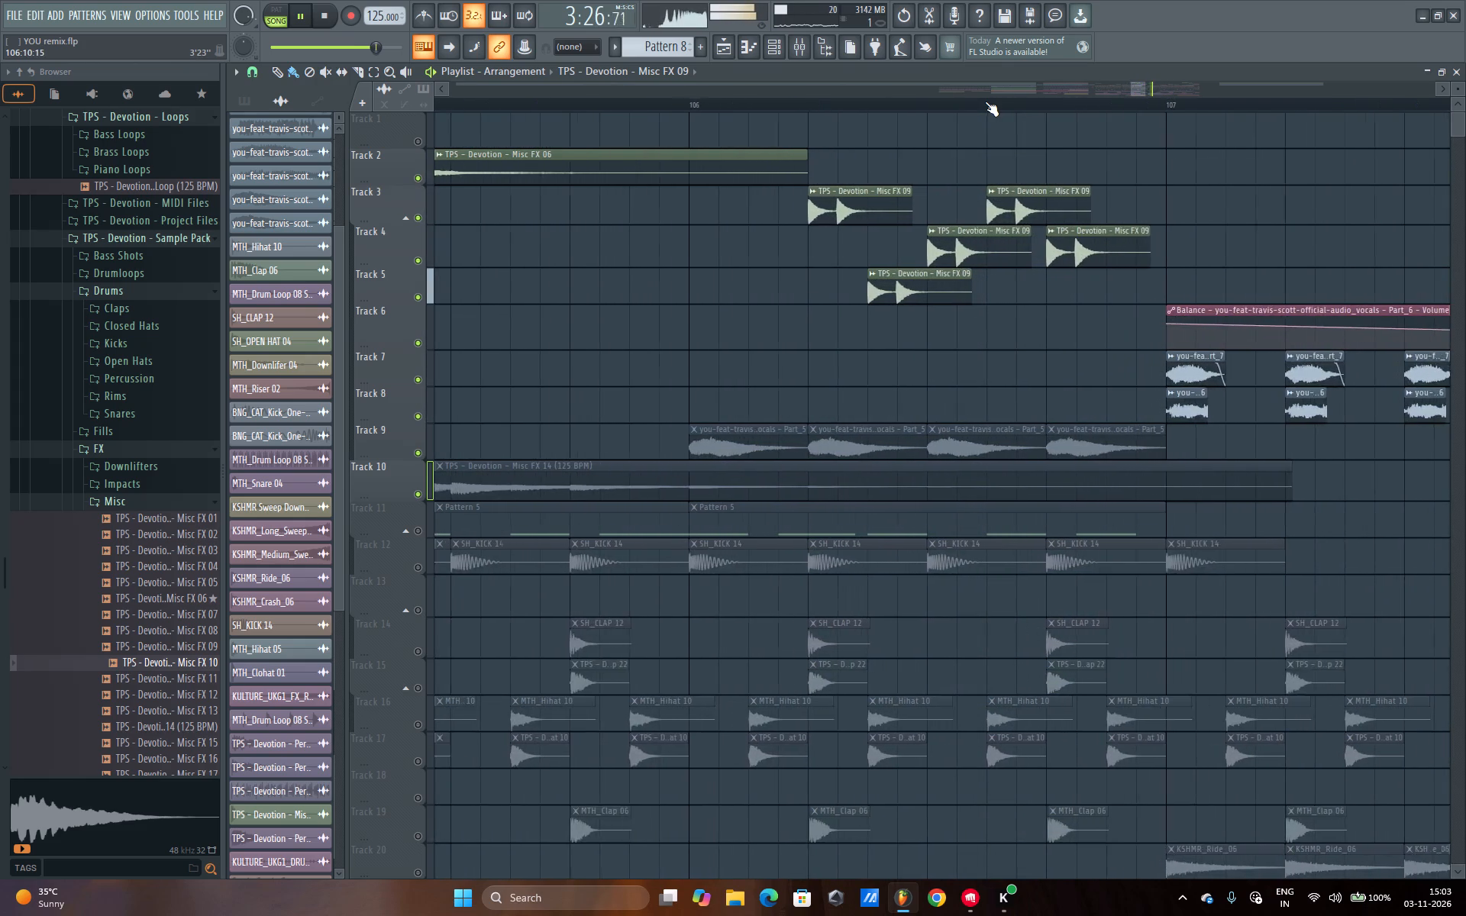
scroll(985, 102, up, 2)
scroll(985, 102, down, 13)
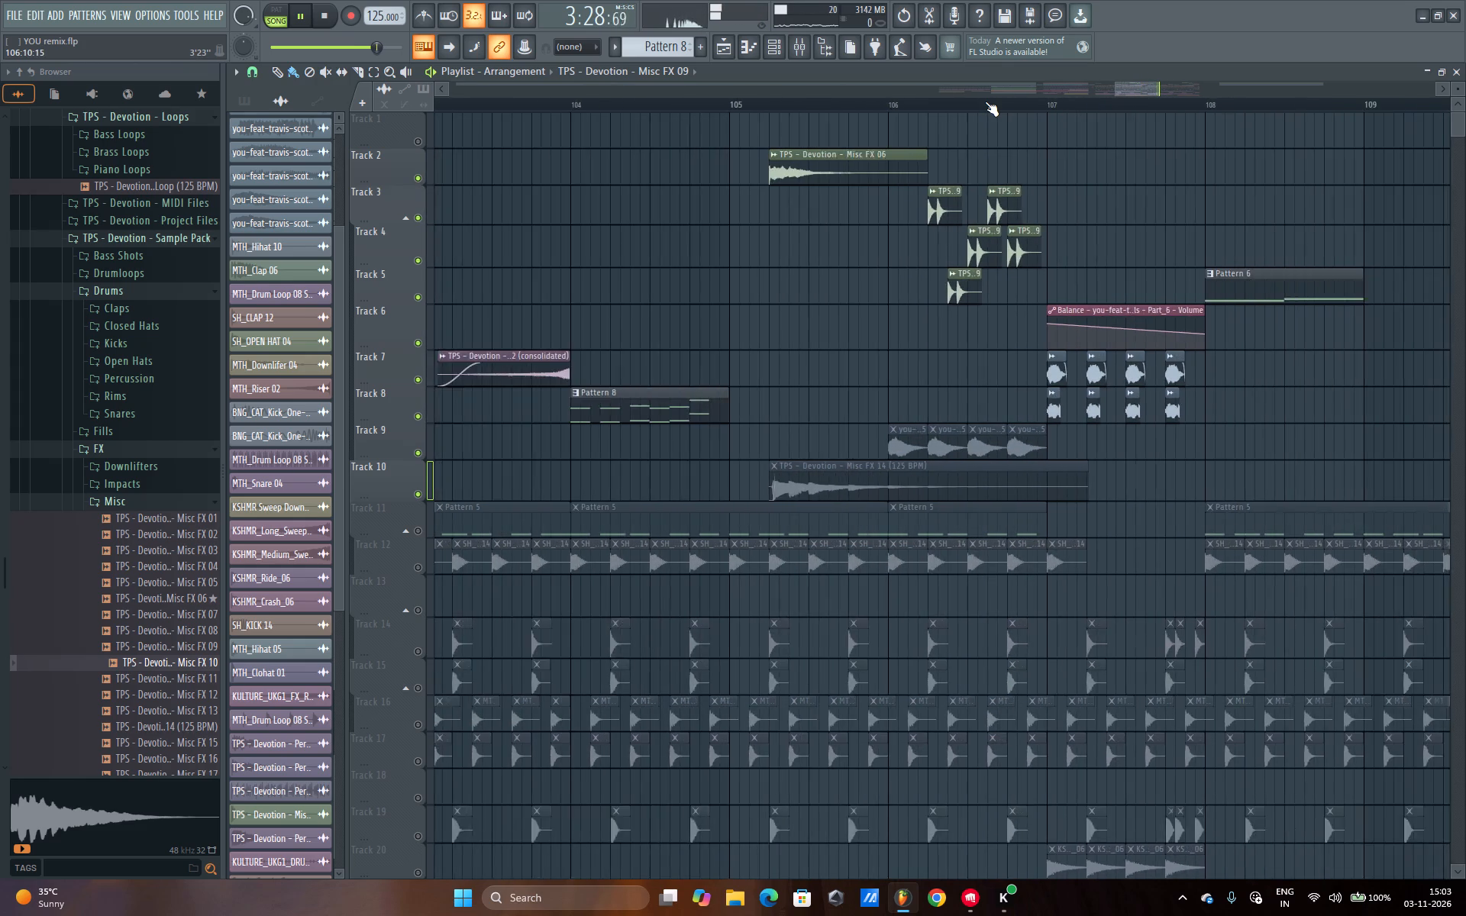
scroll(985, 102, down, 19)
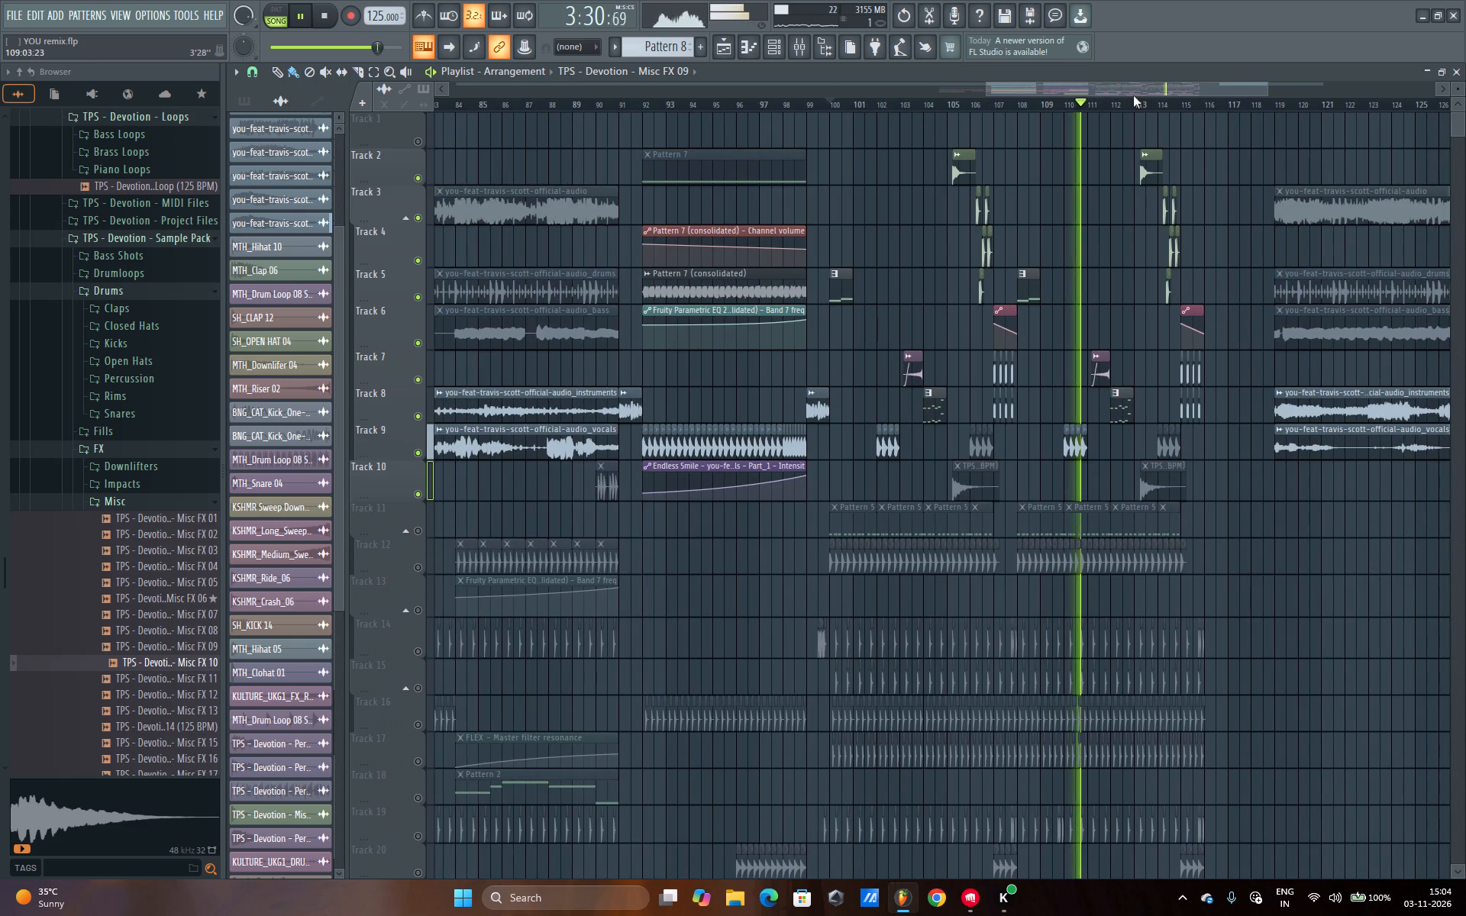
scroll(1176, 102, up, 7)
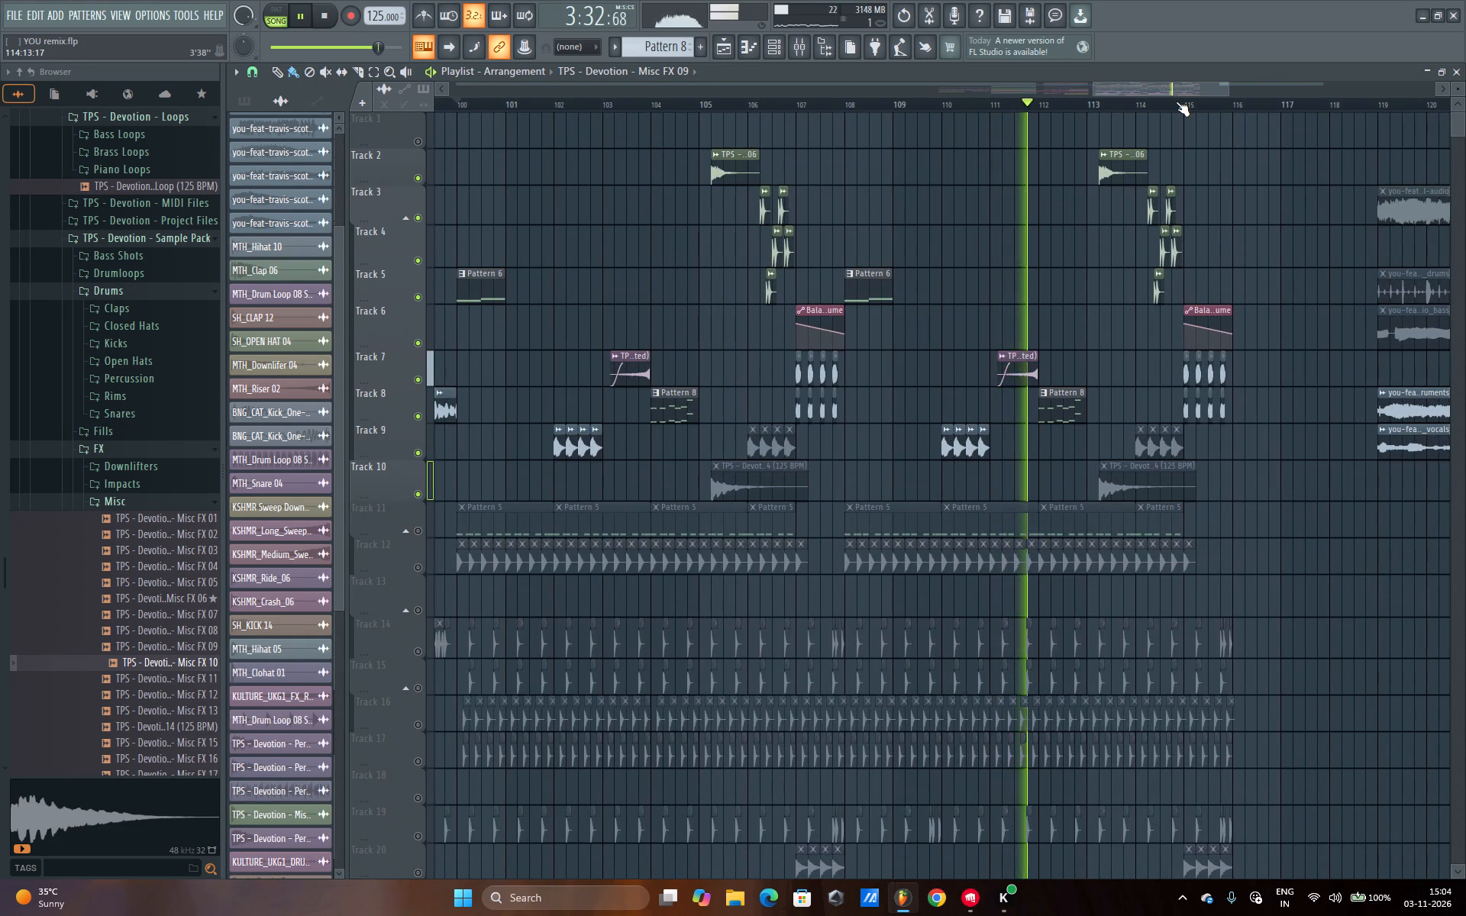
scroll(1176, 102, down, 2)
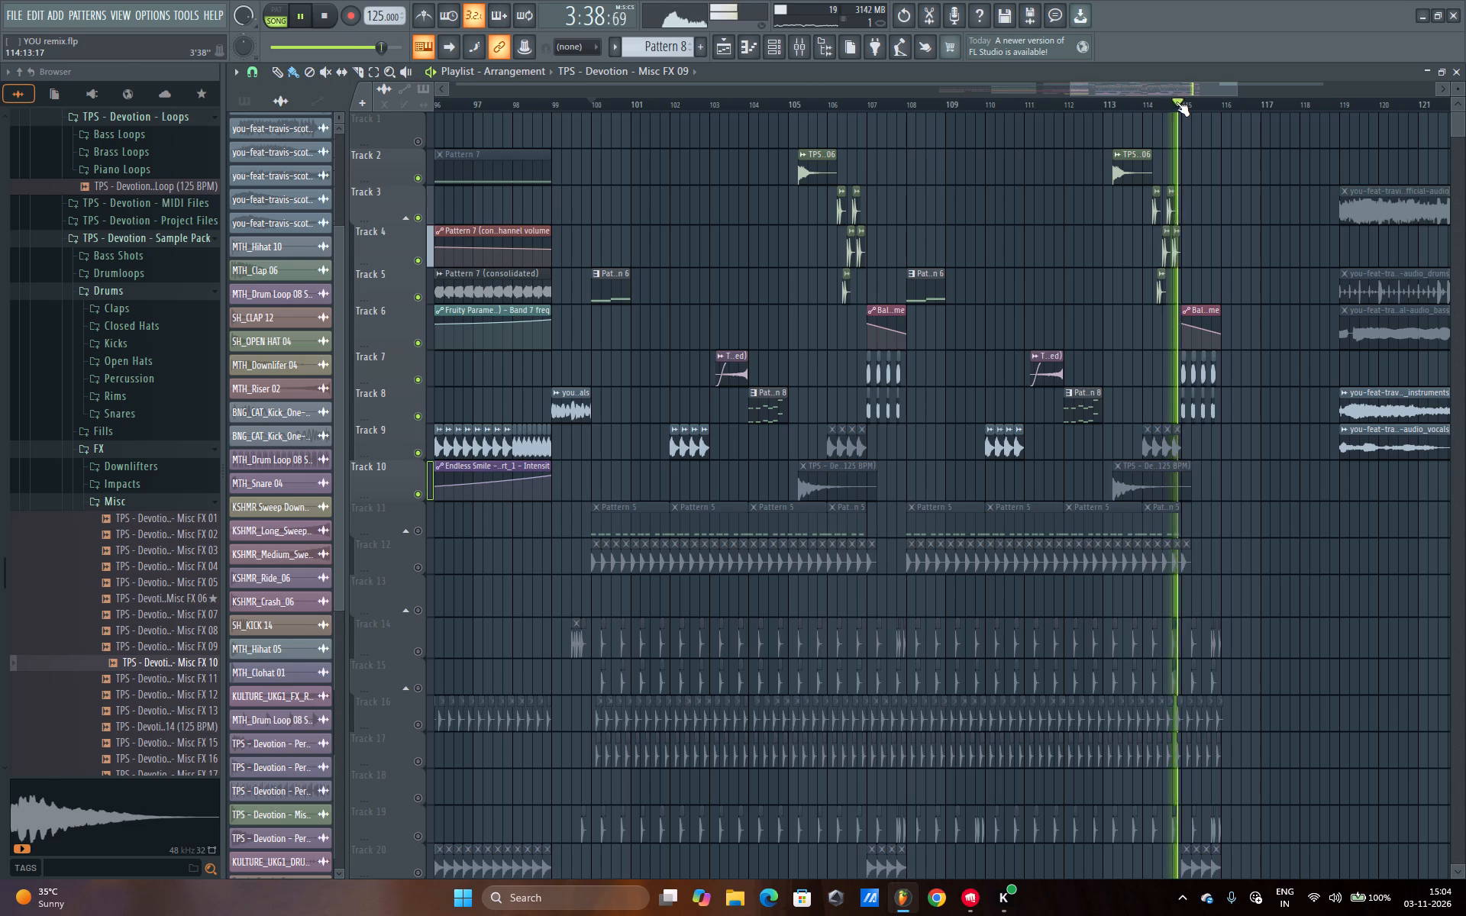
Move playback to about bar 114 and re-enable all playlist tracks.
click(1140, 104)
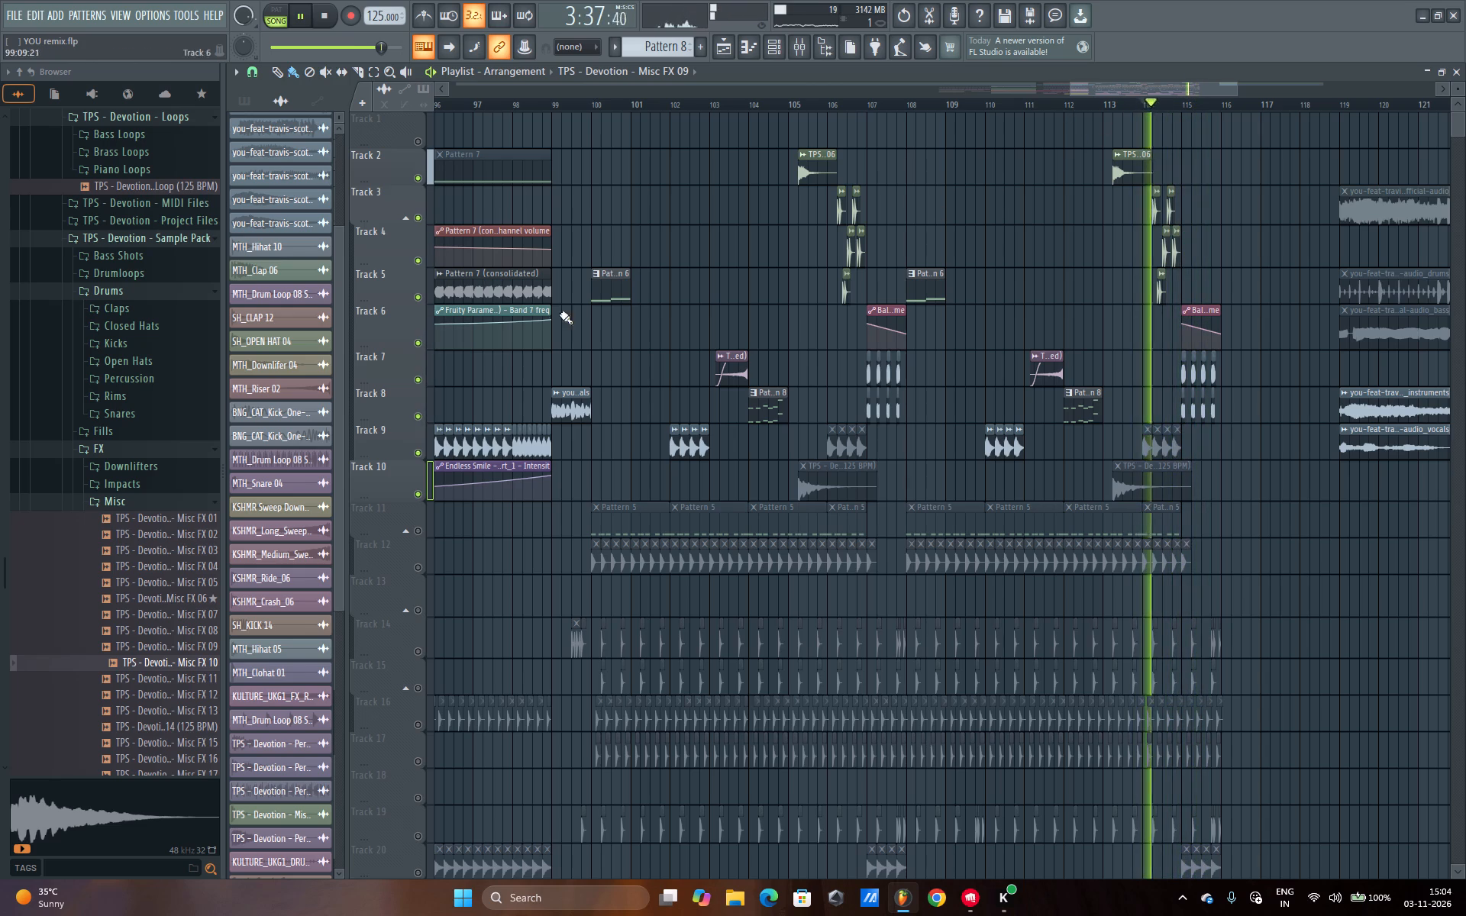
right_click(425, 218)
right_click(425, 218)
Replay the full arrangement from about bar 114 and examine the Misc FX 09 fill leading into bar 115.
key(space)
key(space)
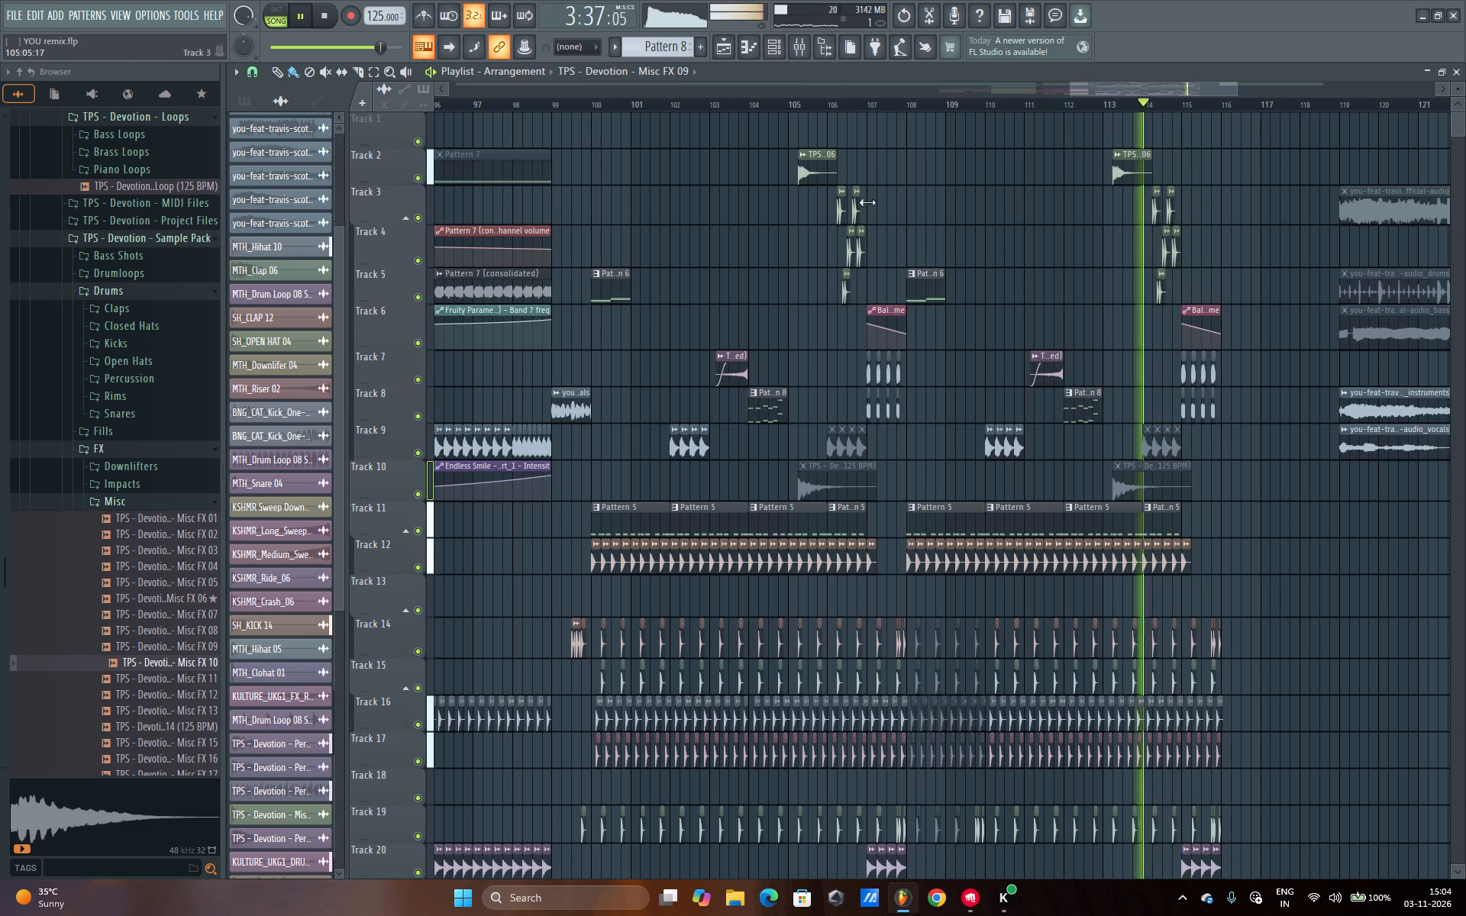
scroll(1180, 98, up, 18)
scroll(1180, 98, up, 3)
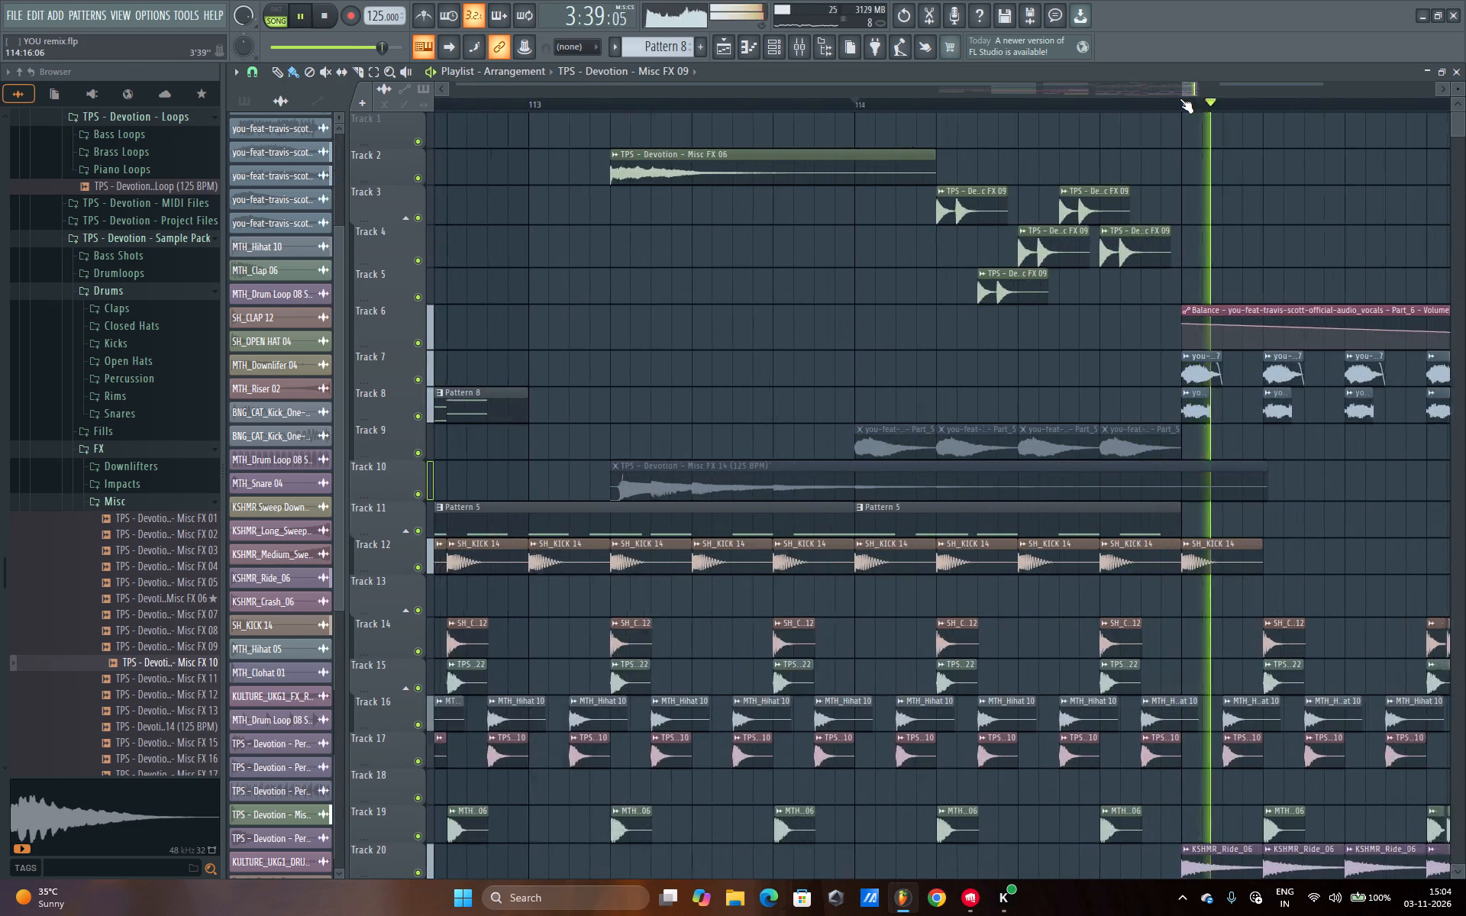
scroll(1180, 98, up, 20)
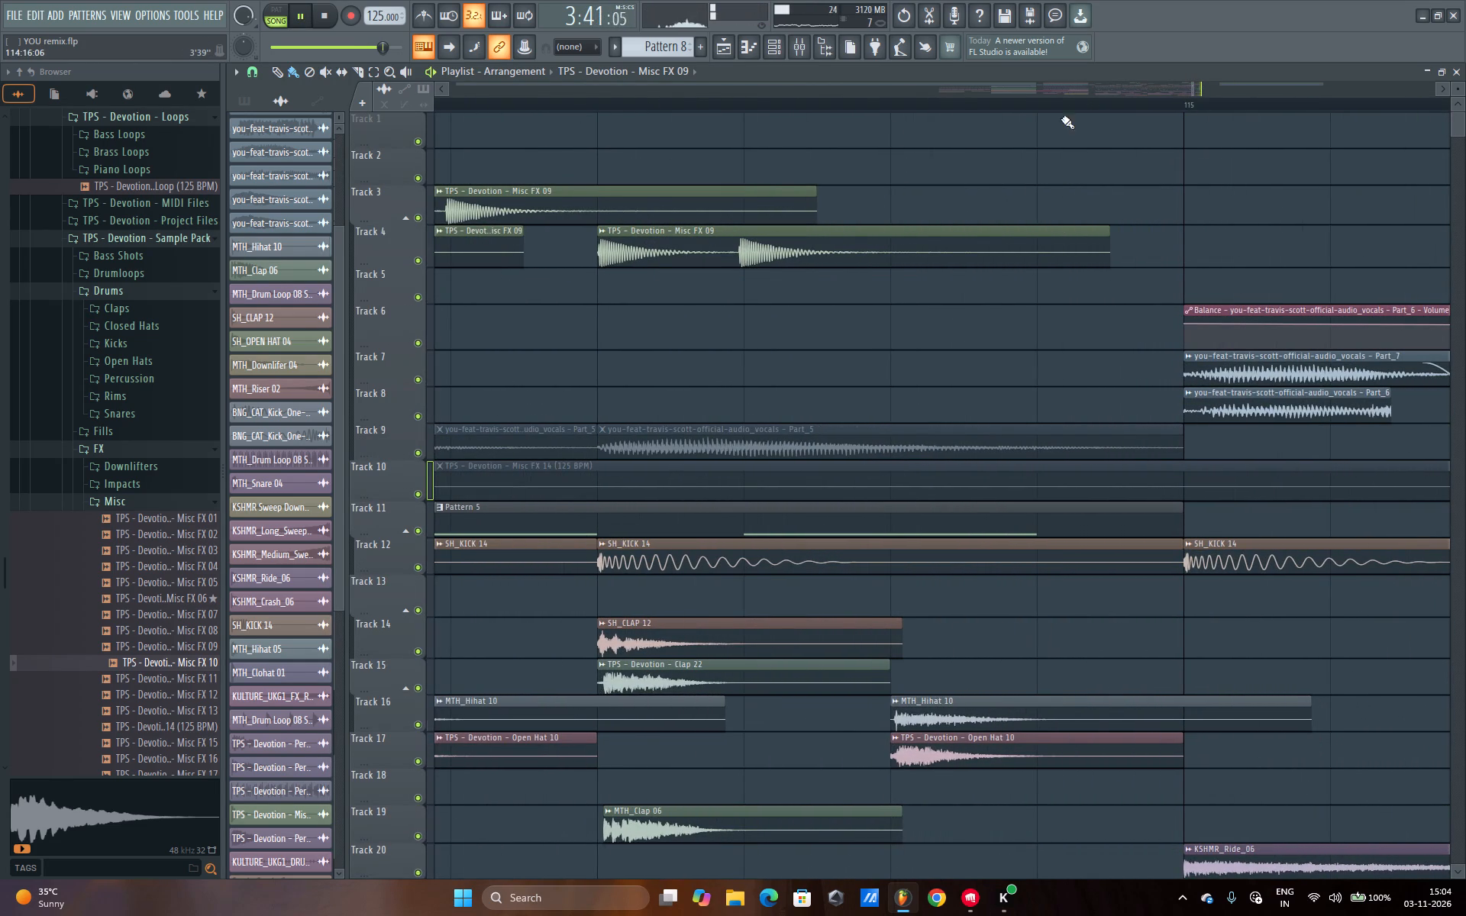
Restart playback several times from the last beat of bar 114 and listen to the transition into bar 115.
click(599, 100)
scroll(599, 100, up, 12)
key(space)
key(space)
scroll(599, 100, down, 7)
key(space)
key(space)
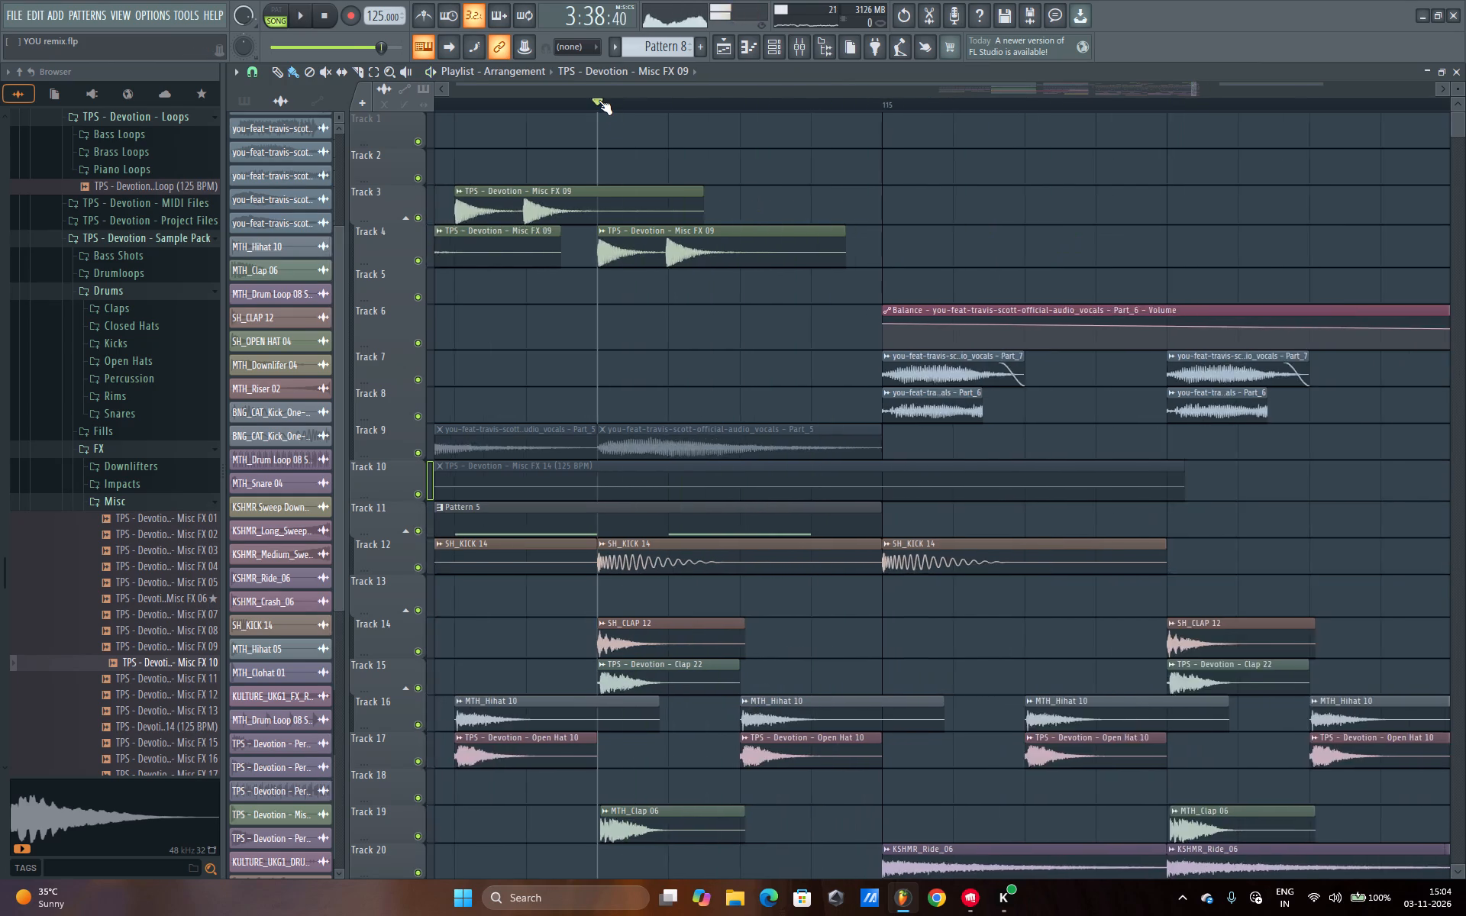
scroll(599, 100, down, 20)
scroll(599, 100, down, 20)
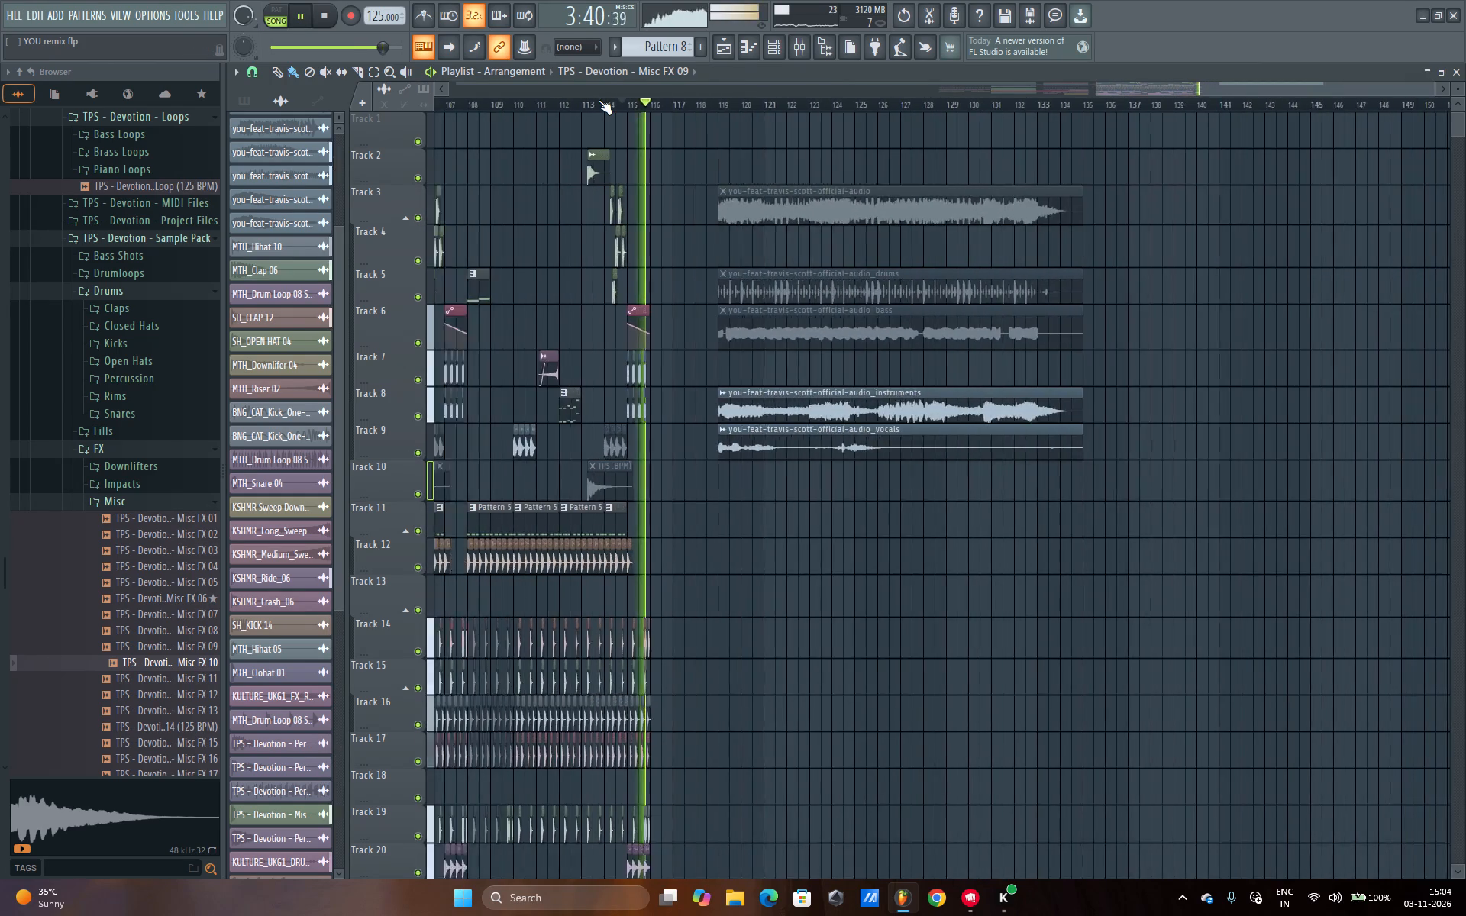
scroll(599, 100, down, 7)
Replay the full drop from about bar 102 and listen through its first half.
click(967, 105)
click(1022, 105)
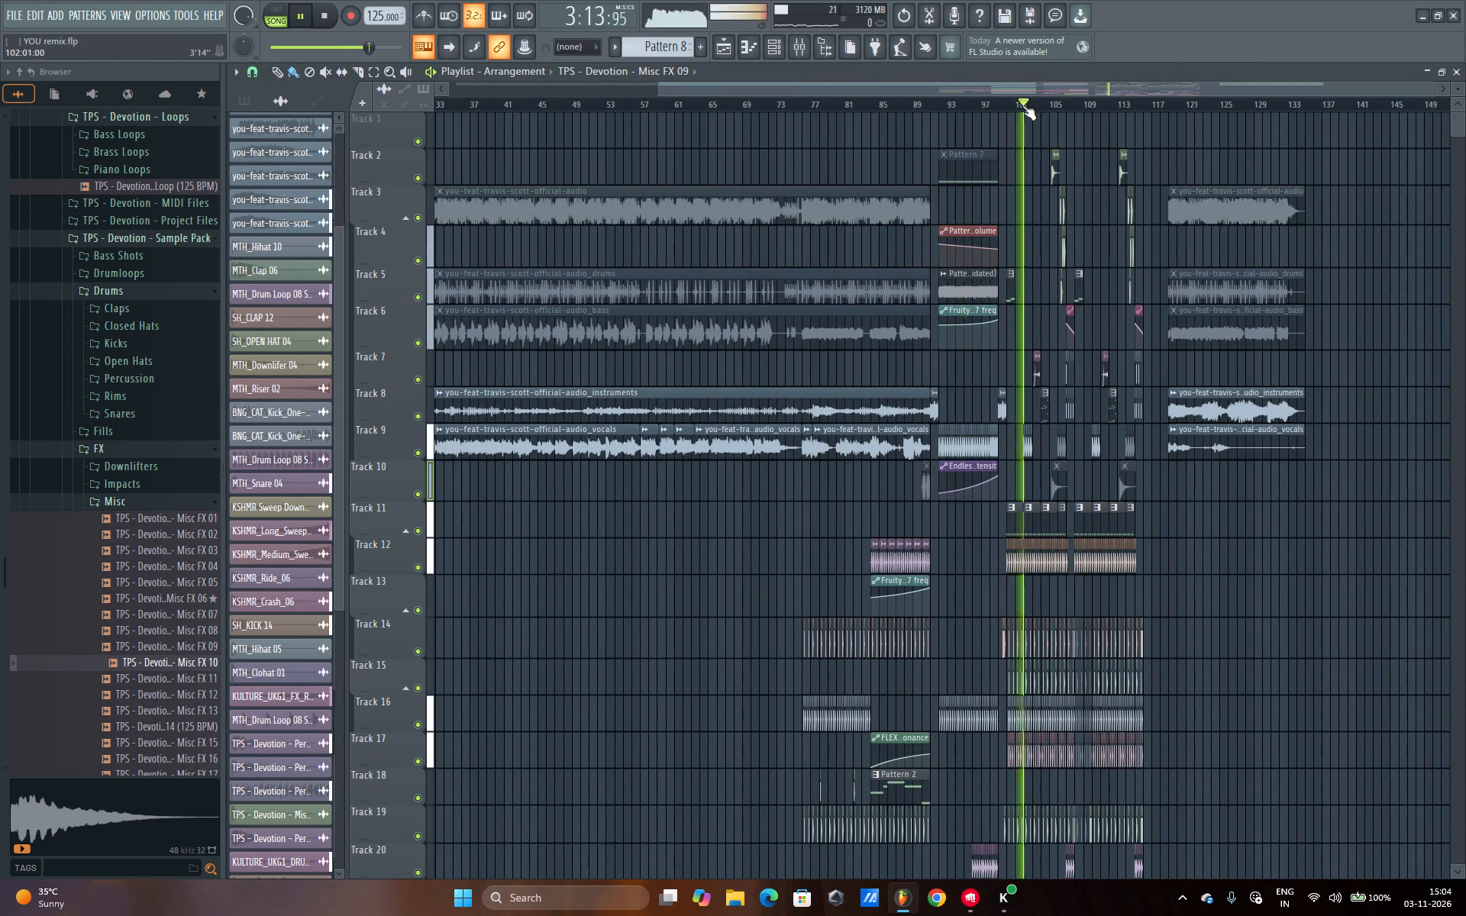
drag(974, 83, 1090, 91)
scroll(1037, 98, up, 7)
drag(1074, 84, 1132, 91)
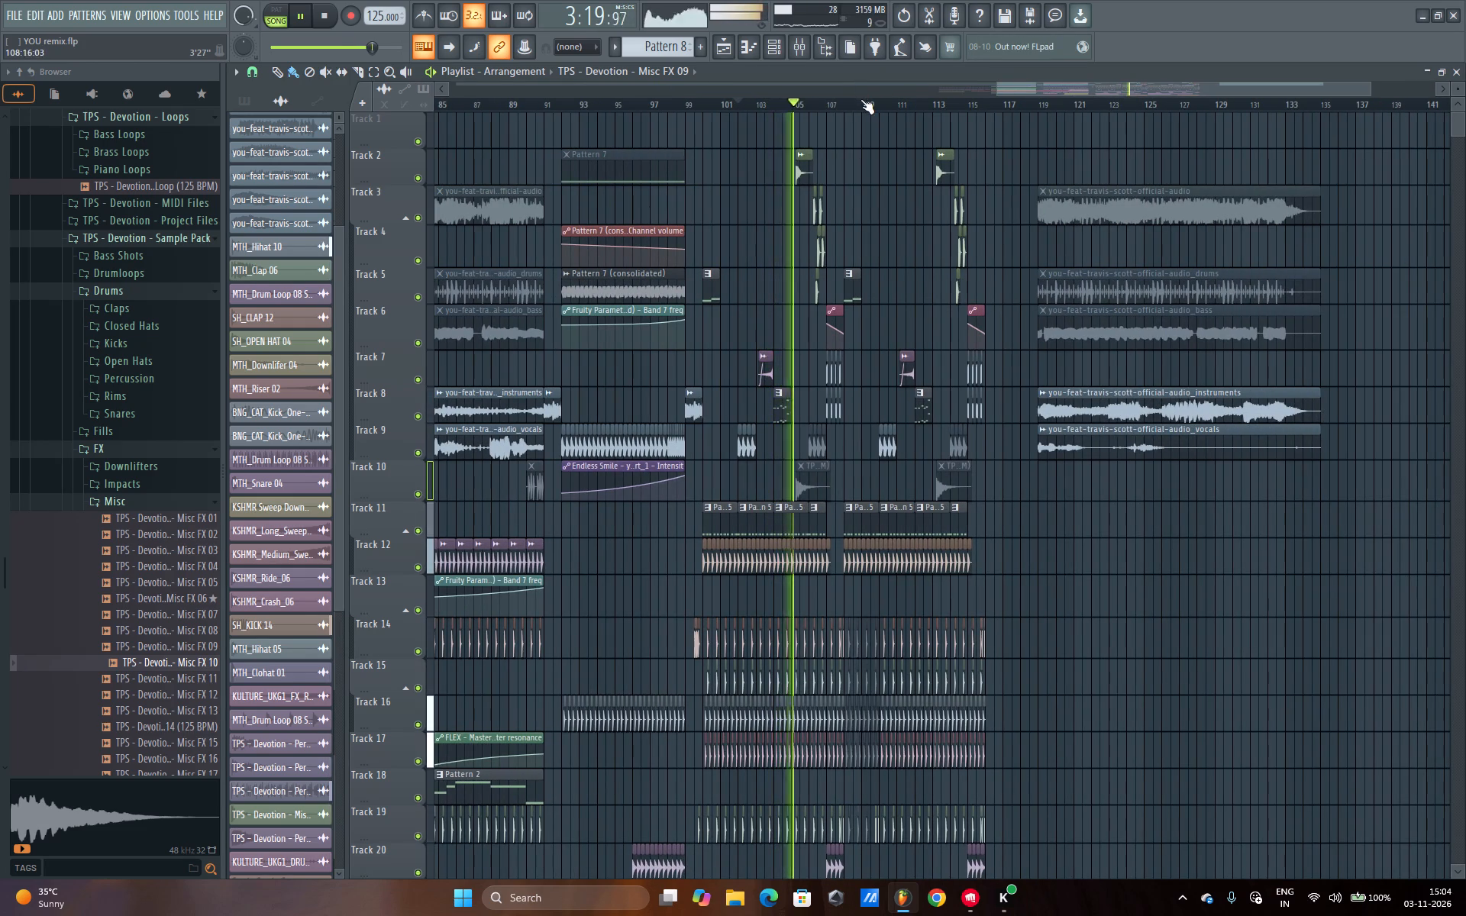
Replay the second half of the drop from about bar 108 and examine its clips across the upper tracks.
click(861, 99)
scroll(861, 99, up, 12)
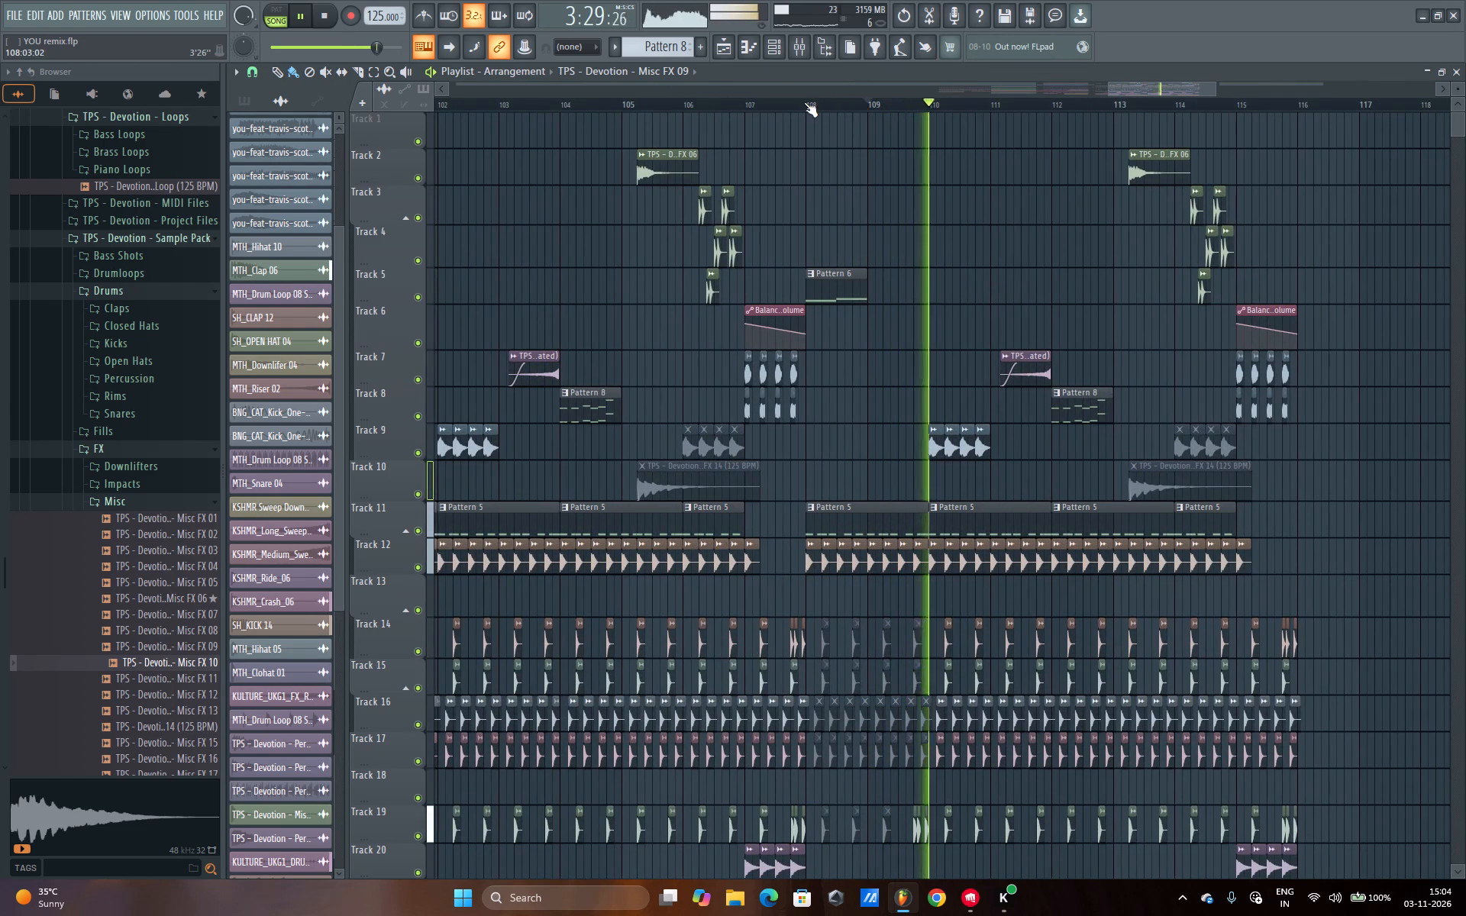
click(801, 102)
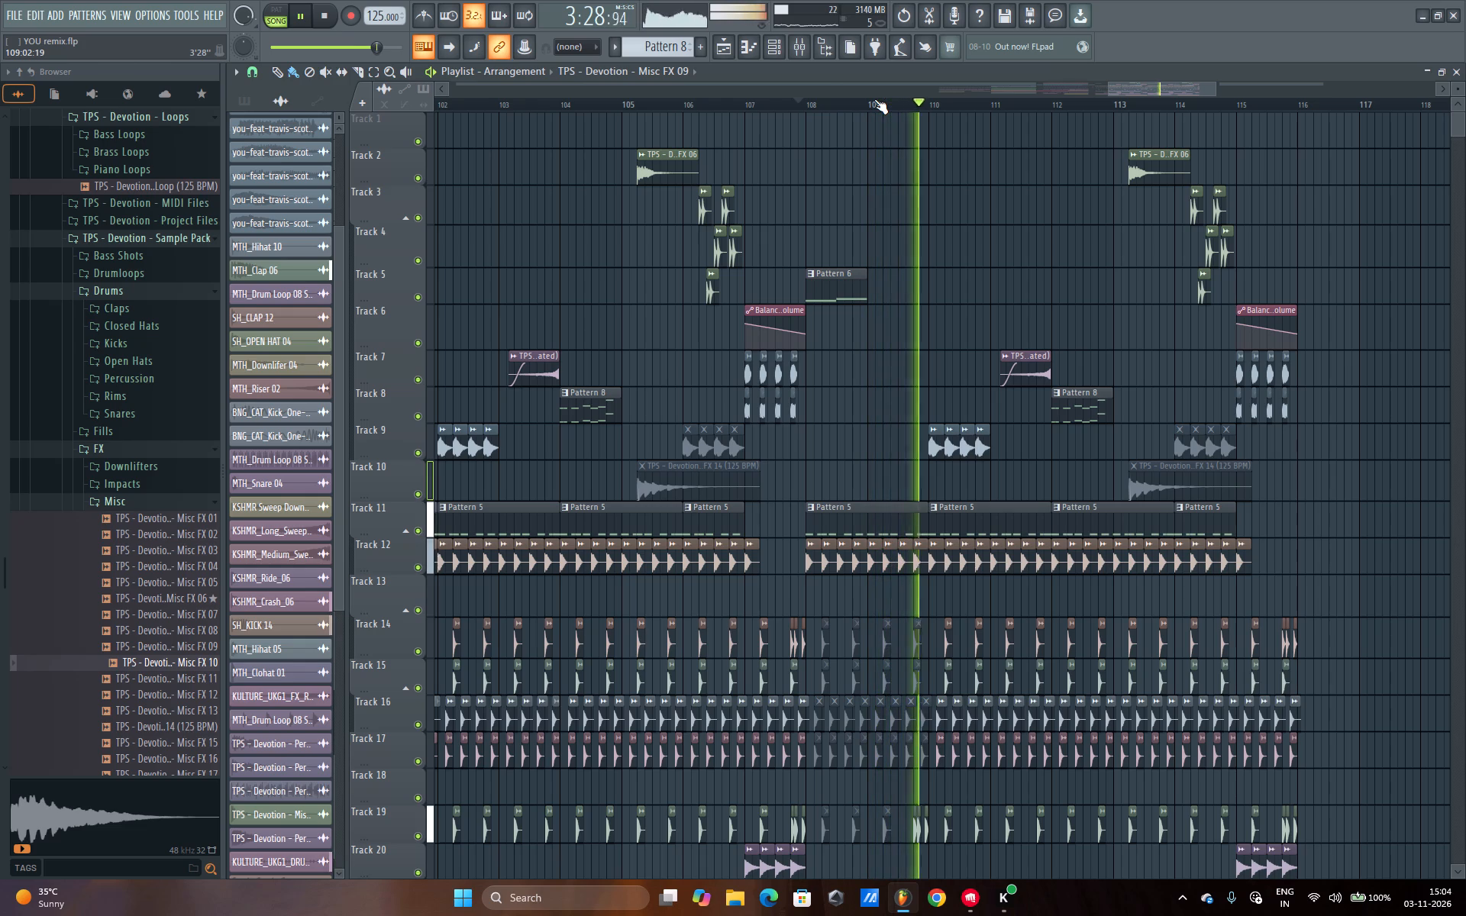
scroll(874, 99, down, 18)
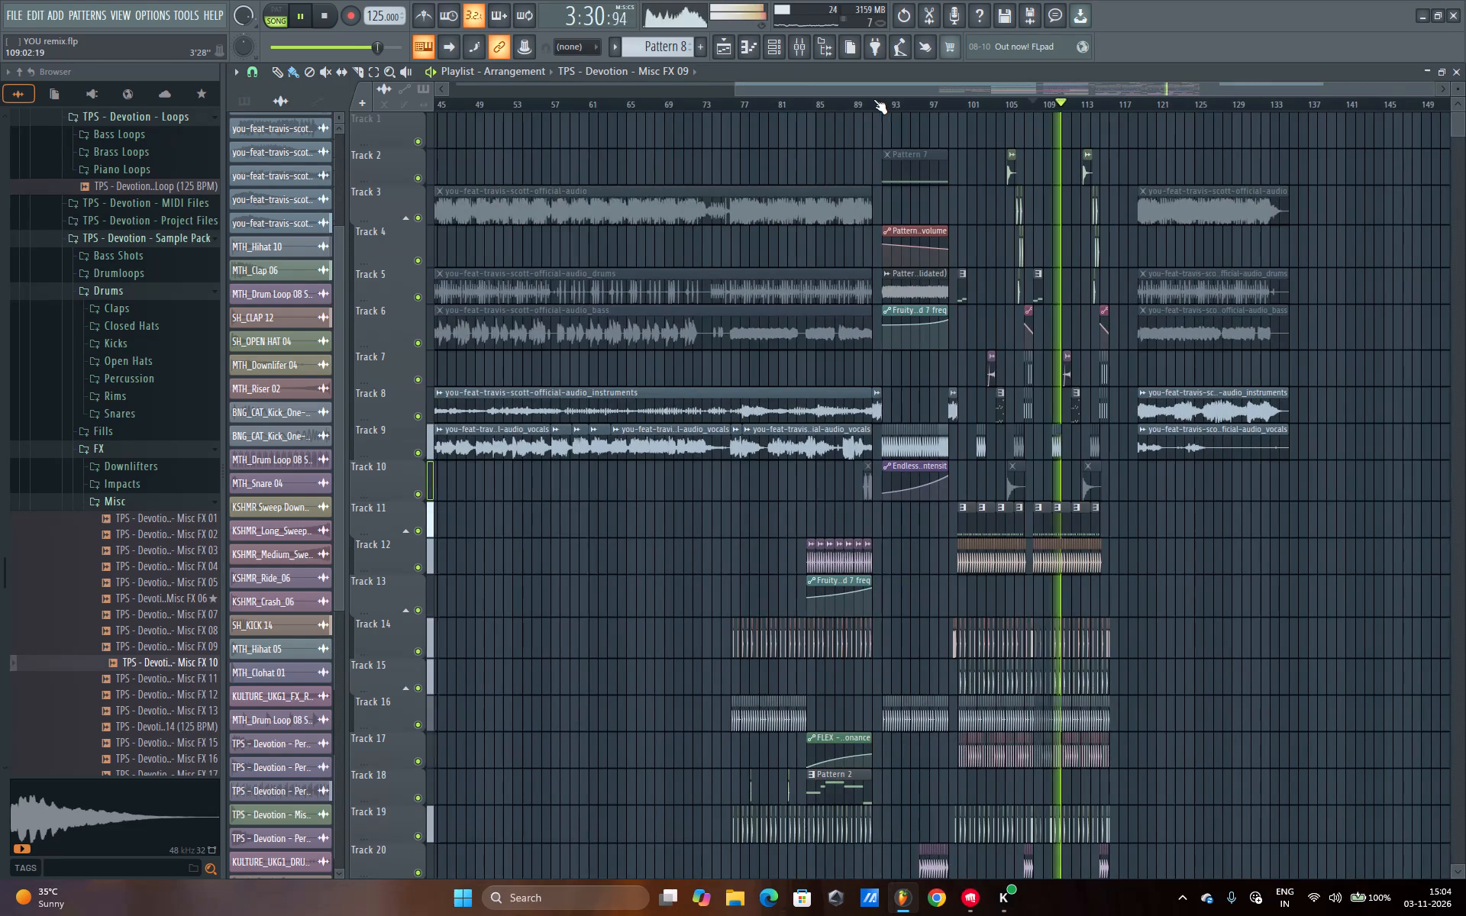
drag(851, 85, 1080, 105)
scroll(1019, 108, up, 6)
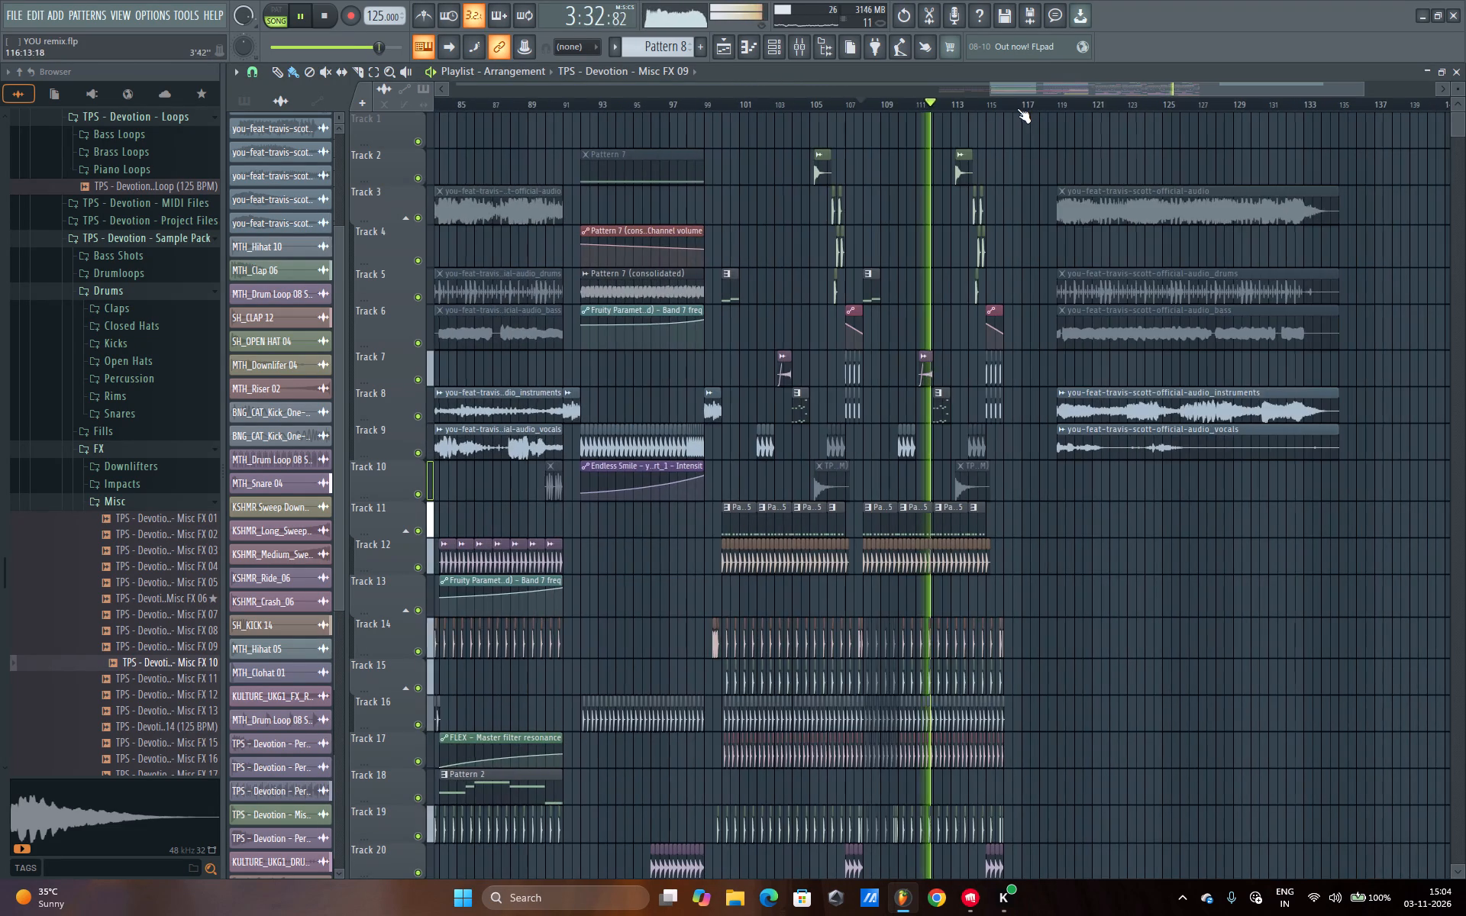
Move the you-feat-travis-scott-official-audio reference and its drums, bass, instruments and vocals stems together to about bar 129.
drag(1113, 86, 1228, 94)
click(375, 68)
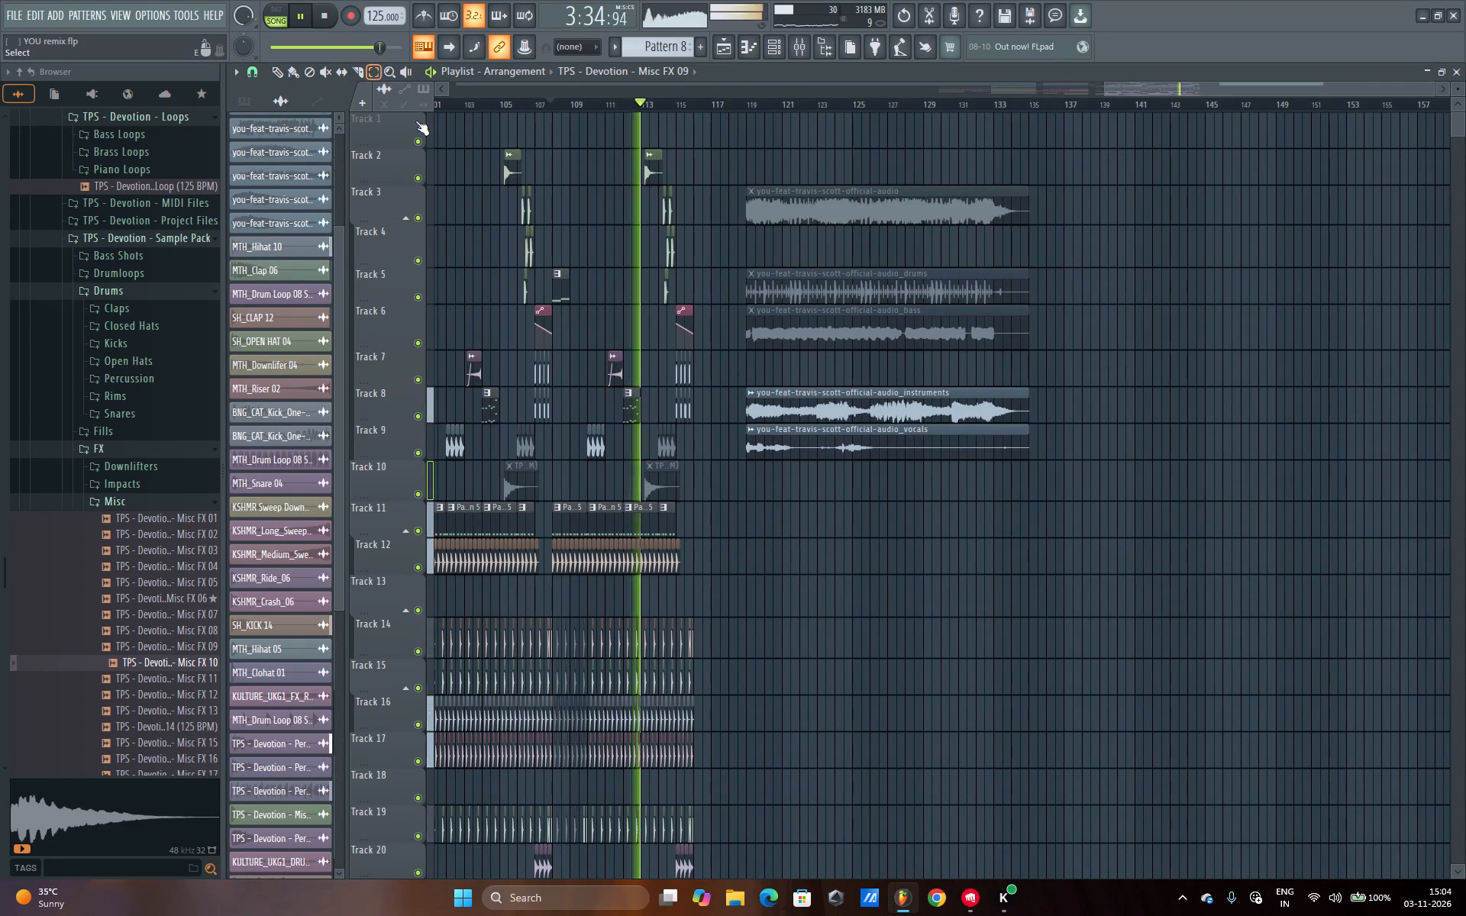
drag(744, 200, 1047, 424)
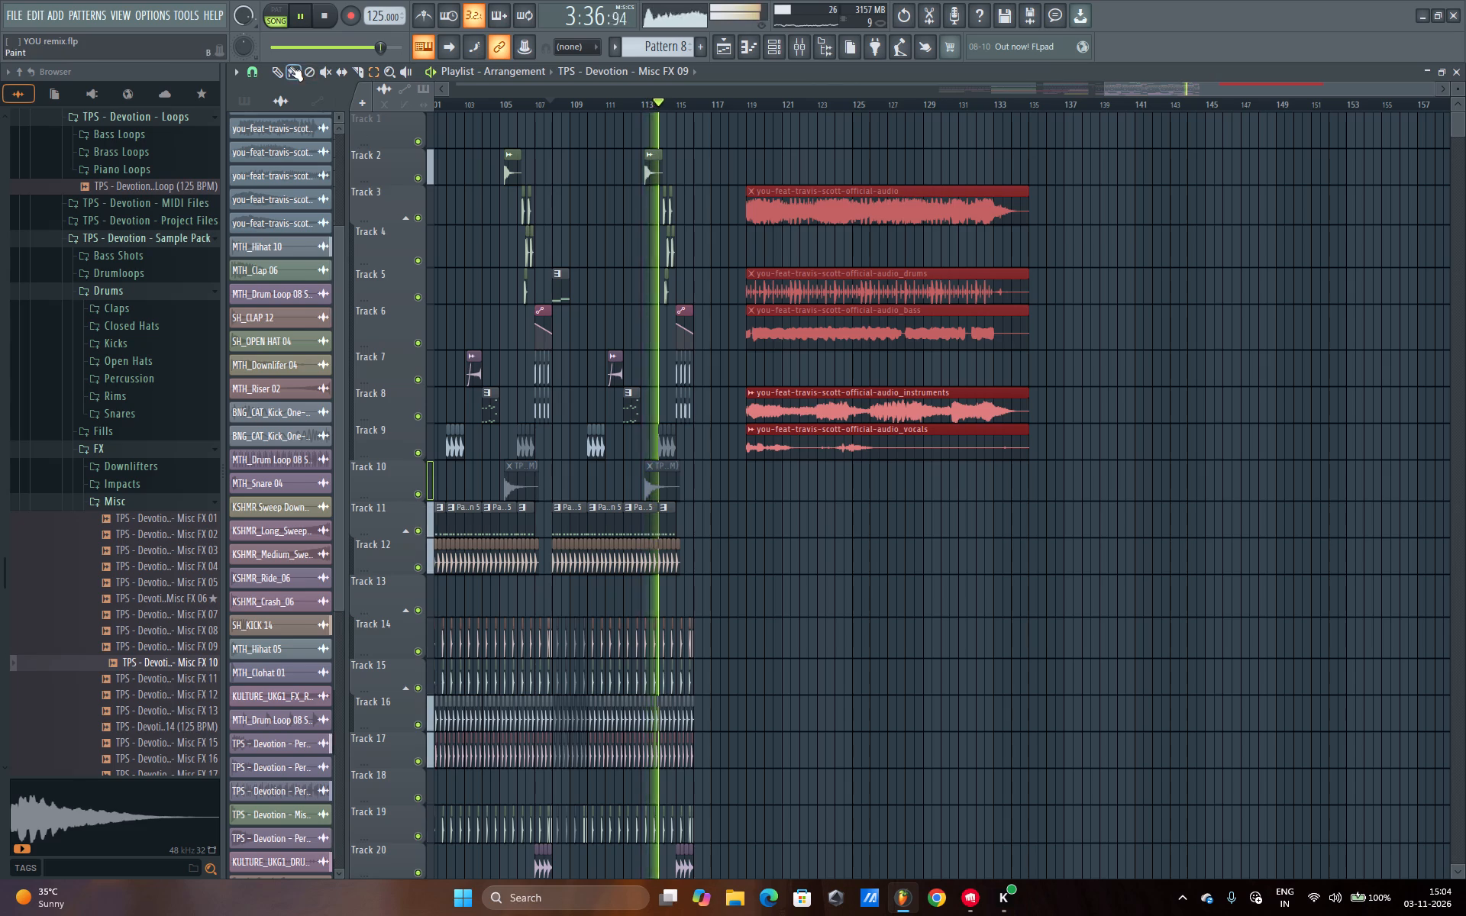
click(289, 66)
drag(776, 213, 963, 217)
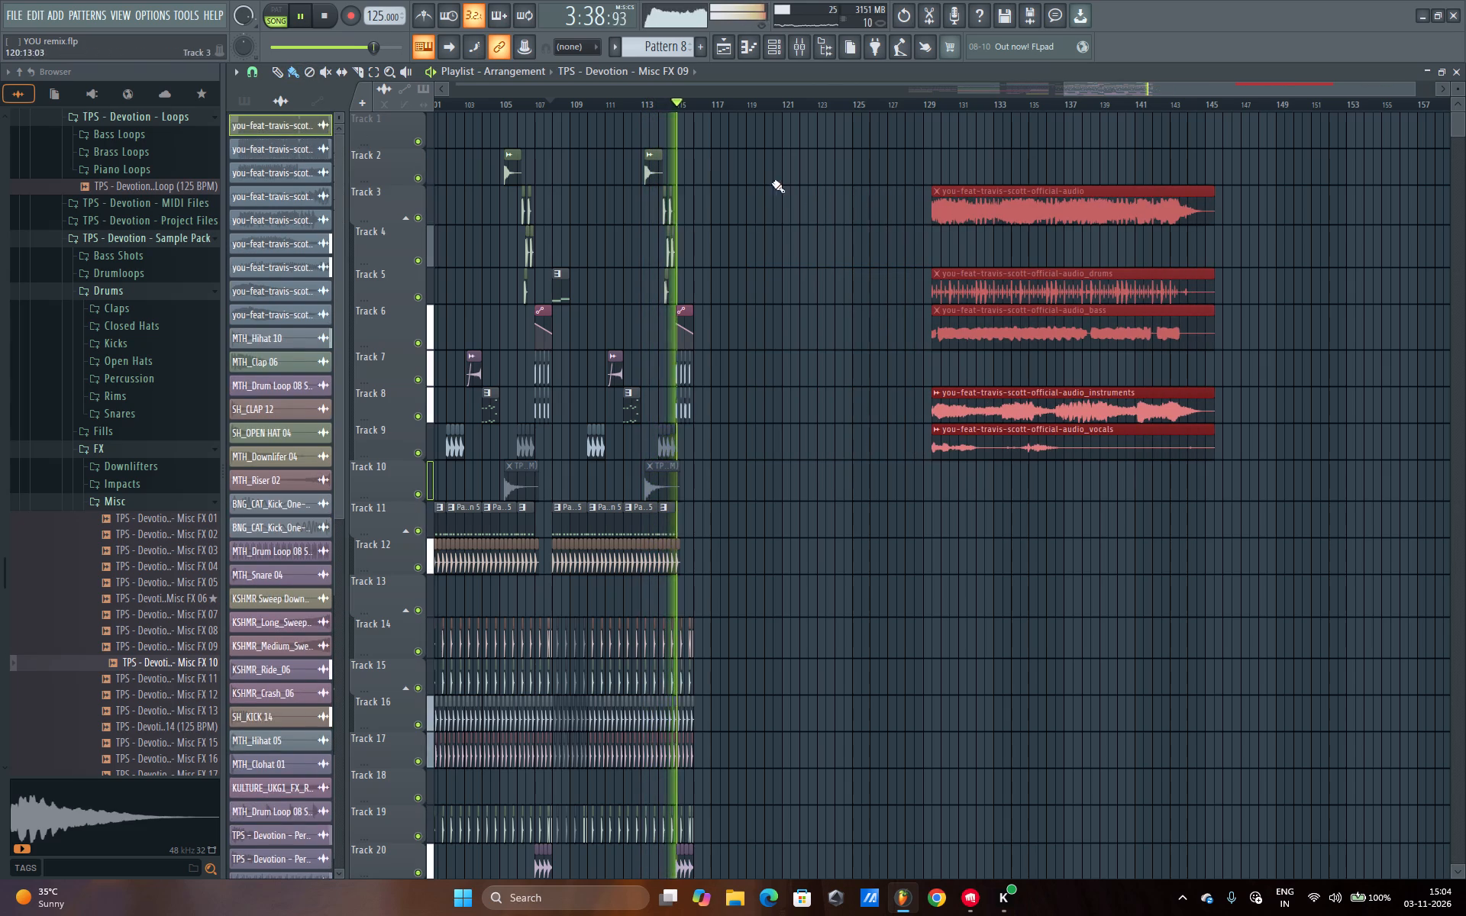
Copy all the arrangement clips from bars 108 to 115 so the duplicate section starts at bar 116.
key(space)
drag(1162, 91, 1101, 89)
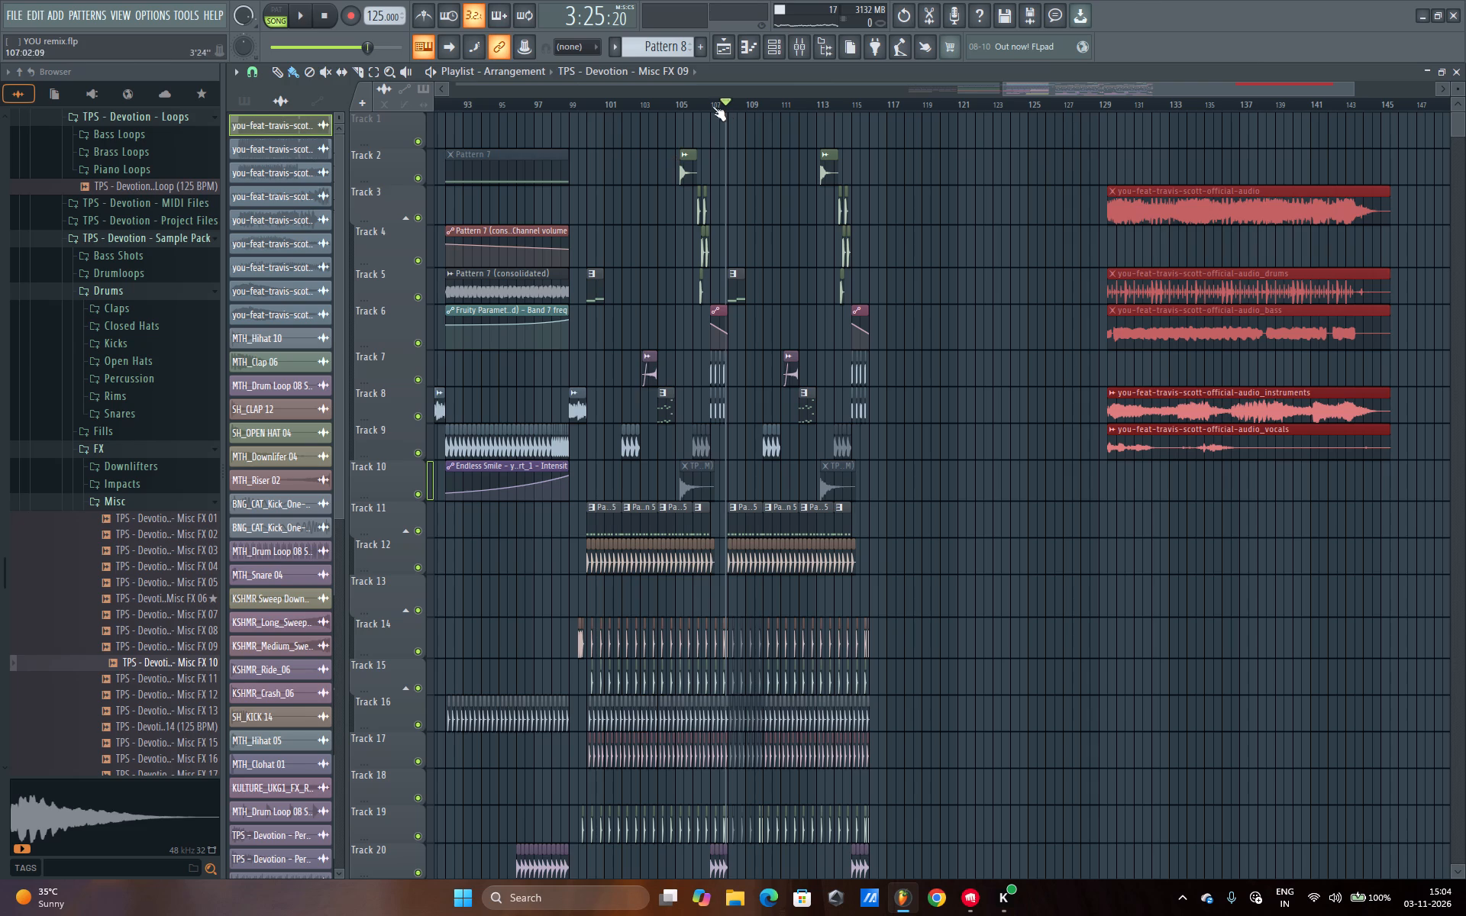
scroll(797, 108, up, 10)
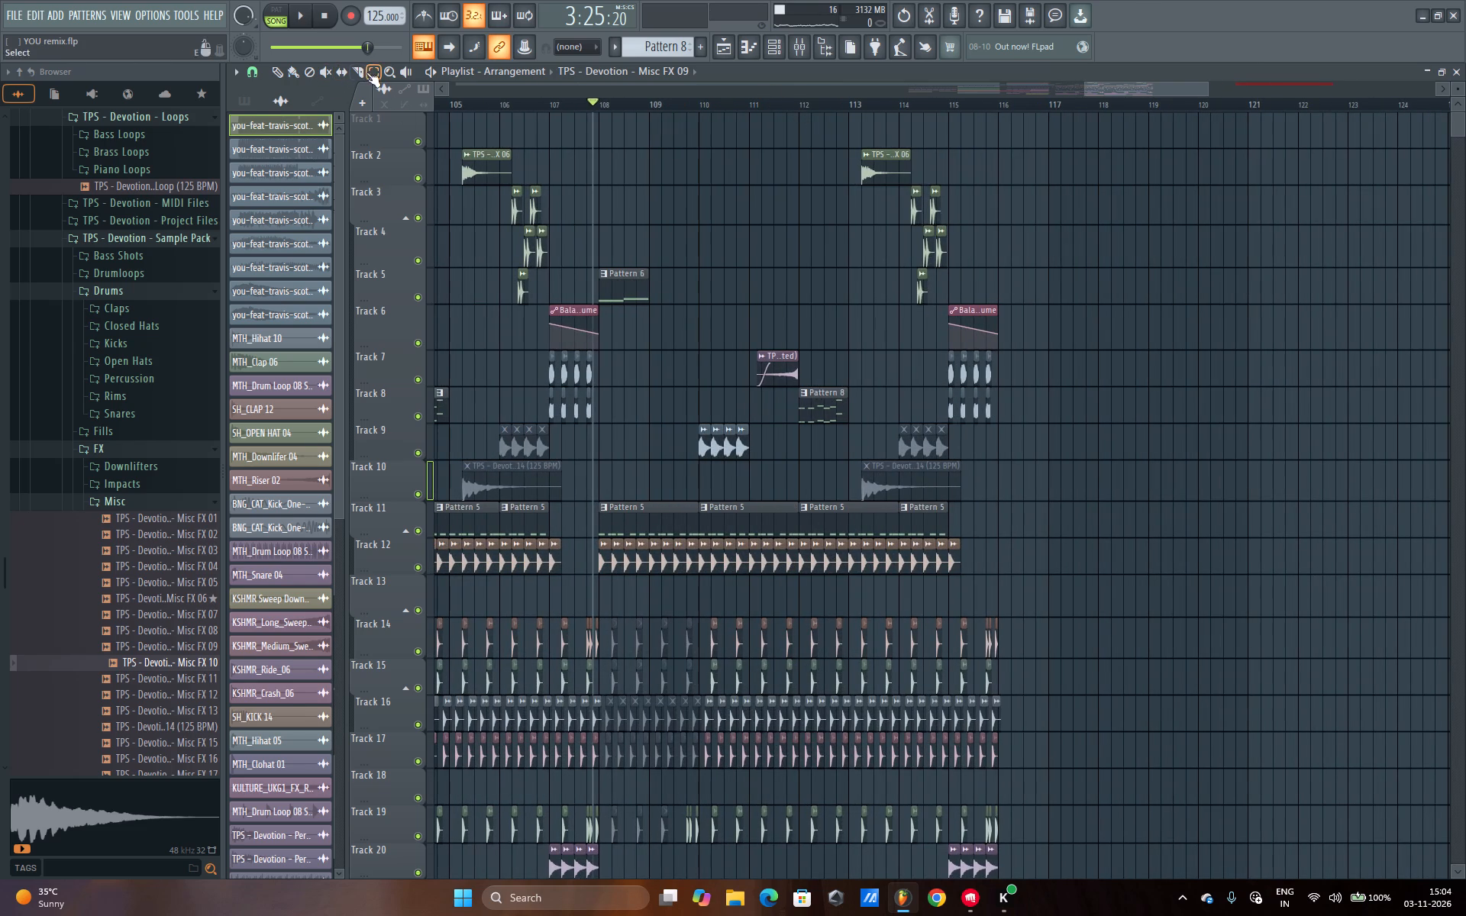
click(366, 73)
drag(596, 105, 995, 111)
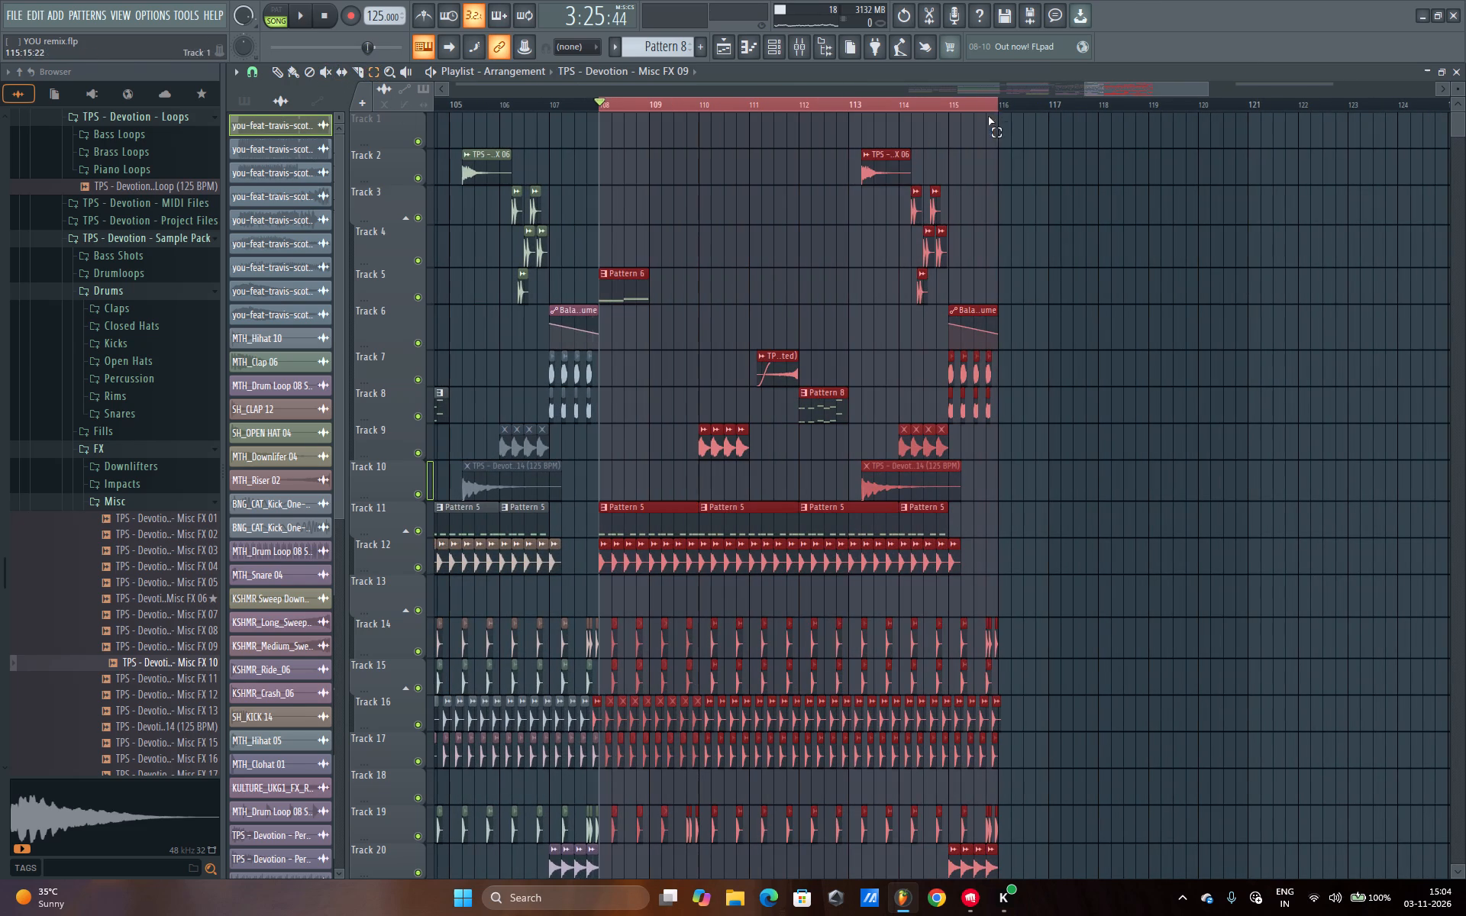
click(290, 73)
shift+drag(628, 292, 1030, 303)
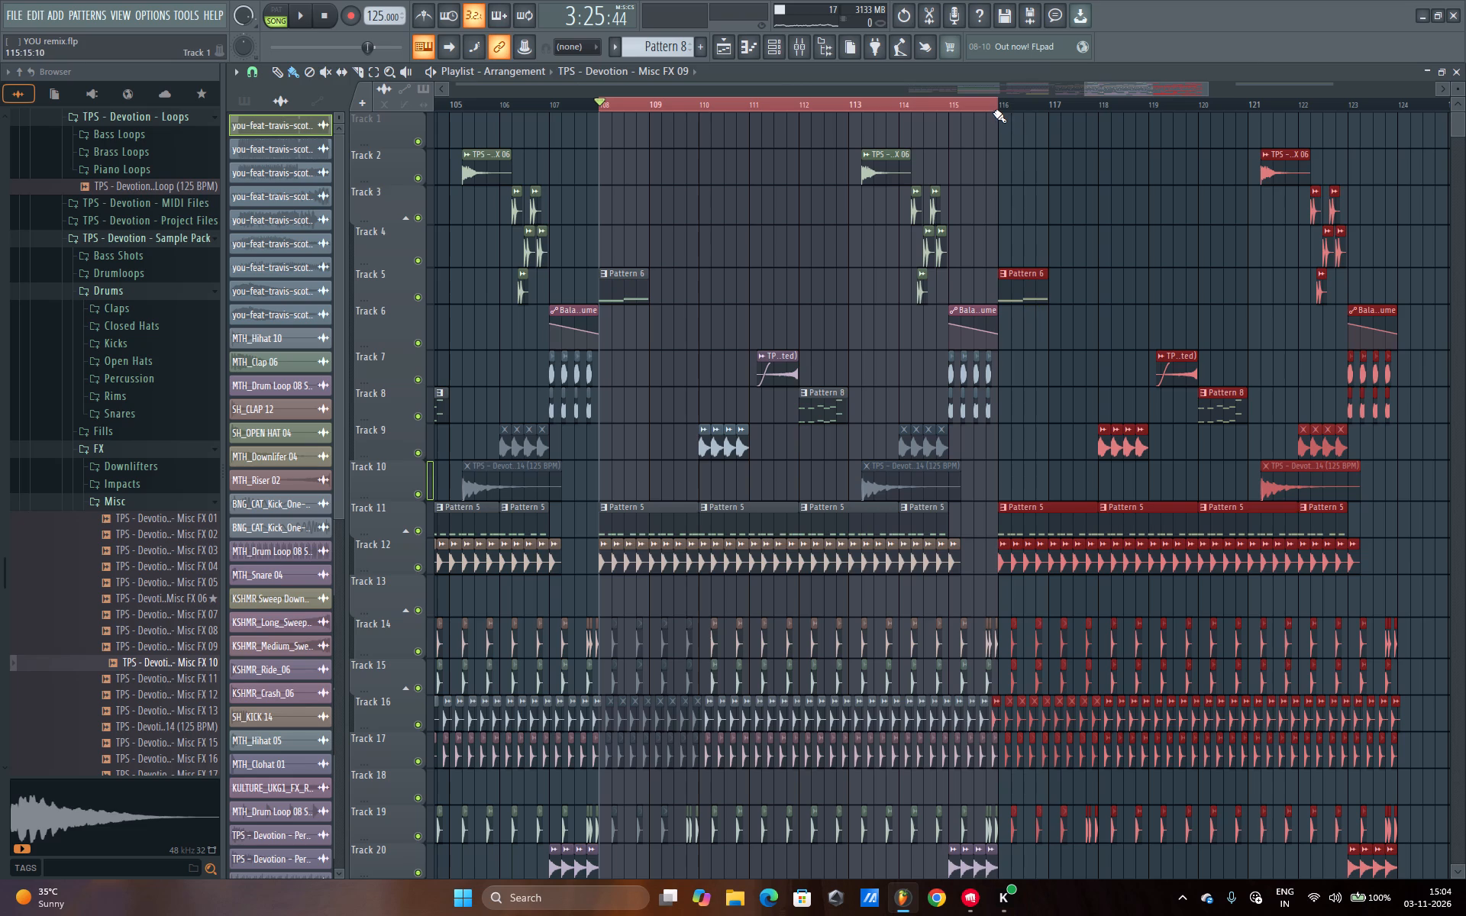
double_click(993, 103)
Set the song position to bar 116 and briefly listen to the start of the copied section.
scroll(993, 103, down, 5)
scroll(1196, 108, up, 6)
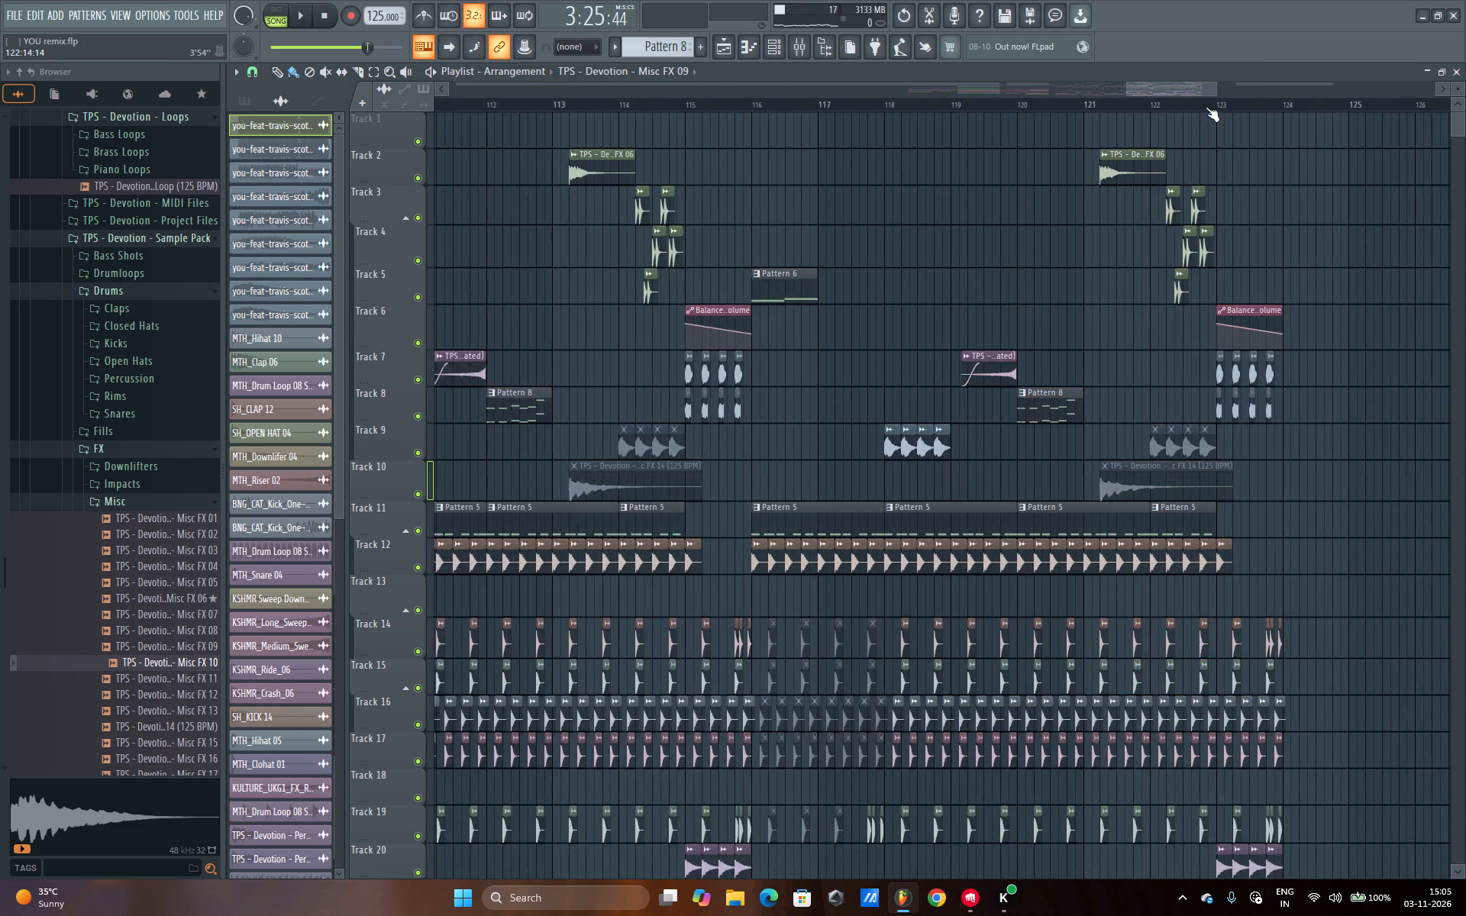
scroll(1206, 107, up, 6)
key(space)
key(space)
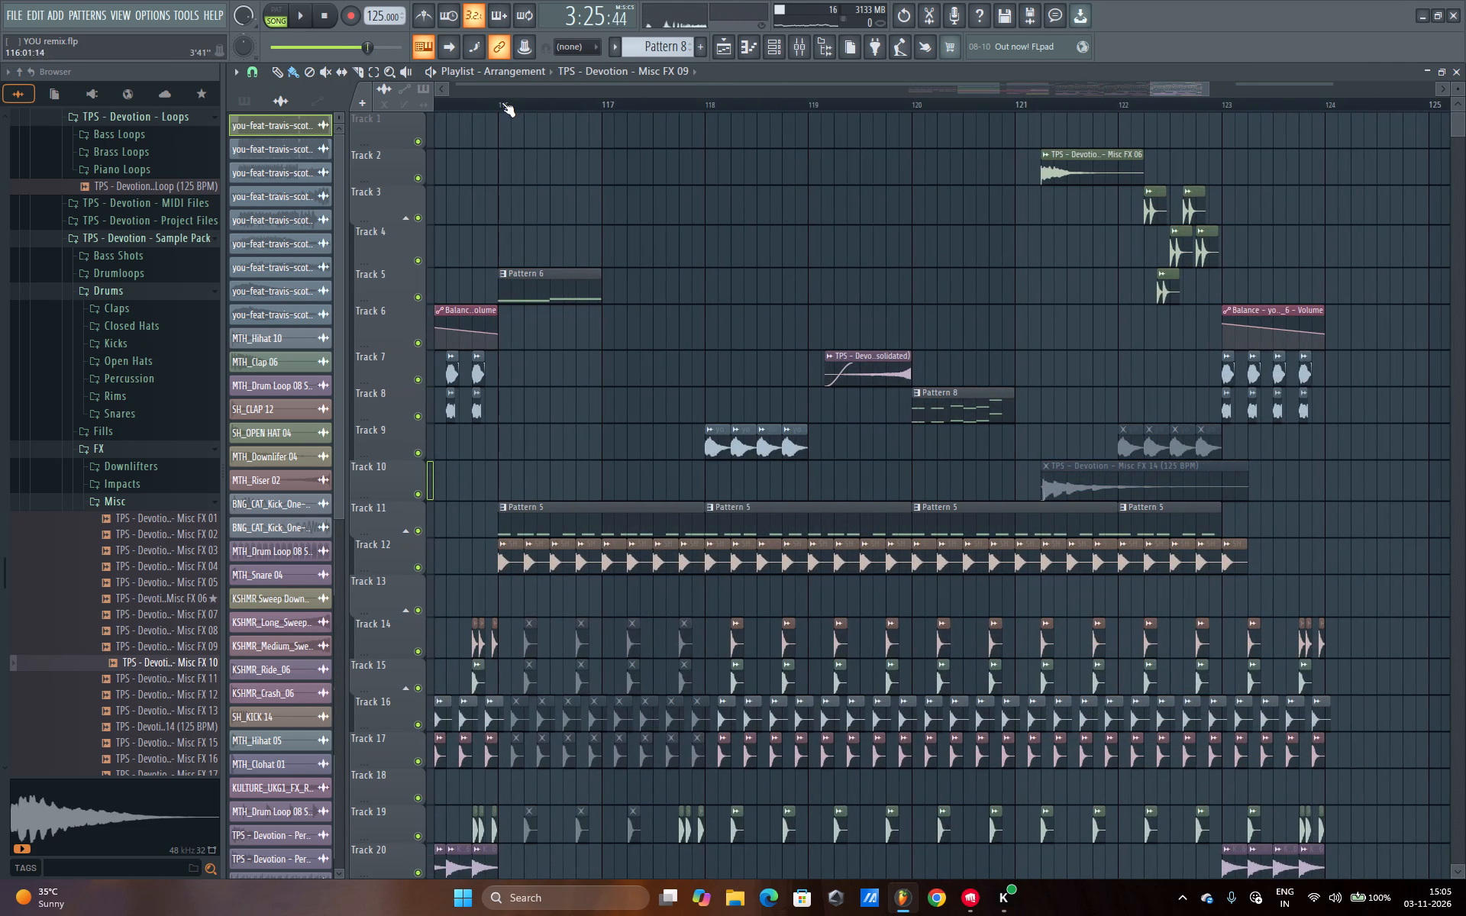
click(502, 102)
key(space)
scroll(502, 102, up, 5)
key(space)
key(space)
key(space)
scroll(579, 102, down, 9)
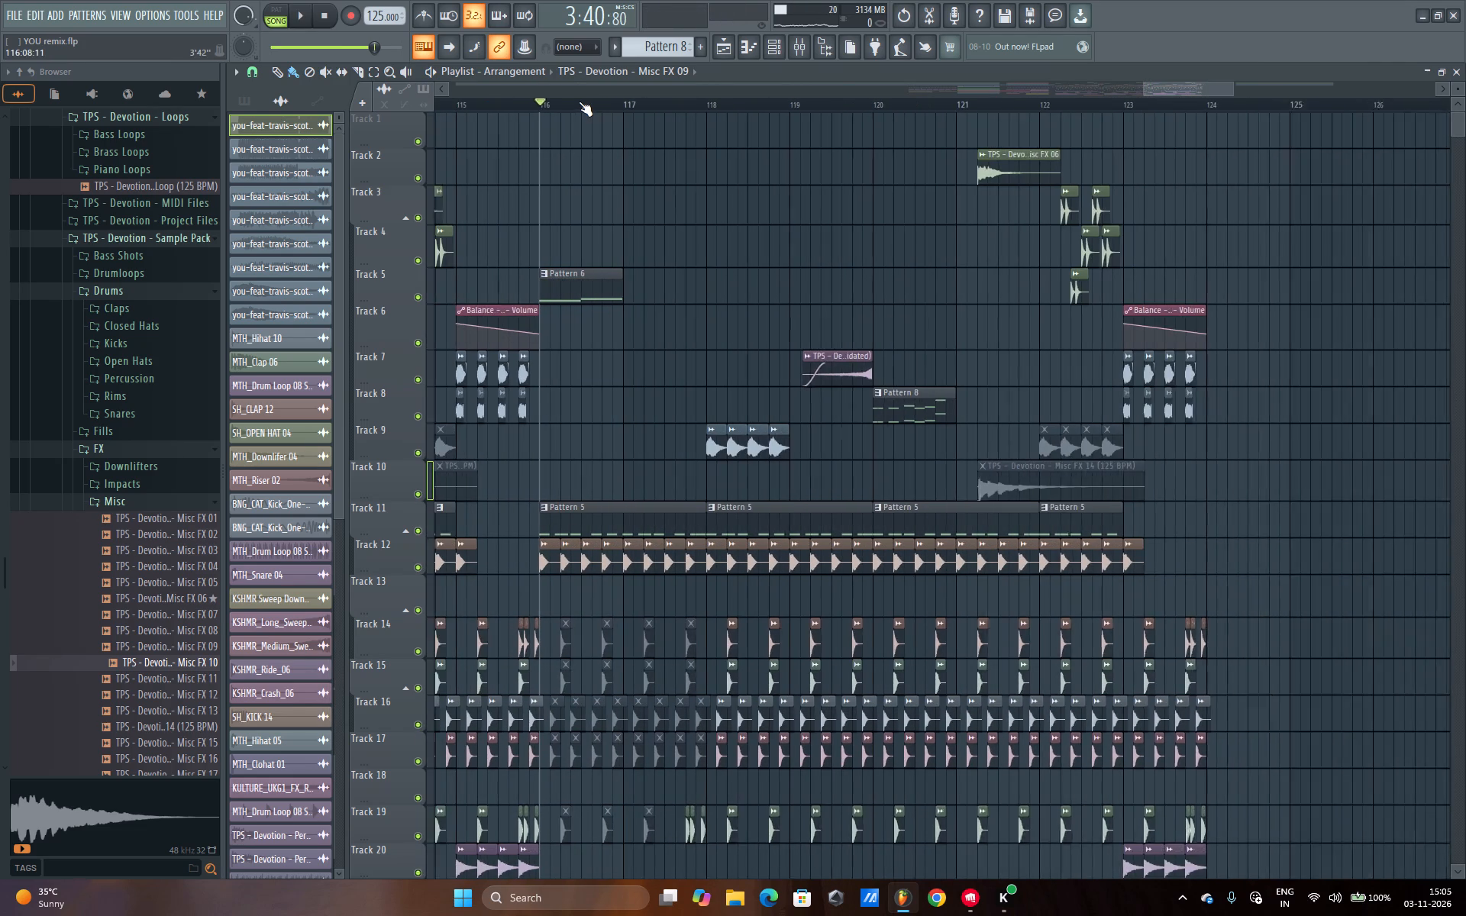
scroll(579, 102, down, 2)
Delete all the copied clips on Tracks 2 to 10 between bars 116 and 123, including Pattern 6 and Pattern 8.
right_click(589, 269)
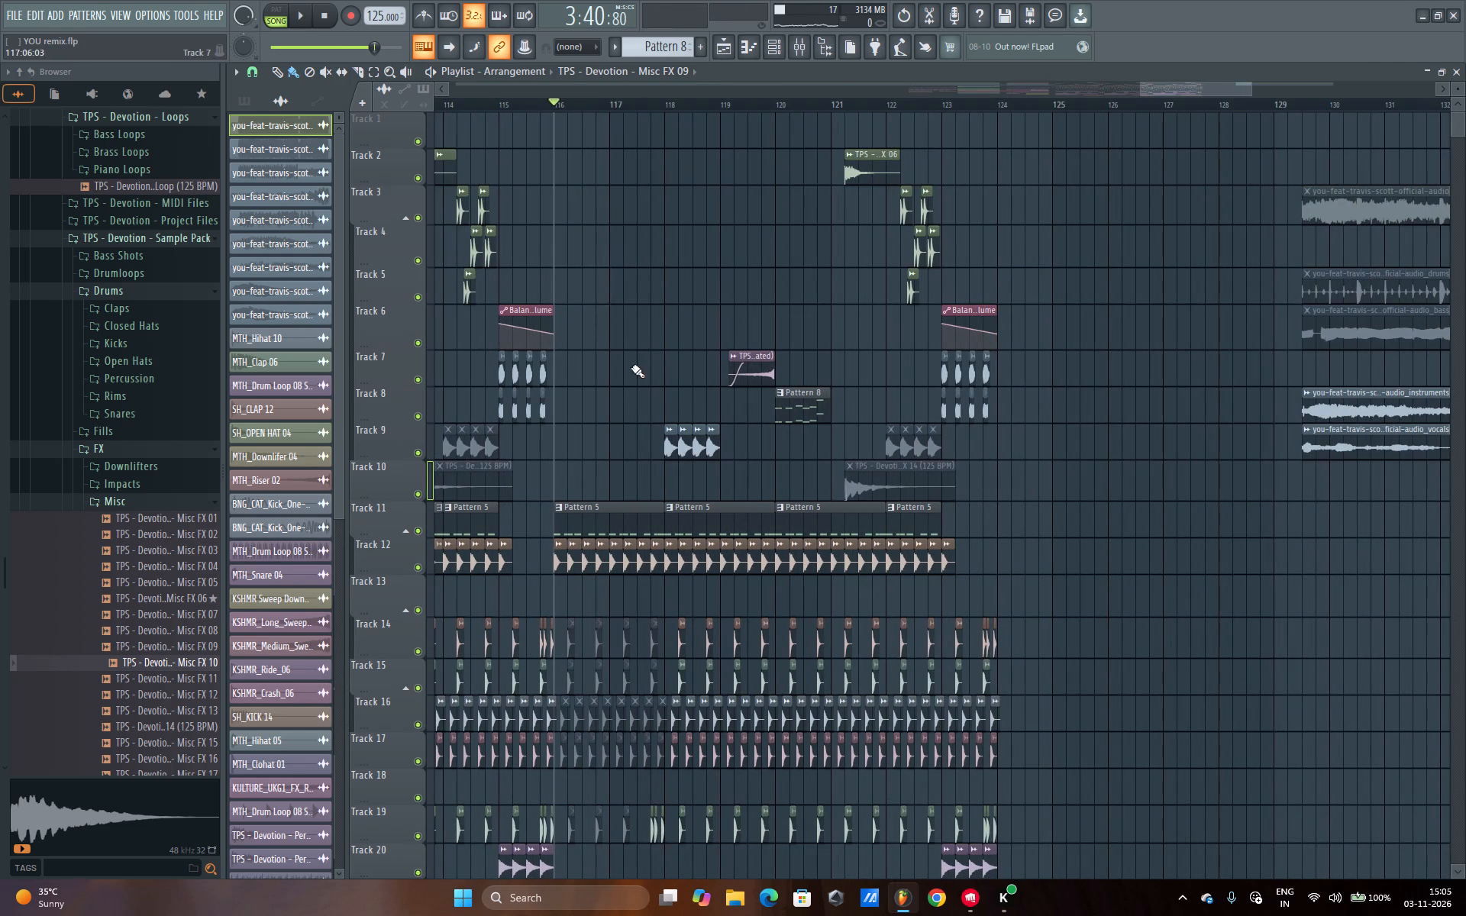
right_drag(642, 401, 887, 453)
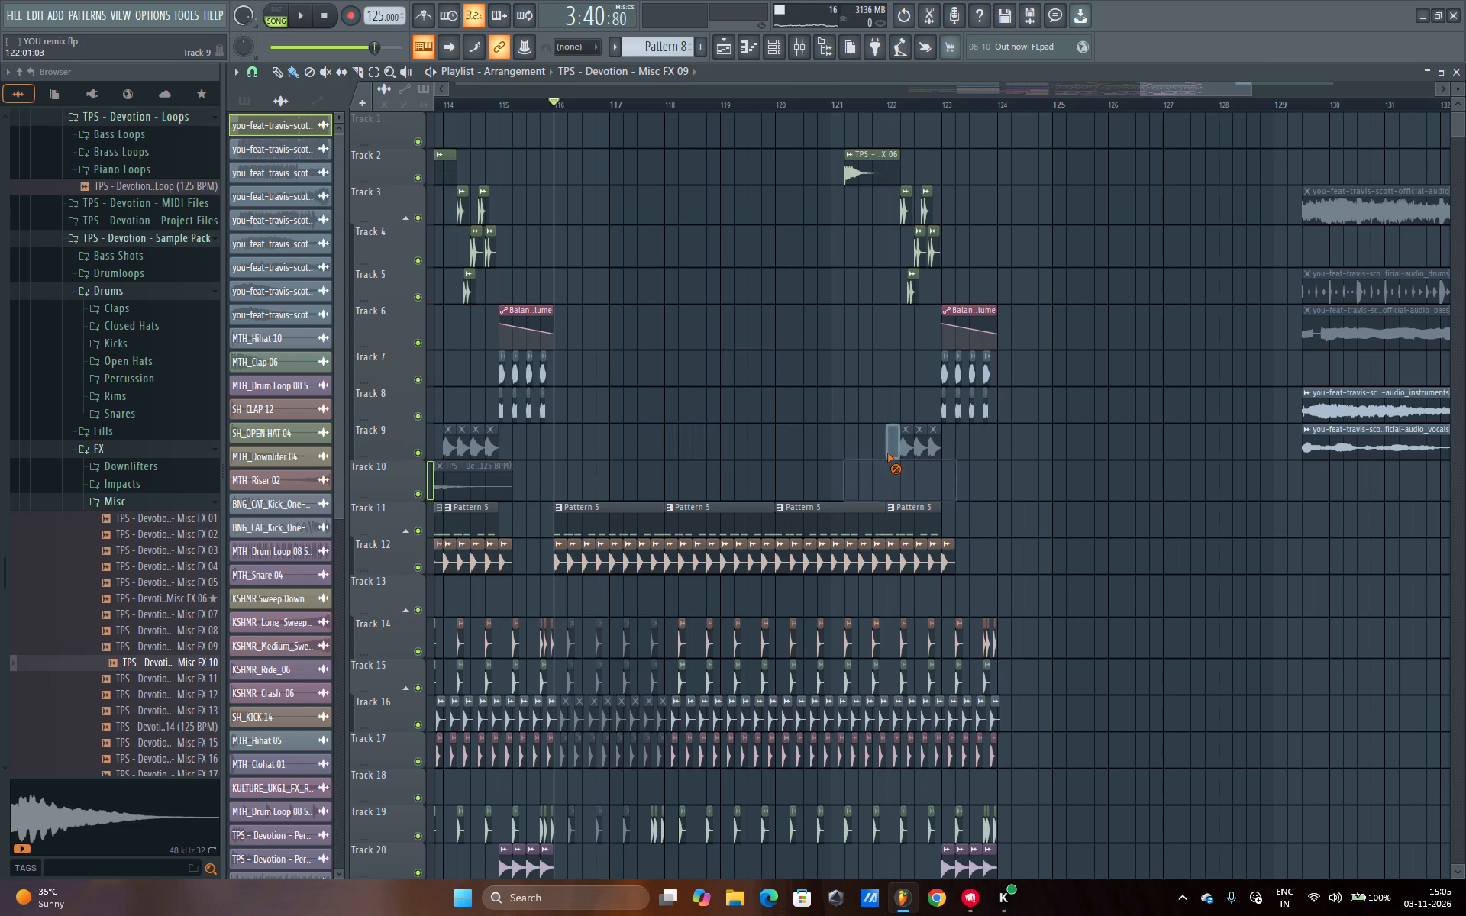
right_drag(887, 453, 909, 283)
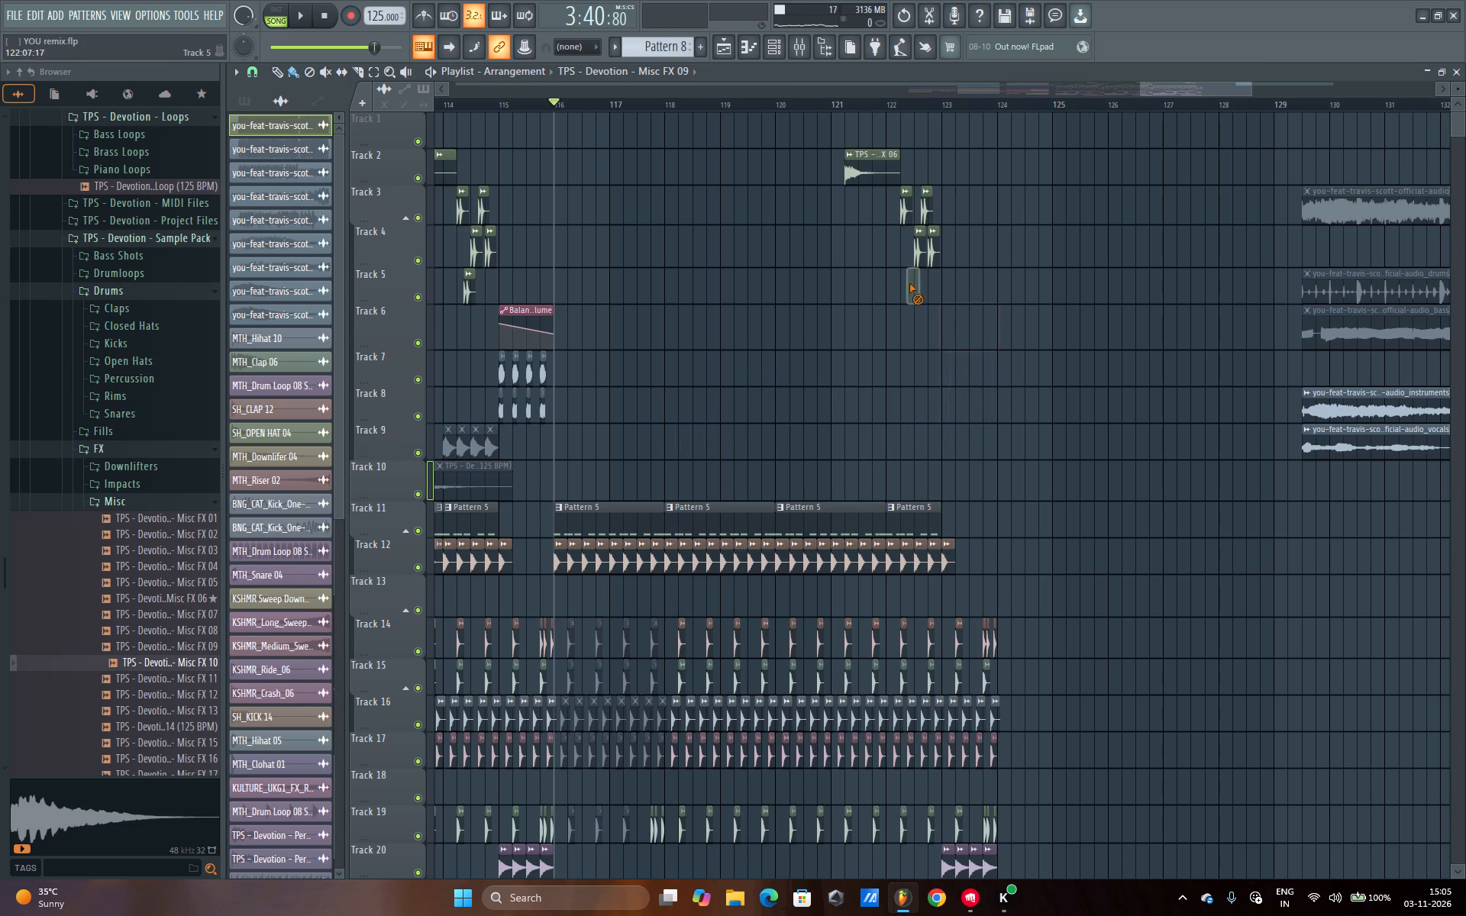
right_drag(909, 283, 885, 168)
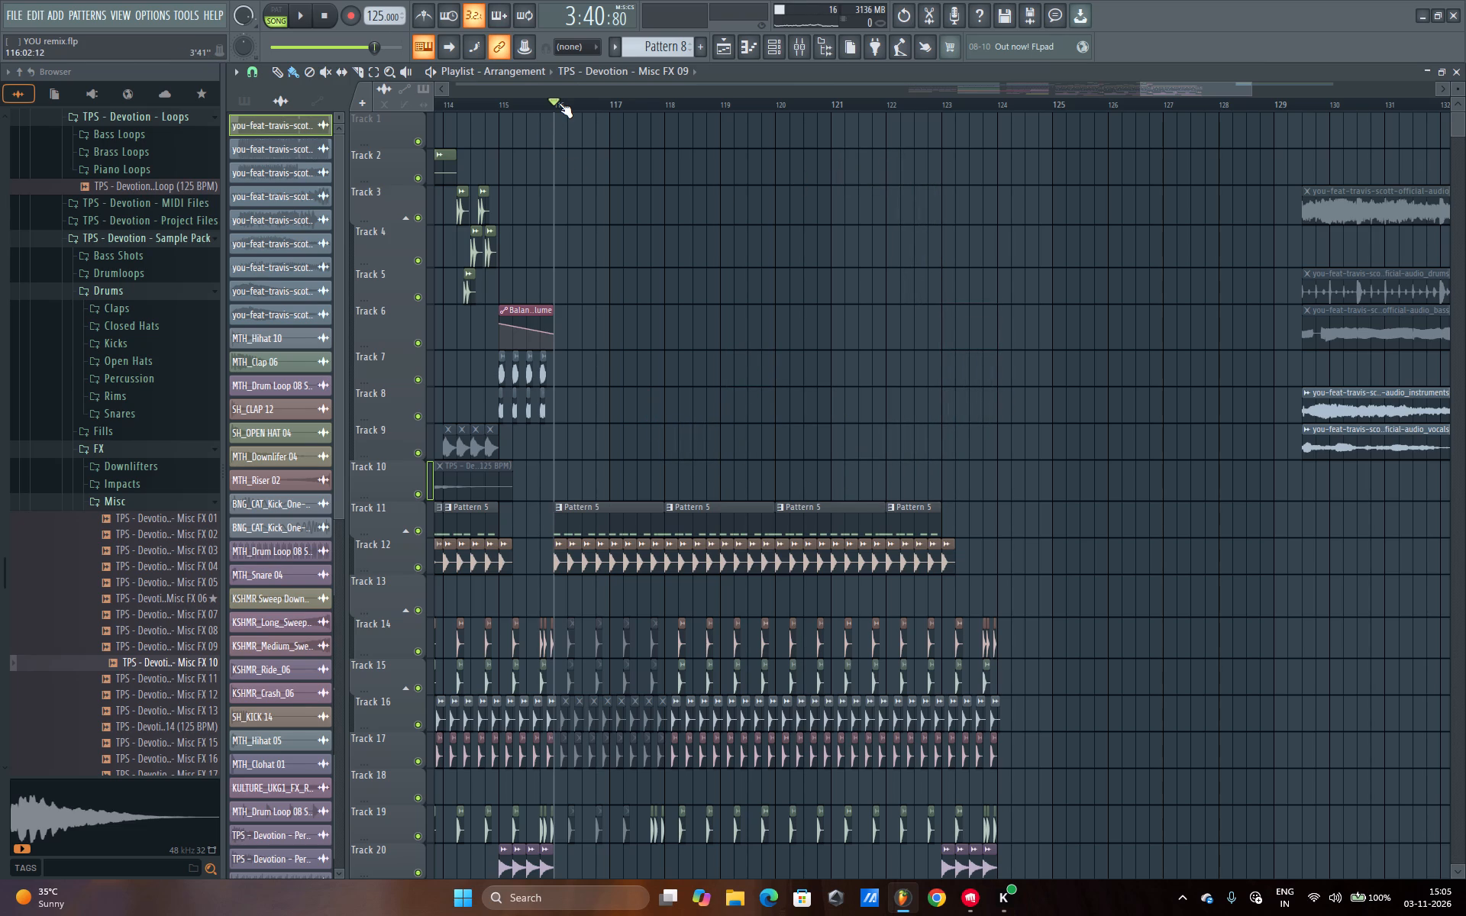
Replay the stripped section from bar 116 several times and examine its drum, percussion and FX clips on the lower tracks.
key(space)
key(space)
key(space)
key(space)
scroll(725, 300, down, 6)
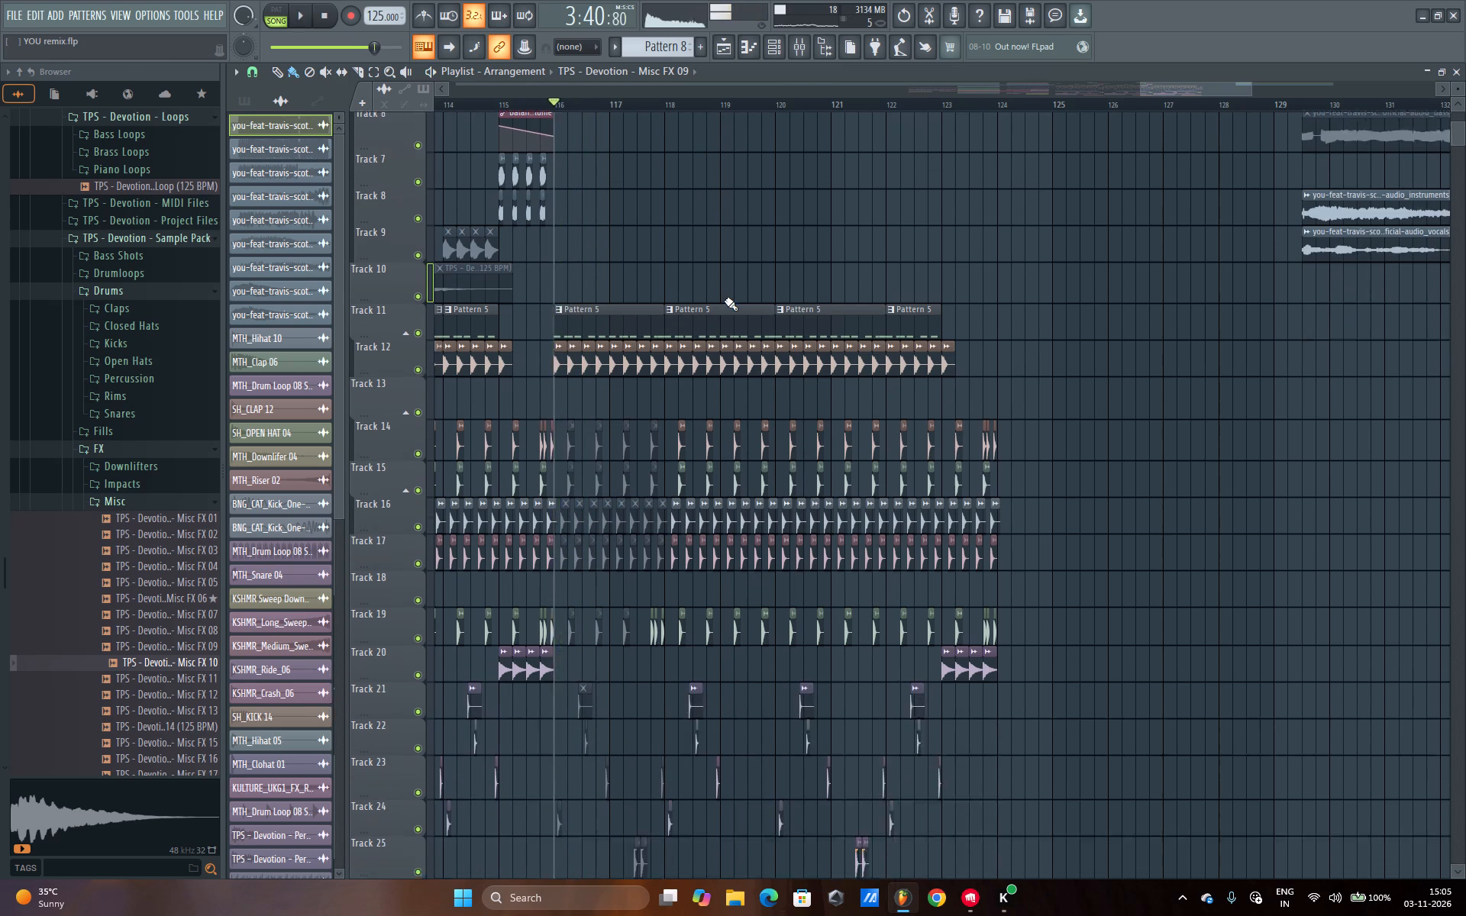
key(space)
key(space)
key(space)
key(space)
scroll(661, 477, down, 11)
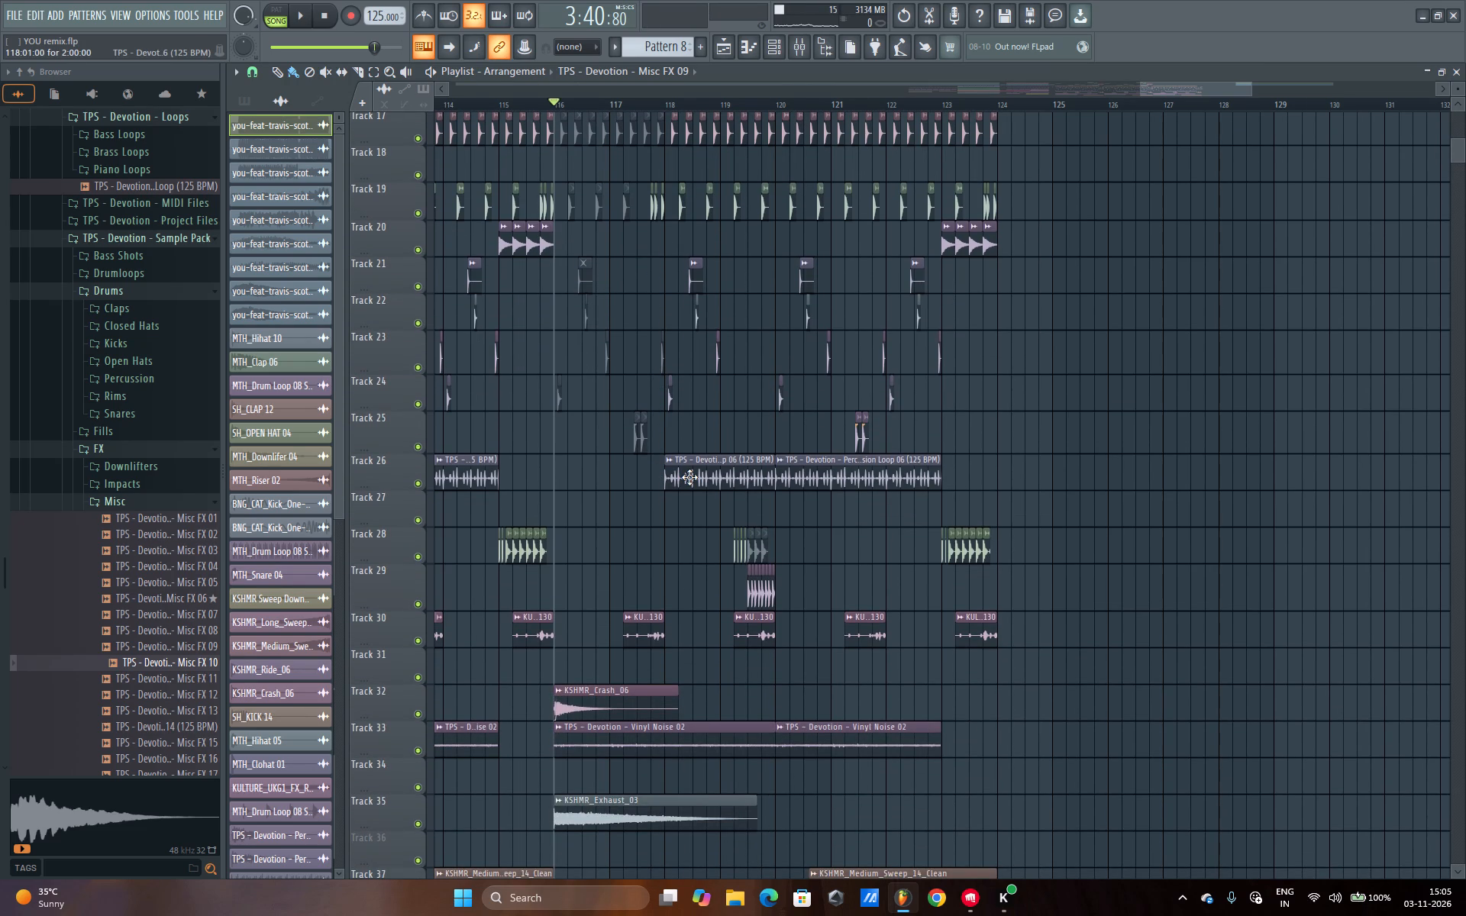
key(space)
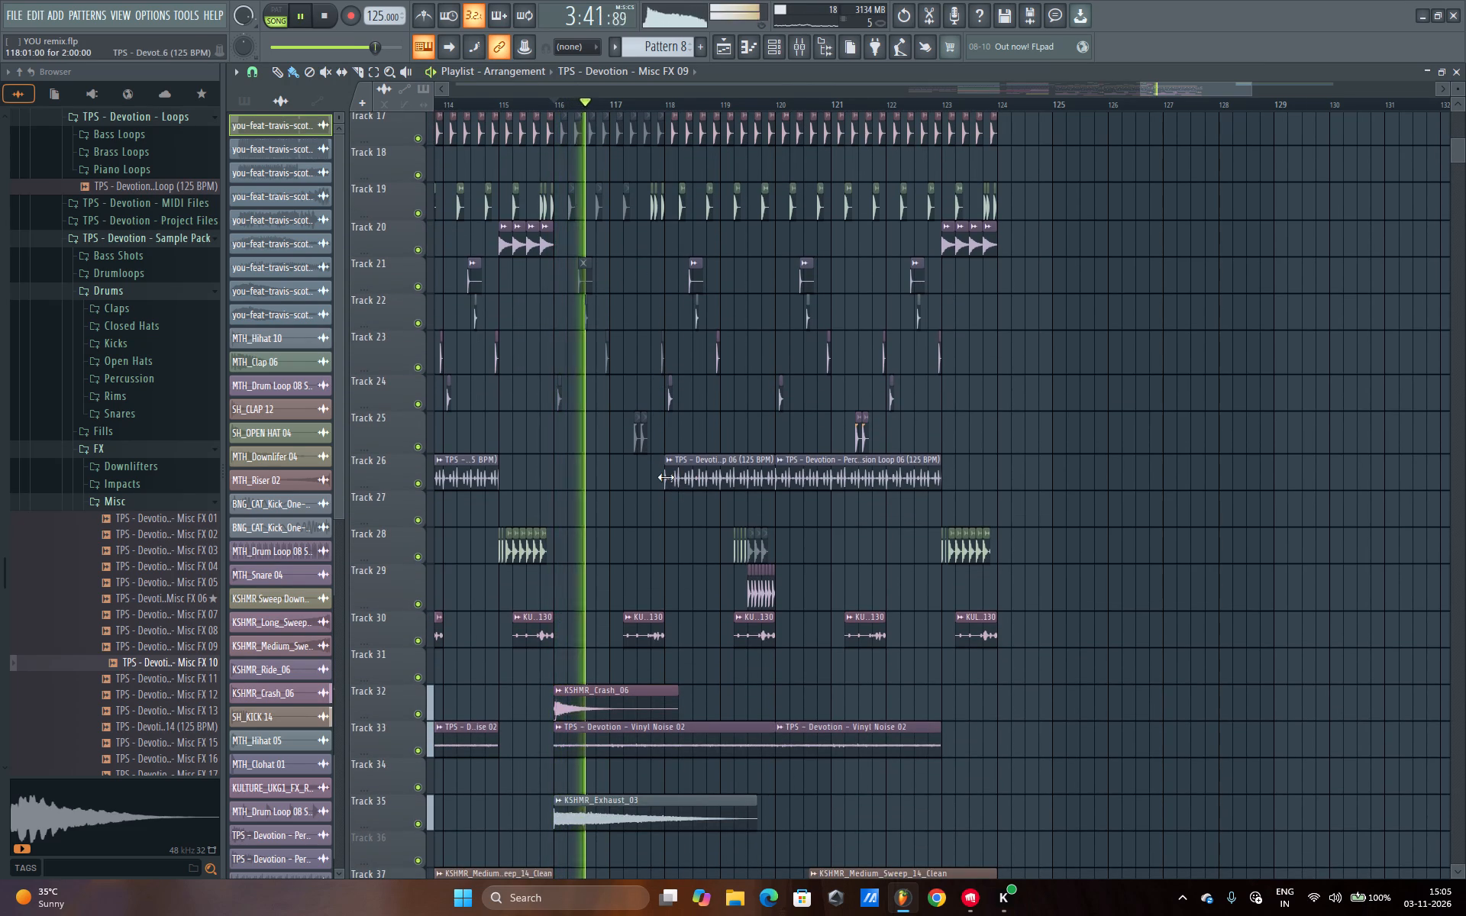
key(space)
key(space)
scroll(633, 566, down, 1)
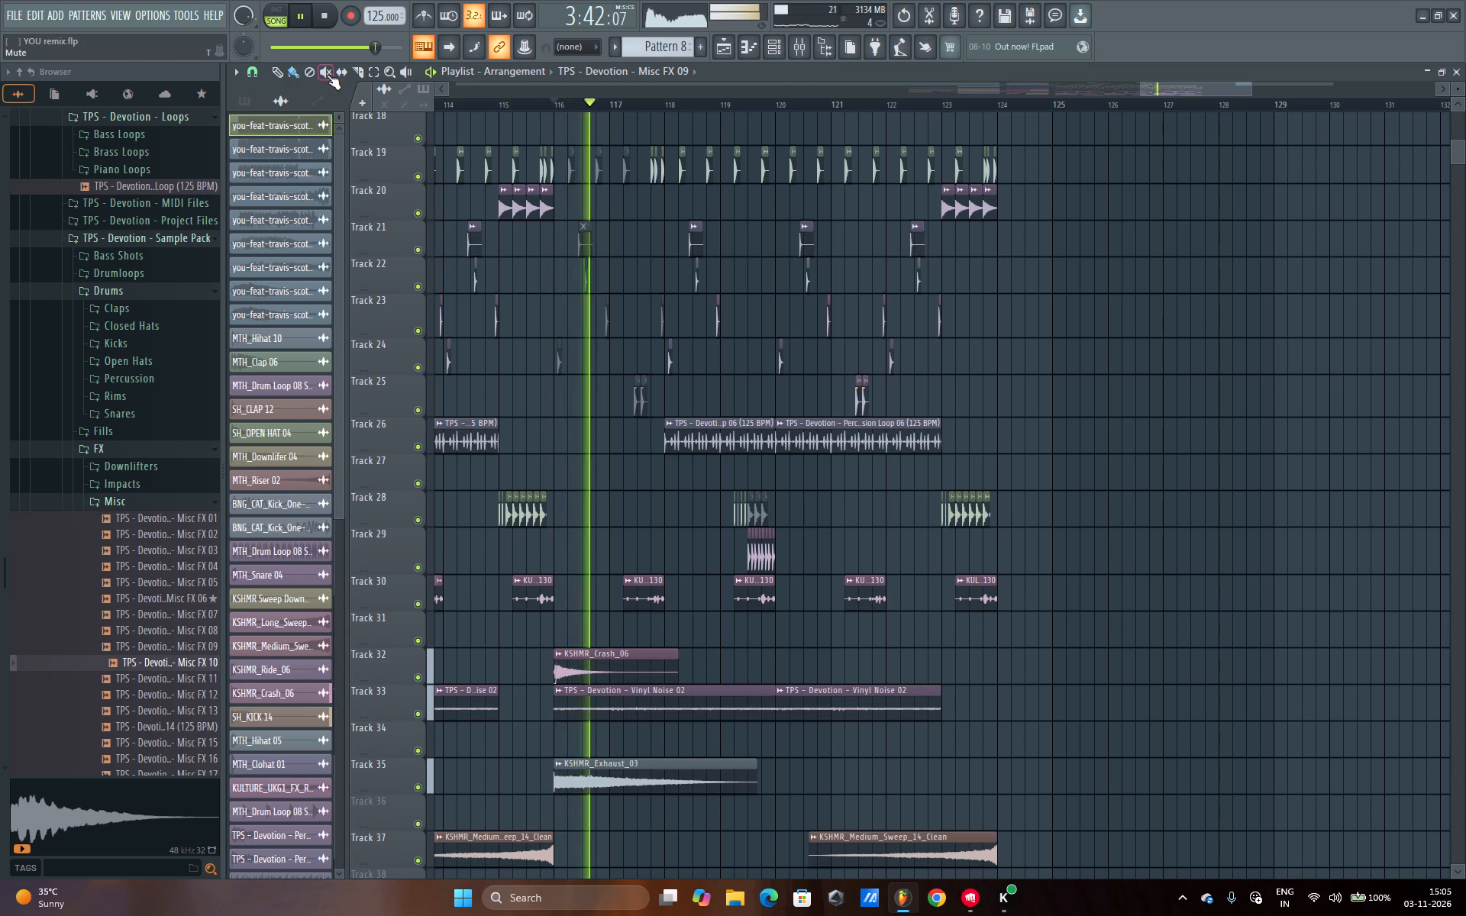
Mute the KULTURE clip on Track 30 in bar 117, Percussion Loop 06 from bar 118, and the bar 118 hits on Tracks 21 to 24.
click(327, 75)
key(space)
click(650, 598)
scroll(741, 641, down, 4)
scroll(740, 553, up, 5)
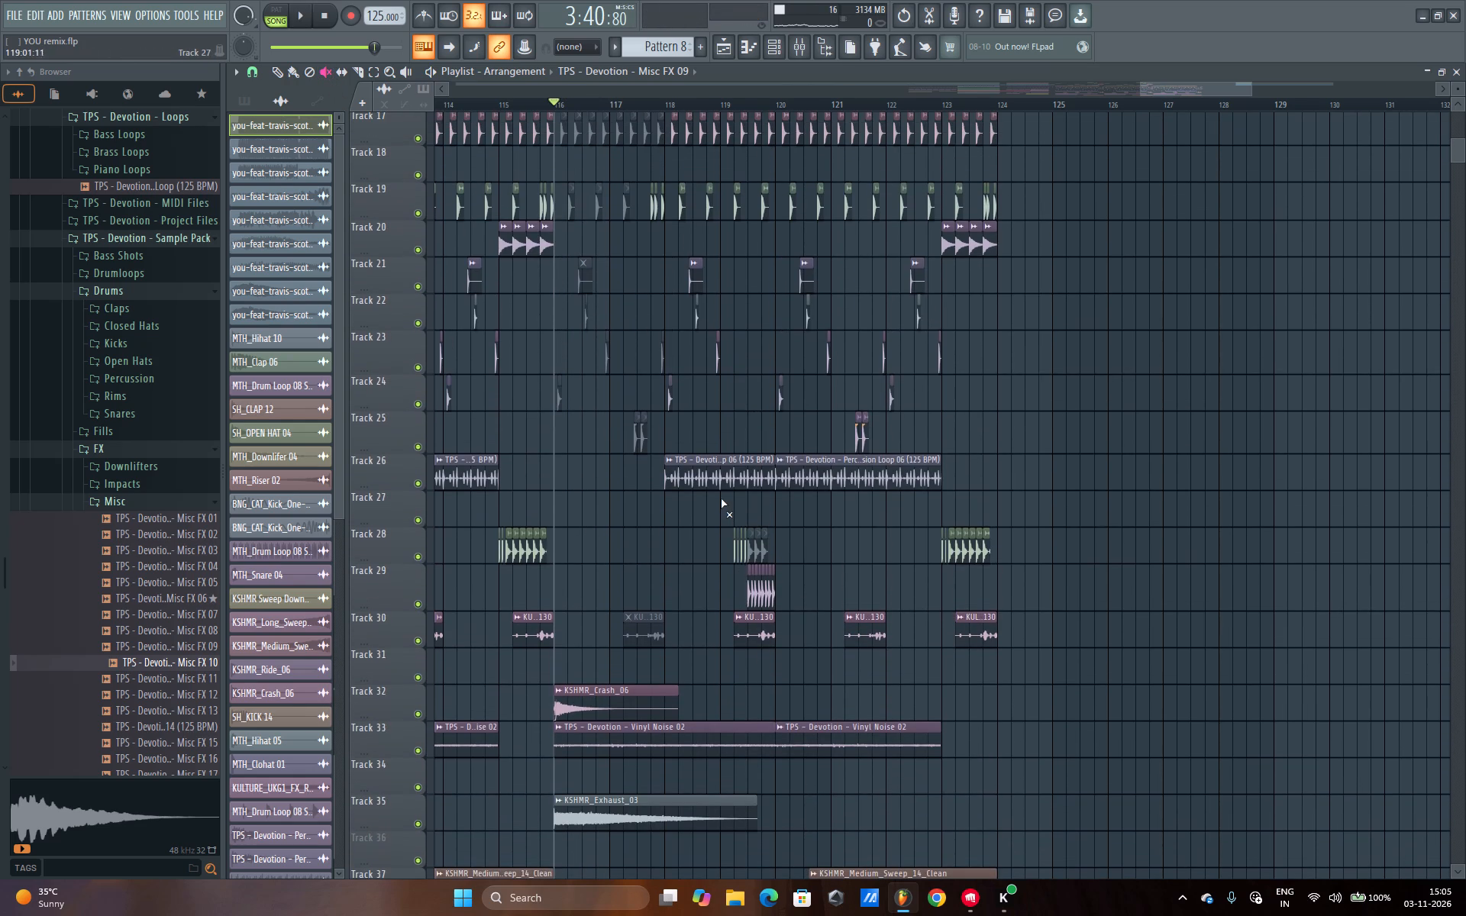
click(721, 492)
click(724, 476)
scroll(684, 522, up, 4)
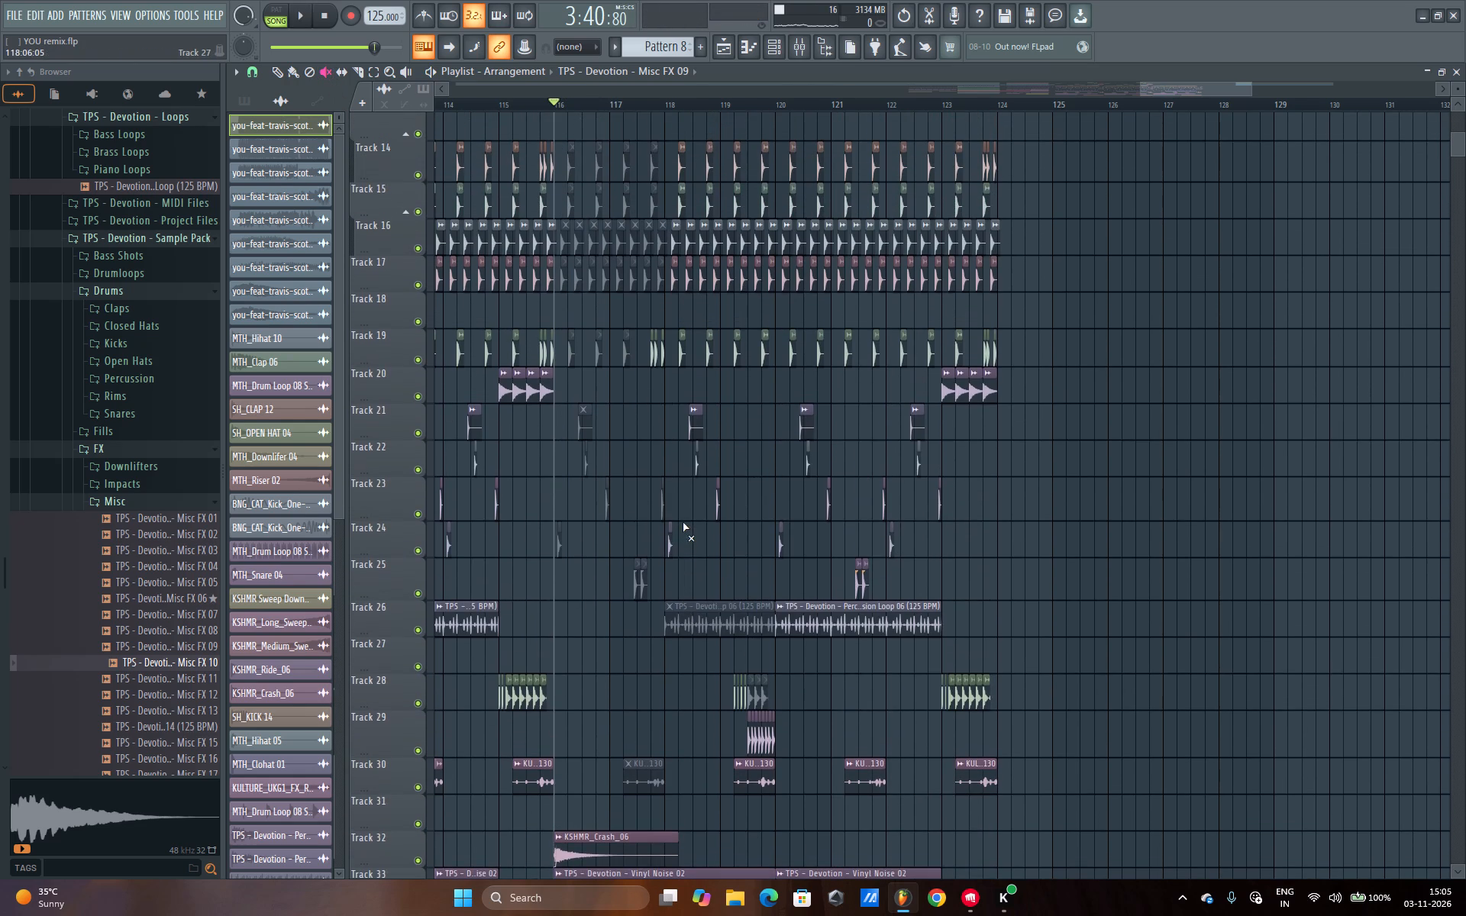
click(672, 532)
click(688, 504)
drag(683, 531, 660, 536)
drag(739, 492, 709, 514)
drag(714, 450, 684, 458)
click(701, 423)
Mute the drum hits on Tracks 14 to 17 through bars 118 and 119, and on Track 19 from late bar 117 through bar 119.
scroll(707, 417, up, 3)
key(space)
scroll(745, 103, up, 5)
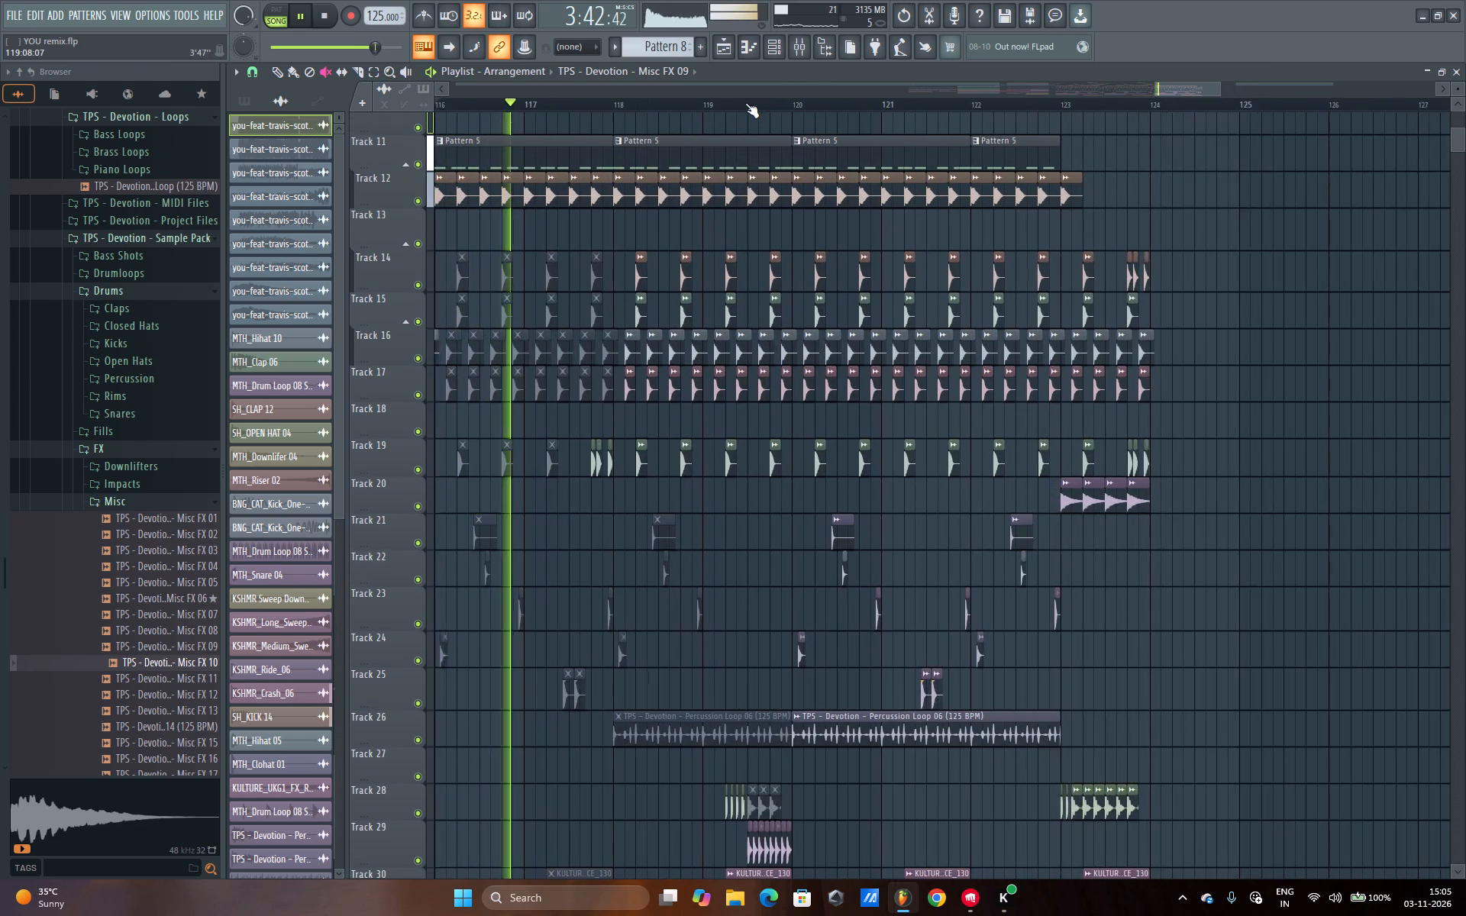
key(space)
drag(636, 271, 631, 312)
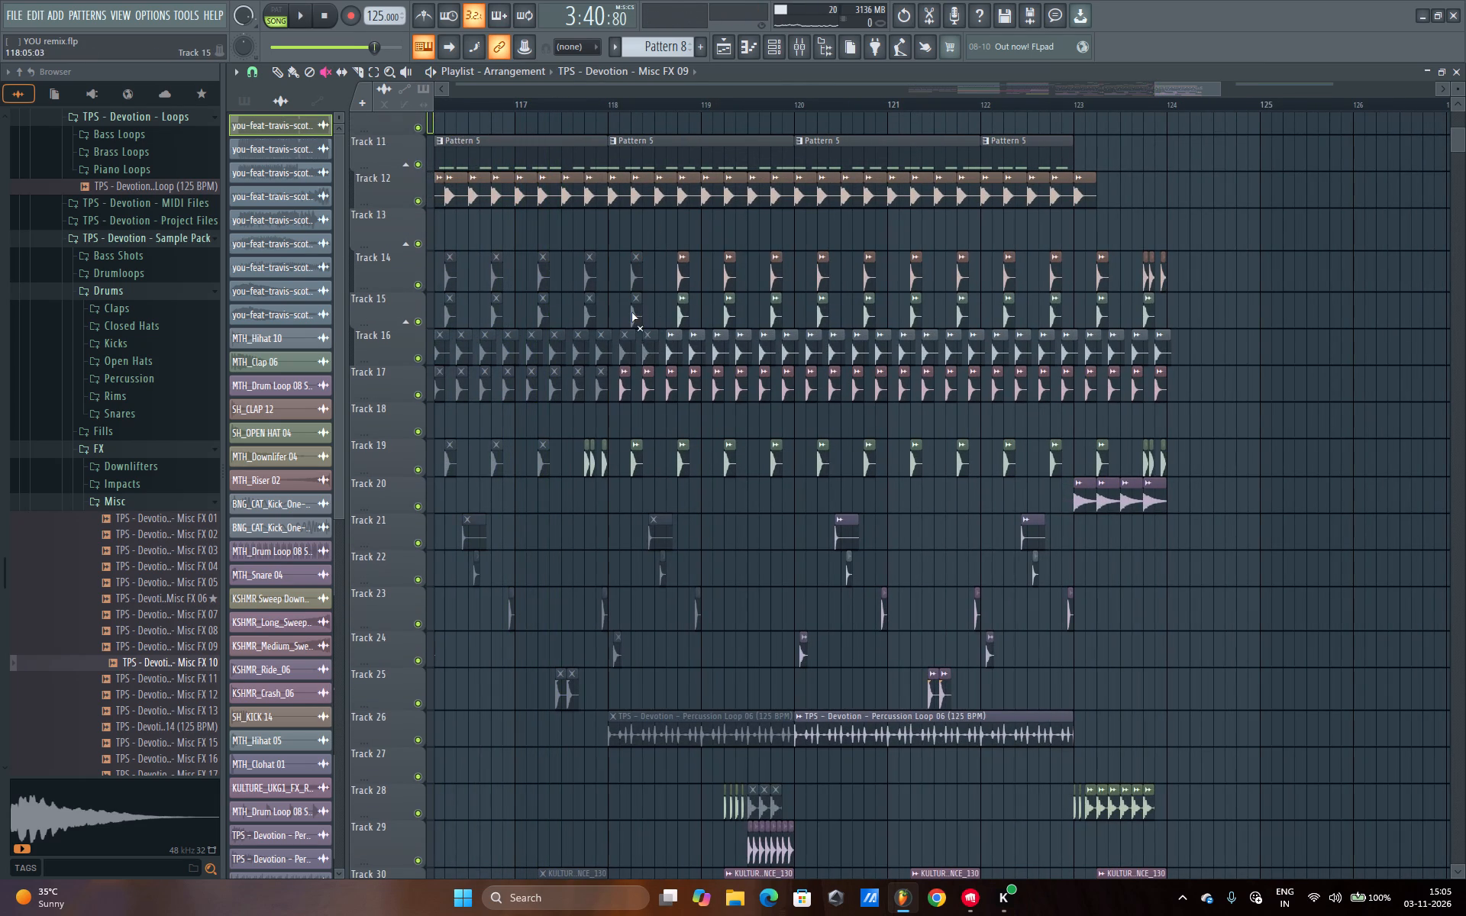
drag(631, 312, 680, 273)
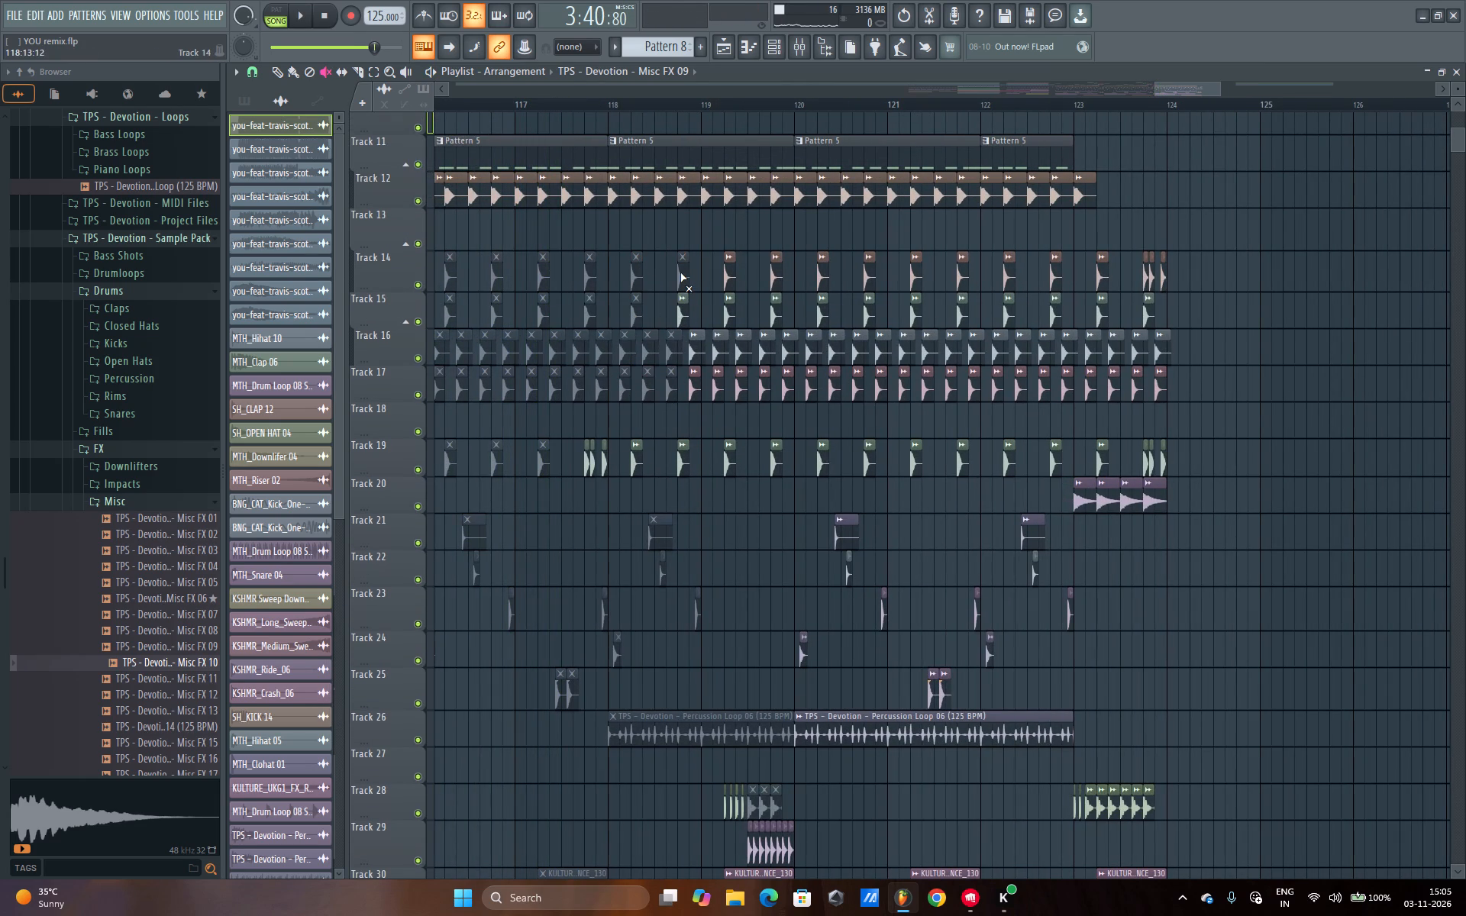
drag(680, 273, 777, 340)
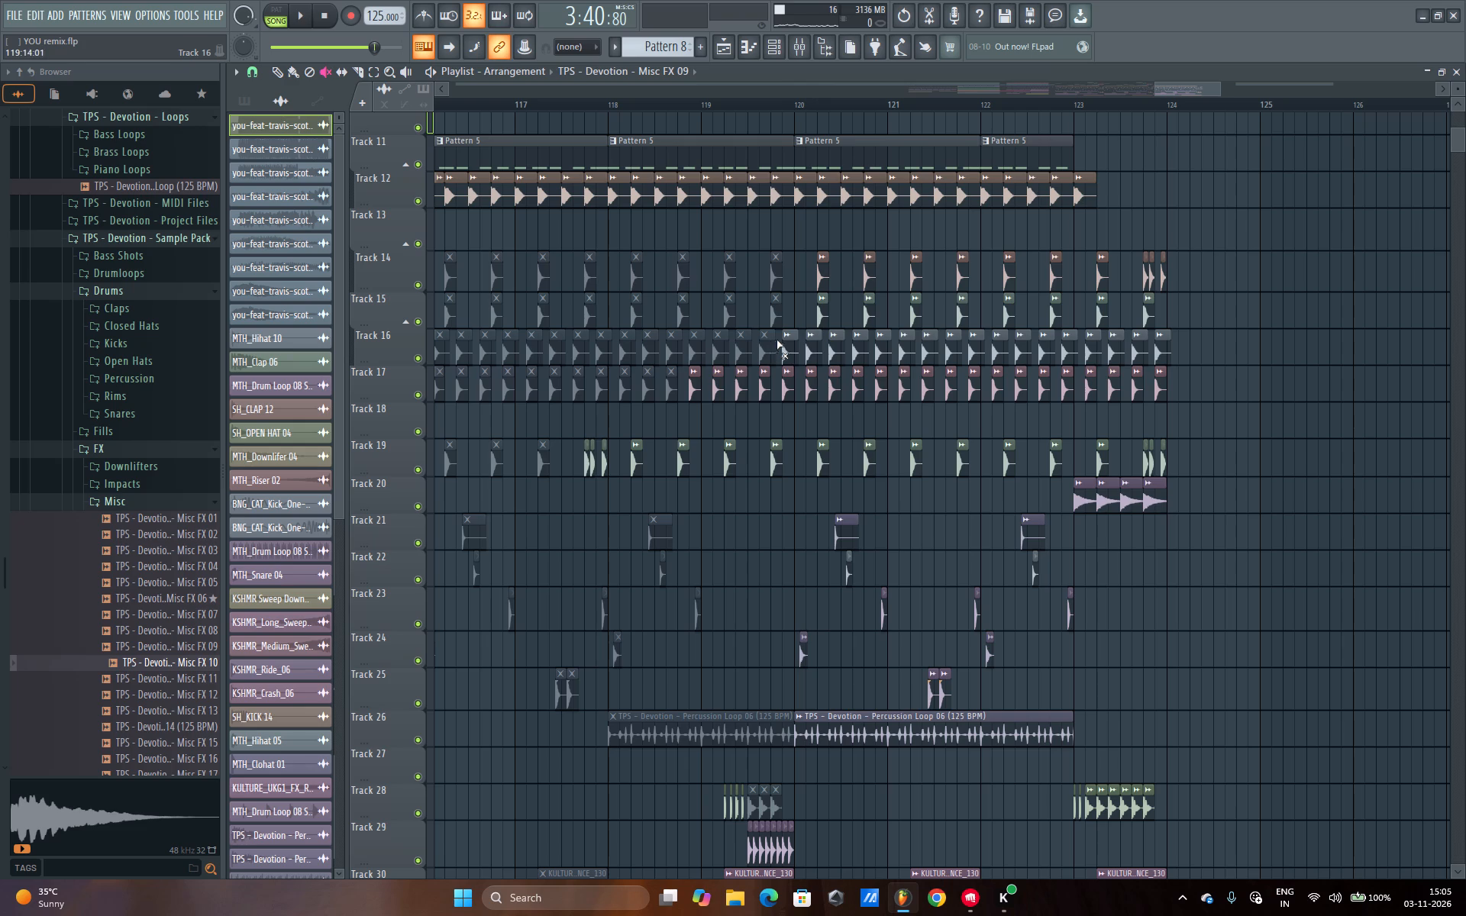
drag(777, 340, 686, 386)
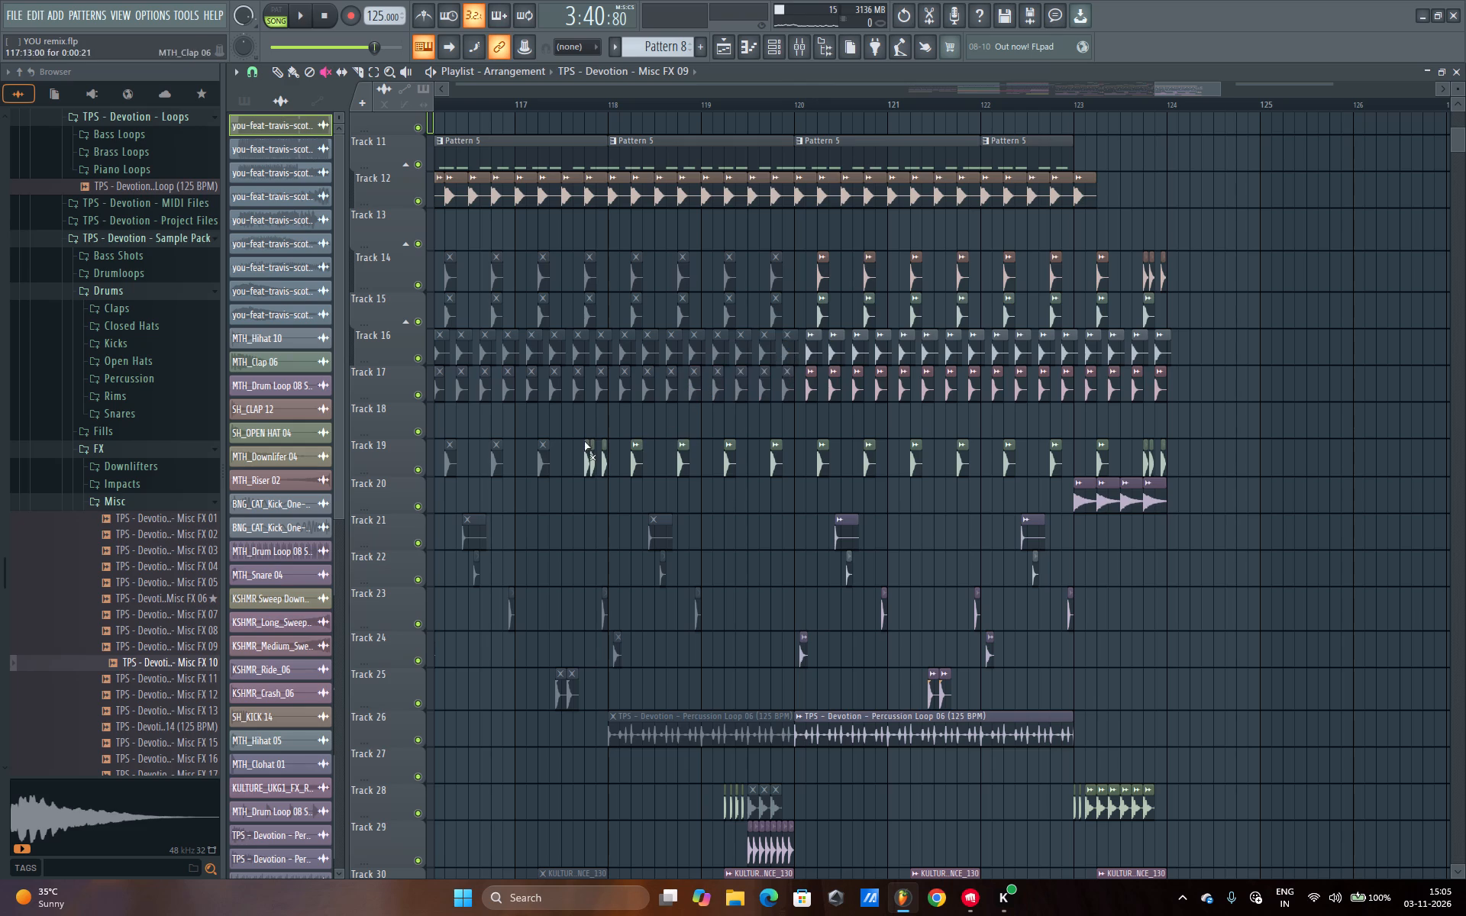
drag(580, 441, 782, 458)
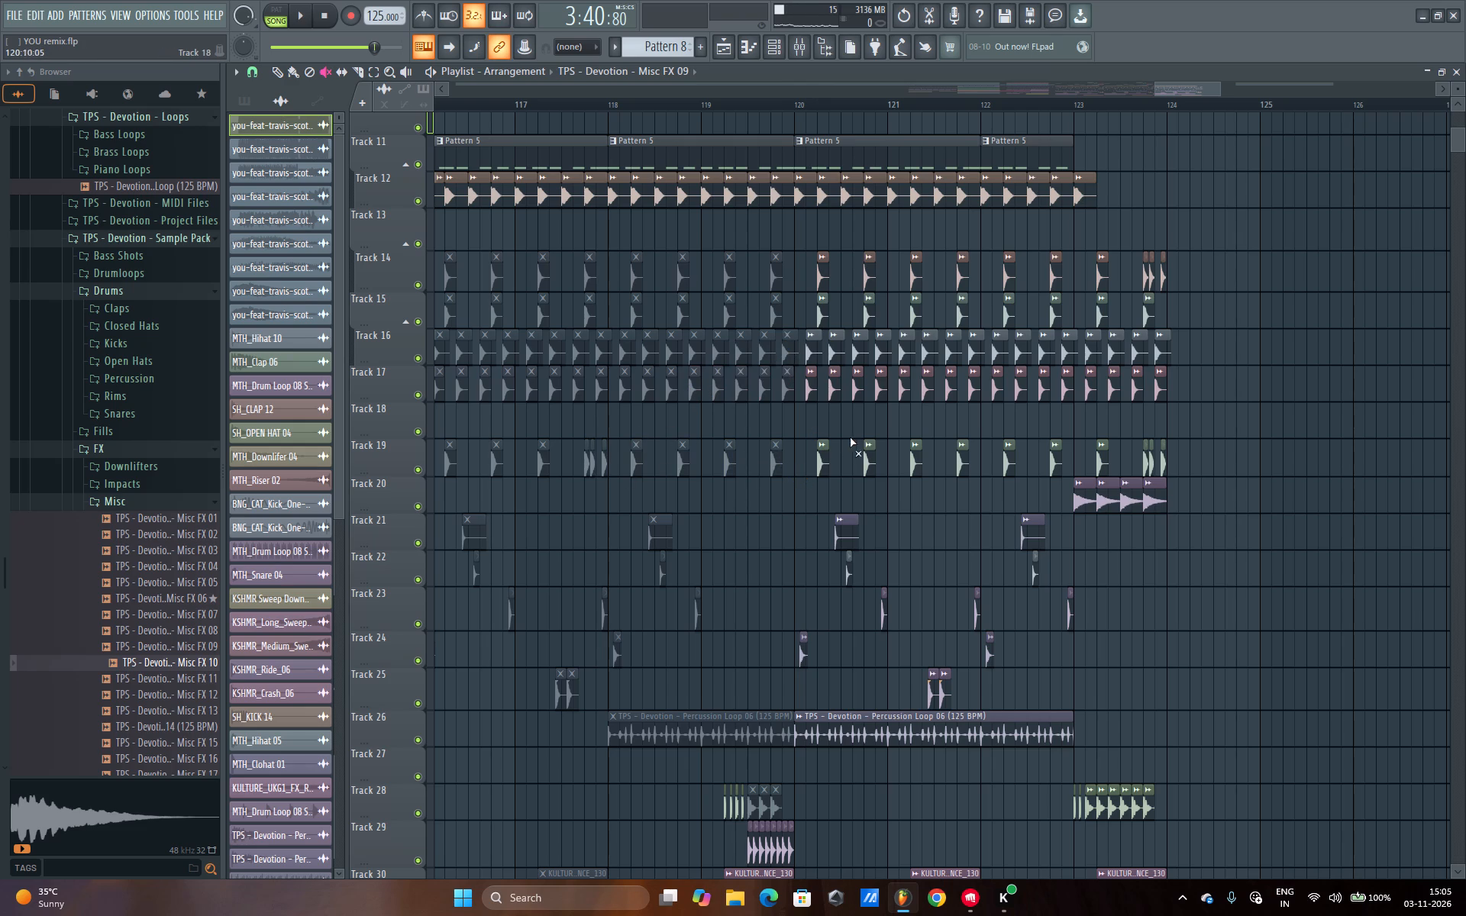
Play the section from bar 116 and listen to the drum re-entry at bar 120 and the clips through bar 123.
scroll(875, 448, down, 4)
key(space)
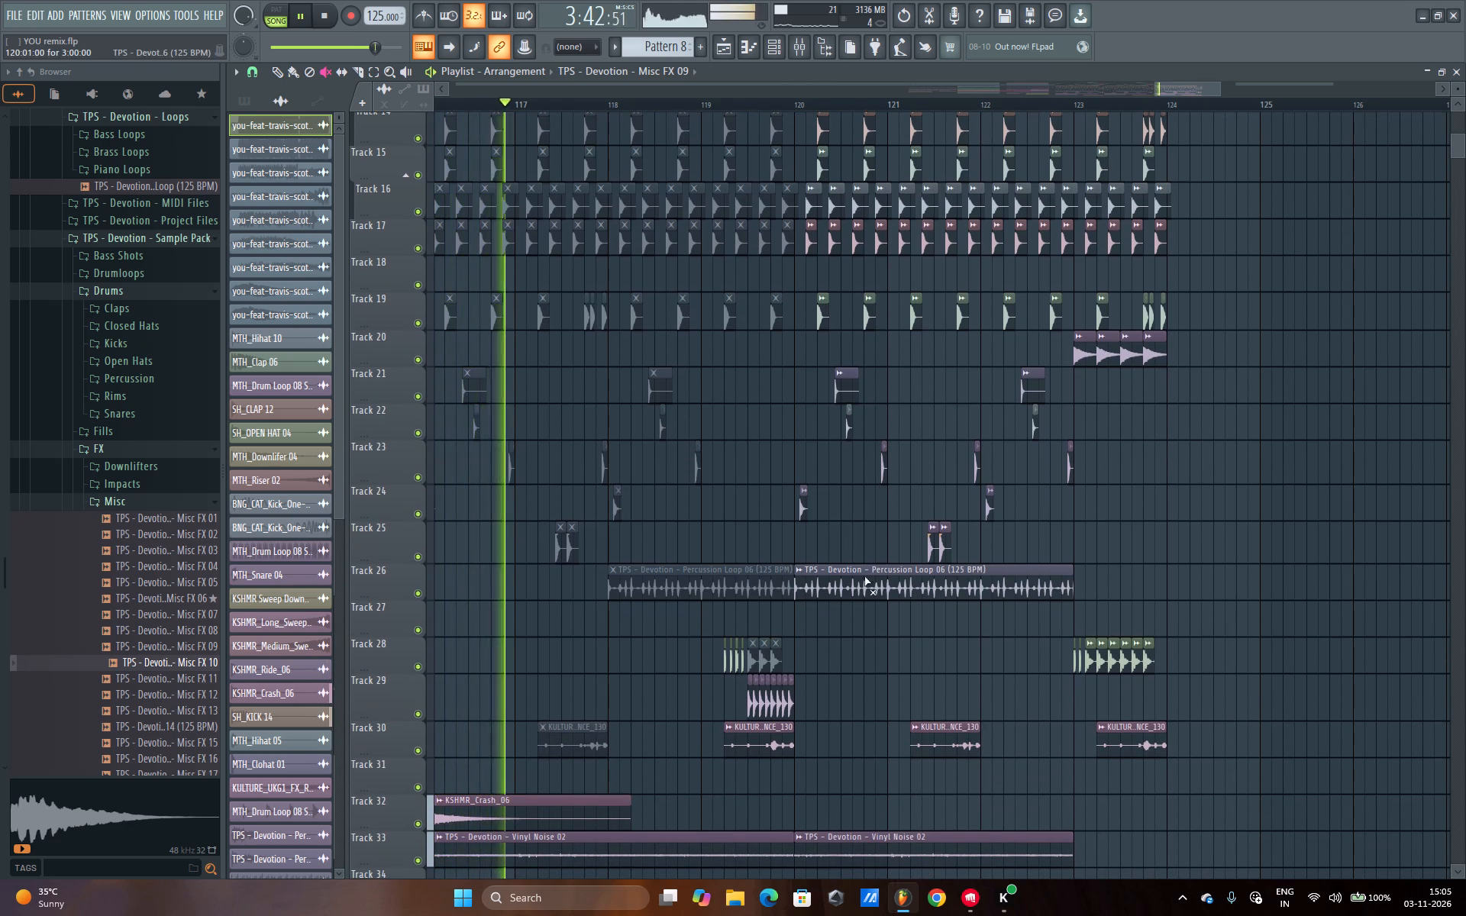
scroll(884, 592, down, 7)
scroll(881, 537, up, 20)
scroll(881, 537, up, 1)
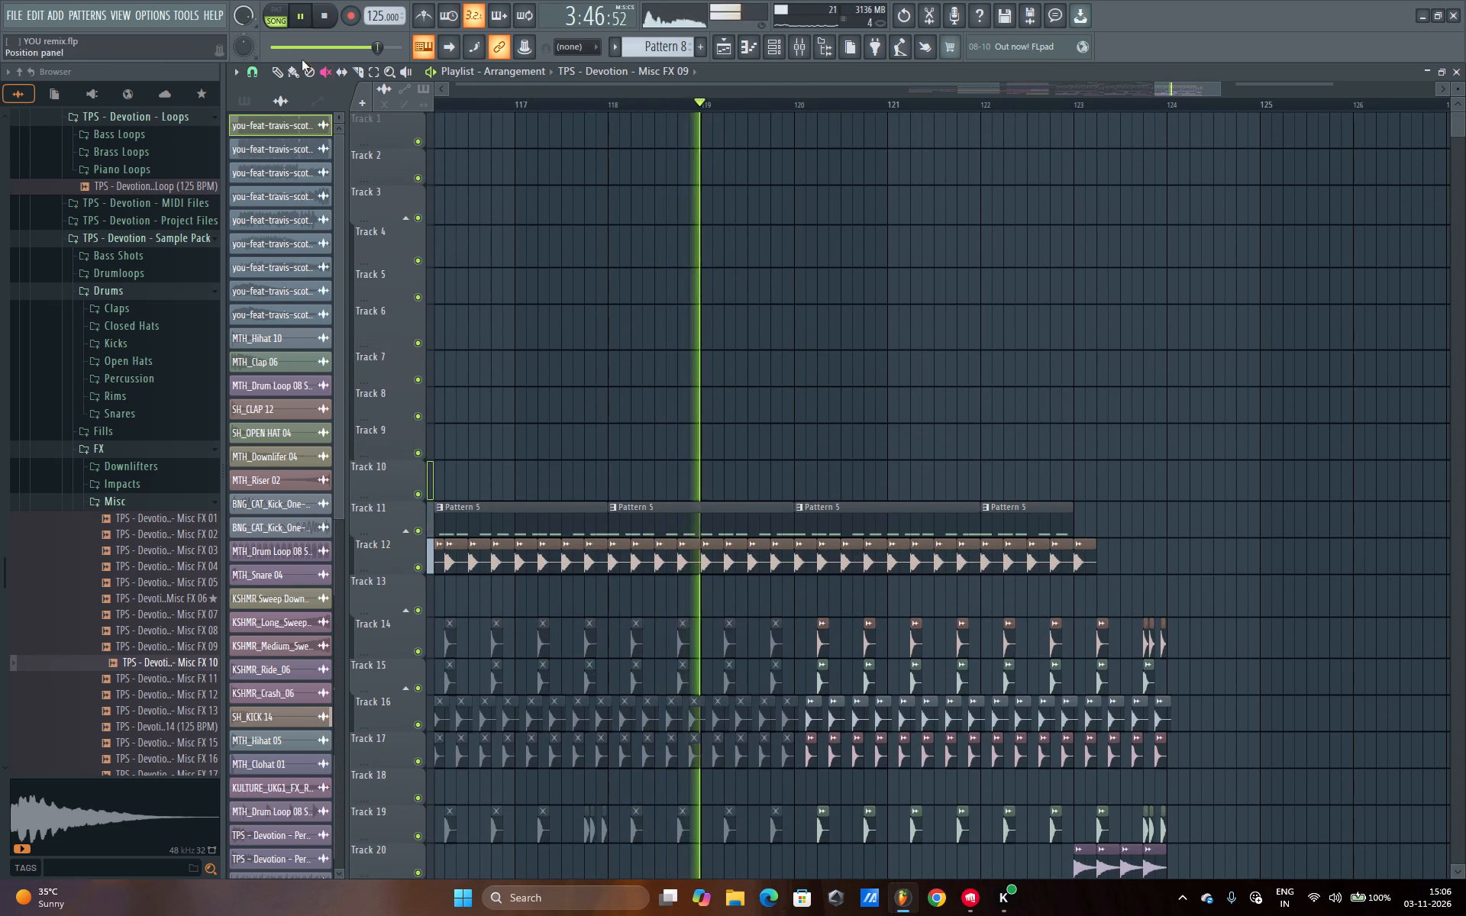
click(292, 71)
scroll(749, 105, down, 8)
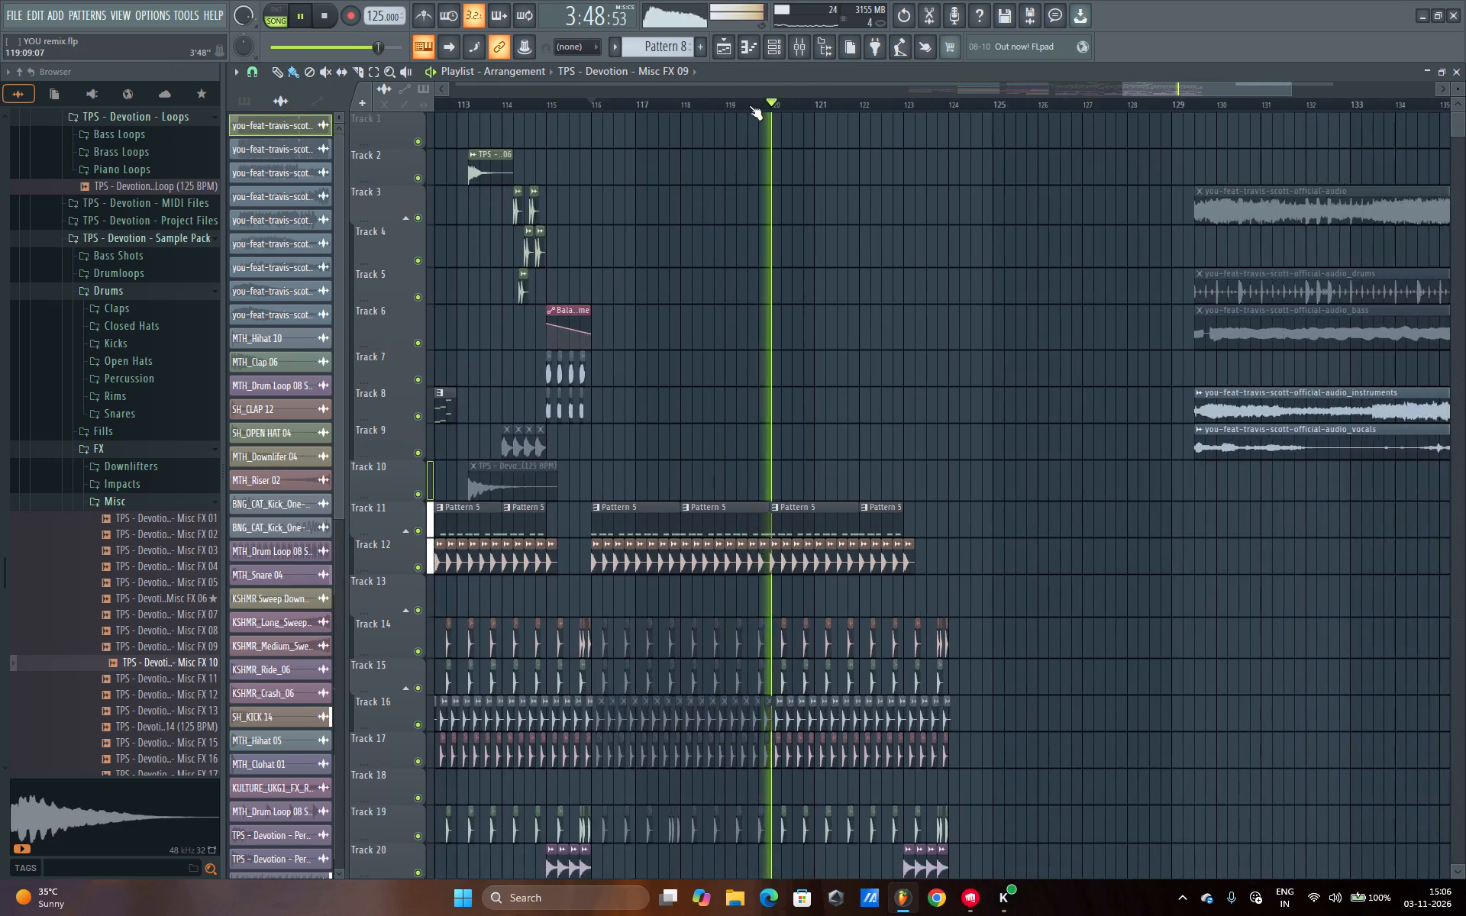
scroll(749, 105, down, 2)
scroll(935, 405, down, 6)
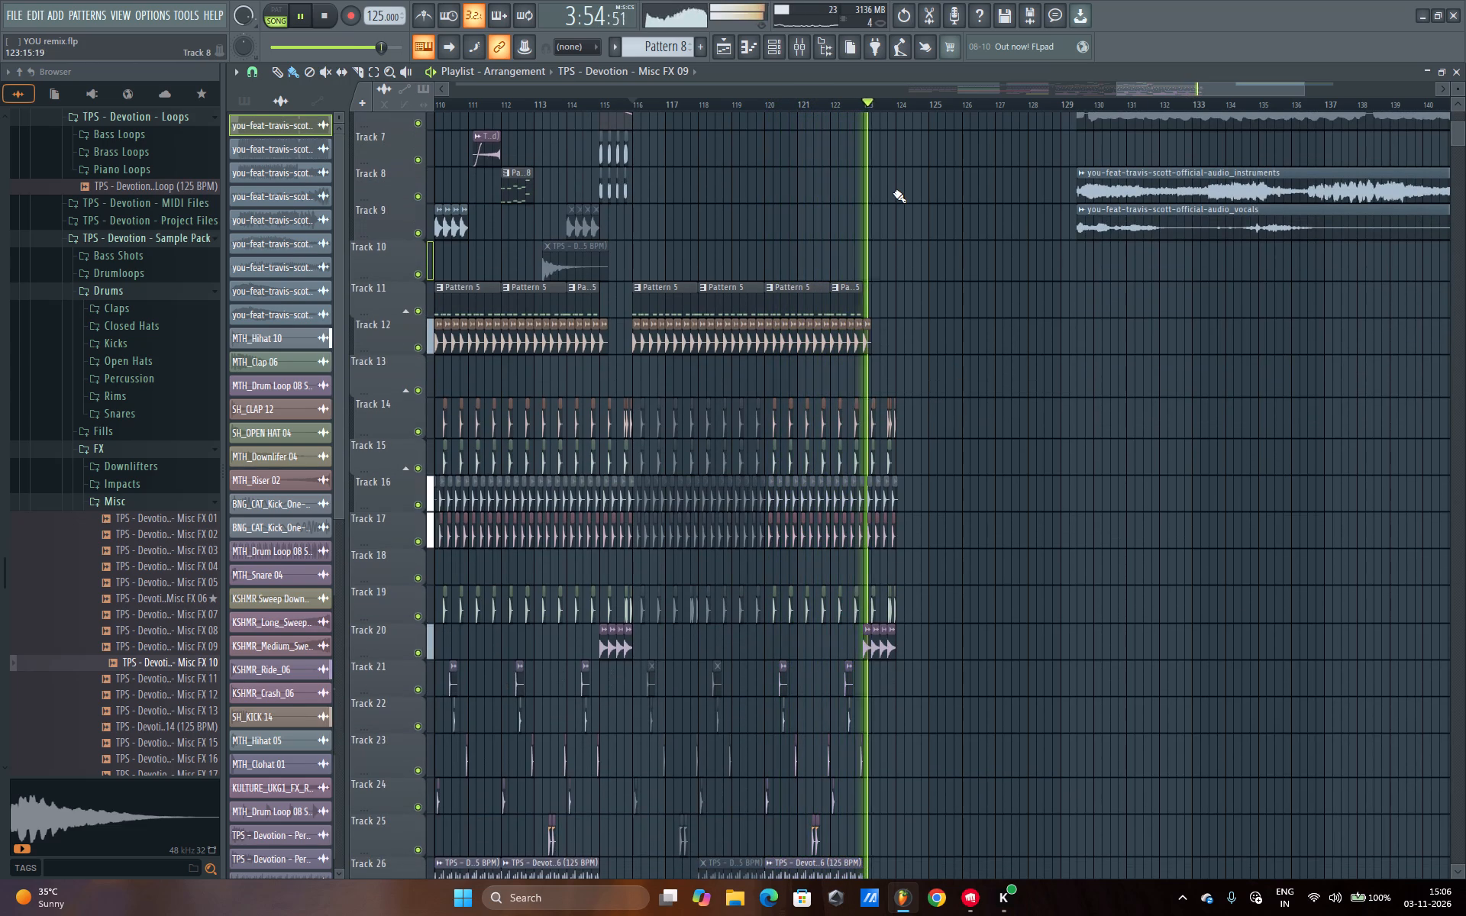
scroll(916, 394, down, 15)
Replay the section from bar 116 to its end and examine its clips on Tracks 21 to 37 against the earlier drop.
key(space)
key(space)
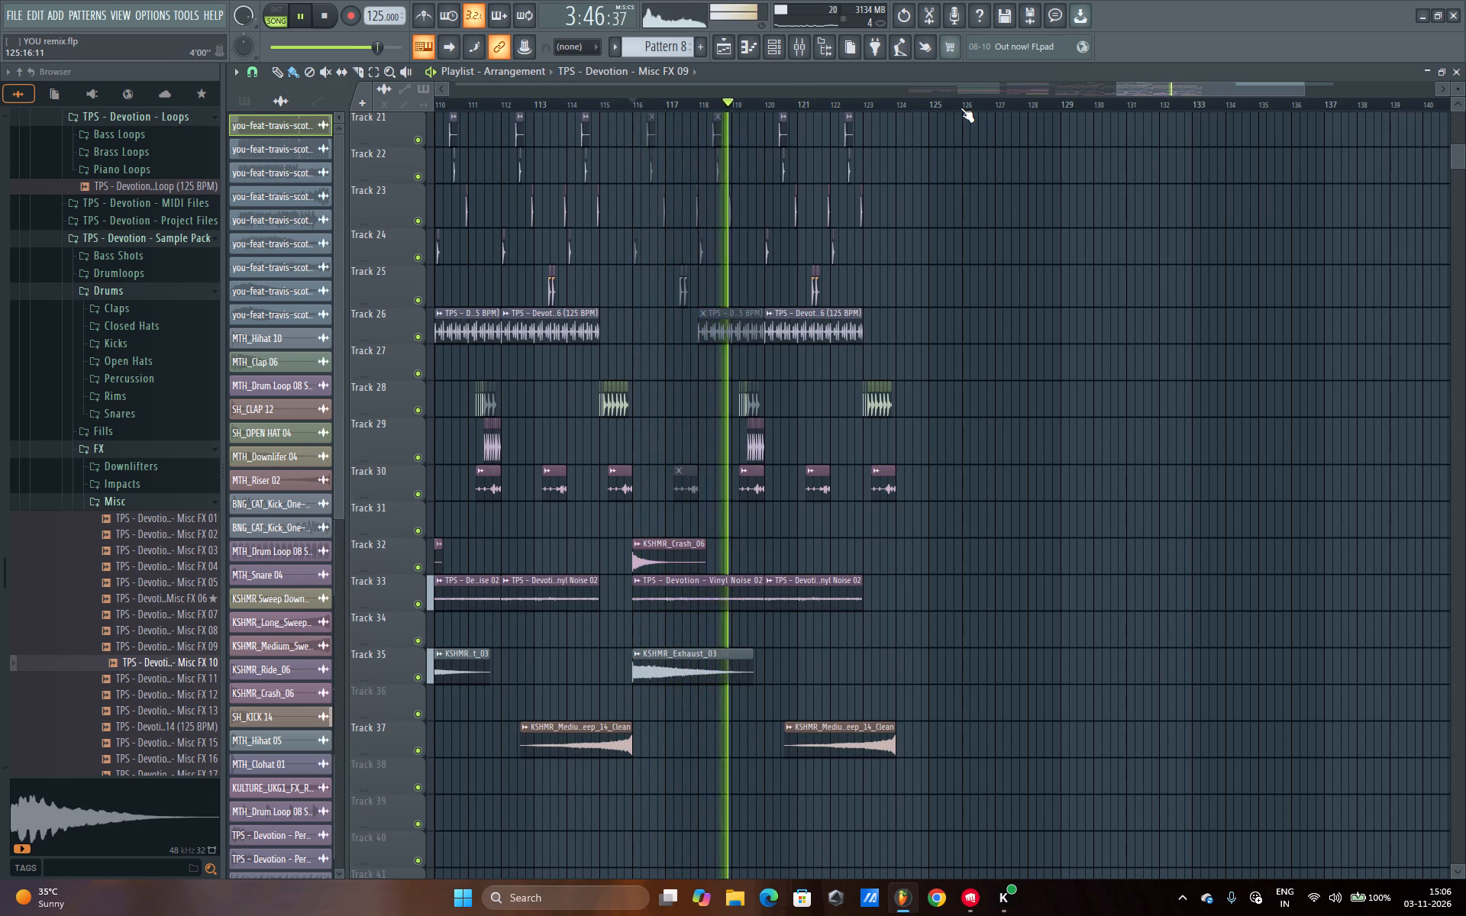
scroll(961, 108, down, 4)
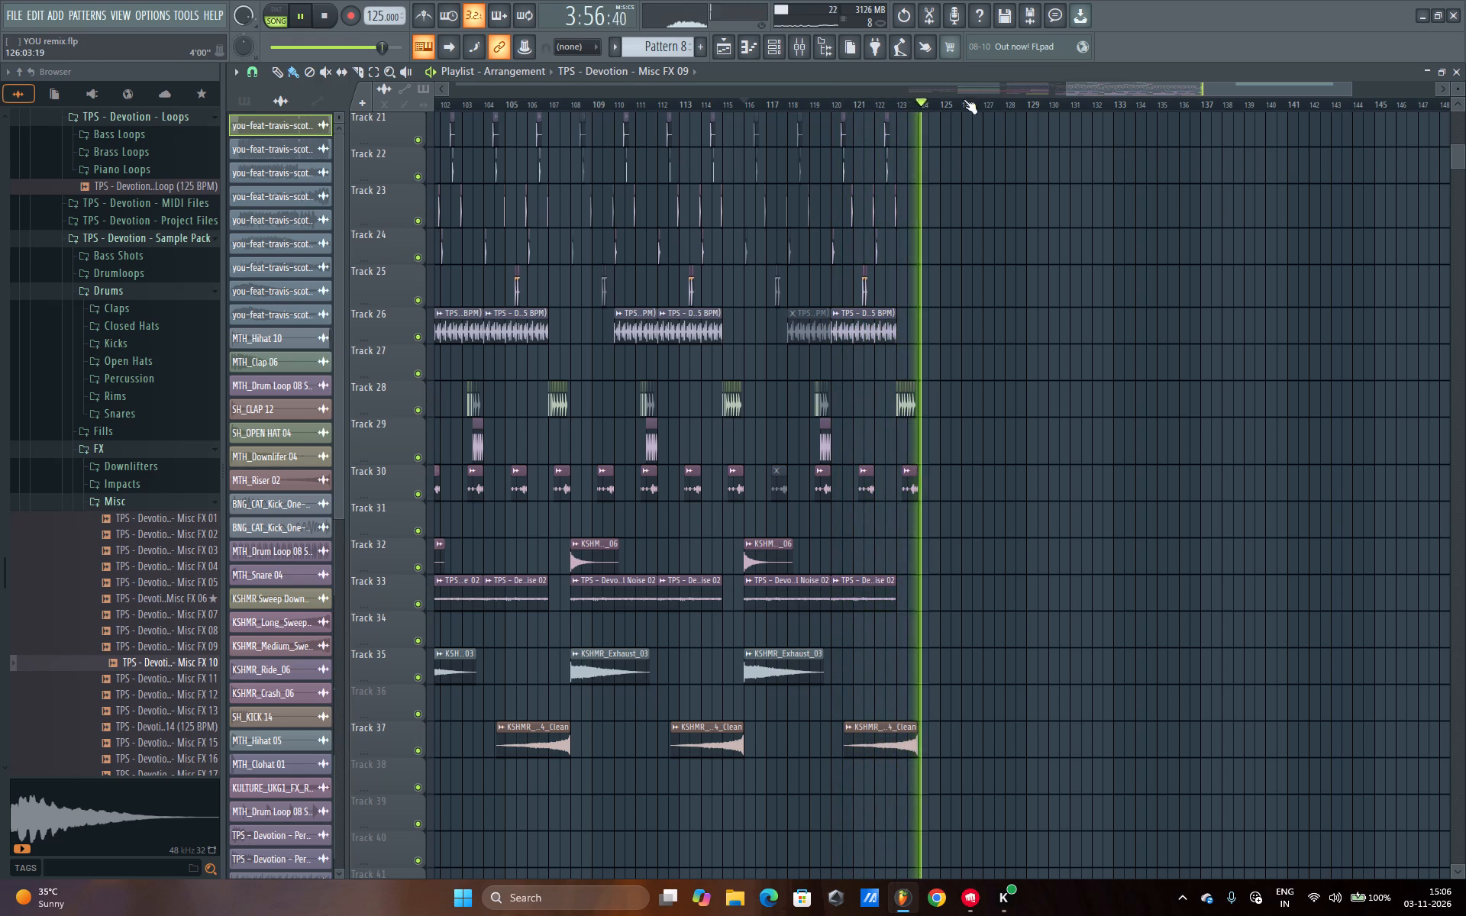
key(space)
key(space)
scroll(940, 102, down, 6)
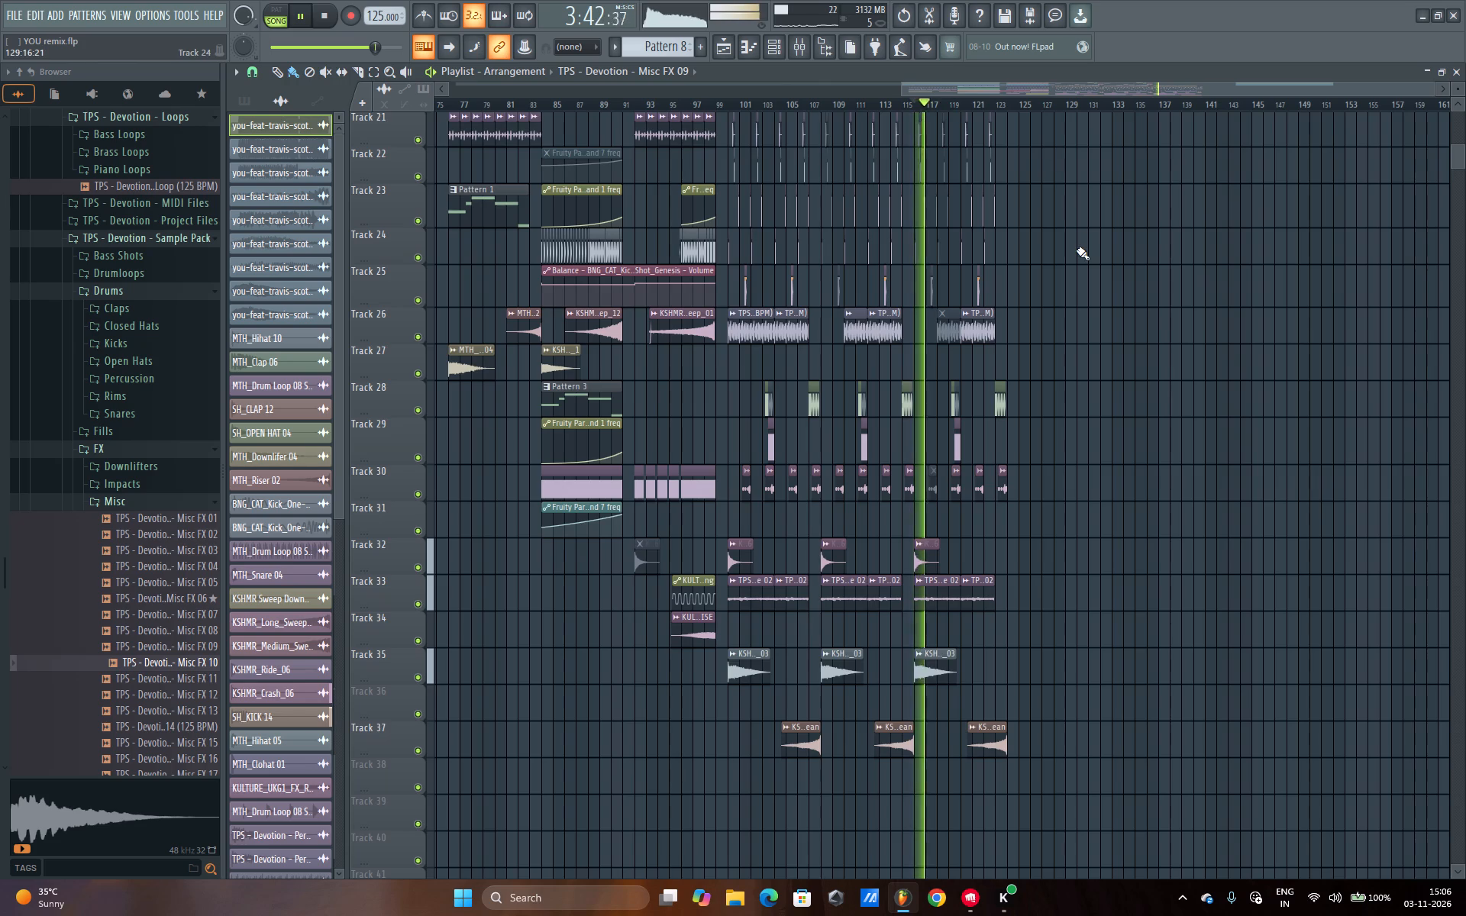
Place copies of the consolidated Pattern 7 clip, its channel volume automation and its Band 7 freq automation at bar 117 on Tracks 4 to 6.
scroll(1077, 250, down, 7)
scroll(1077, 250, up, 20)
scroll(1077, 250, up, 3)
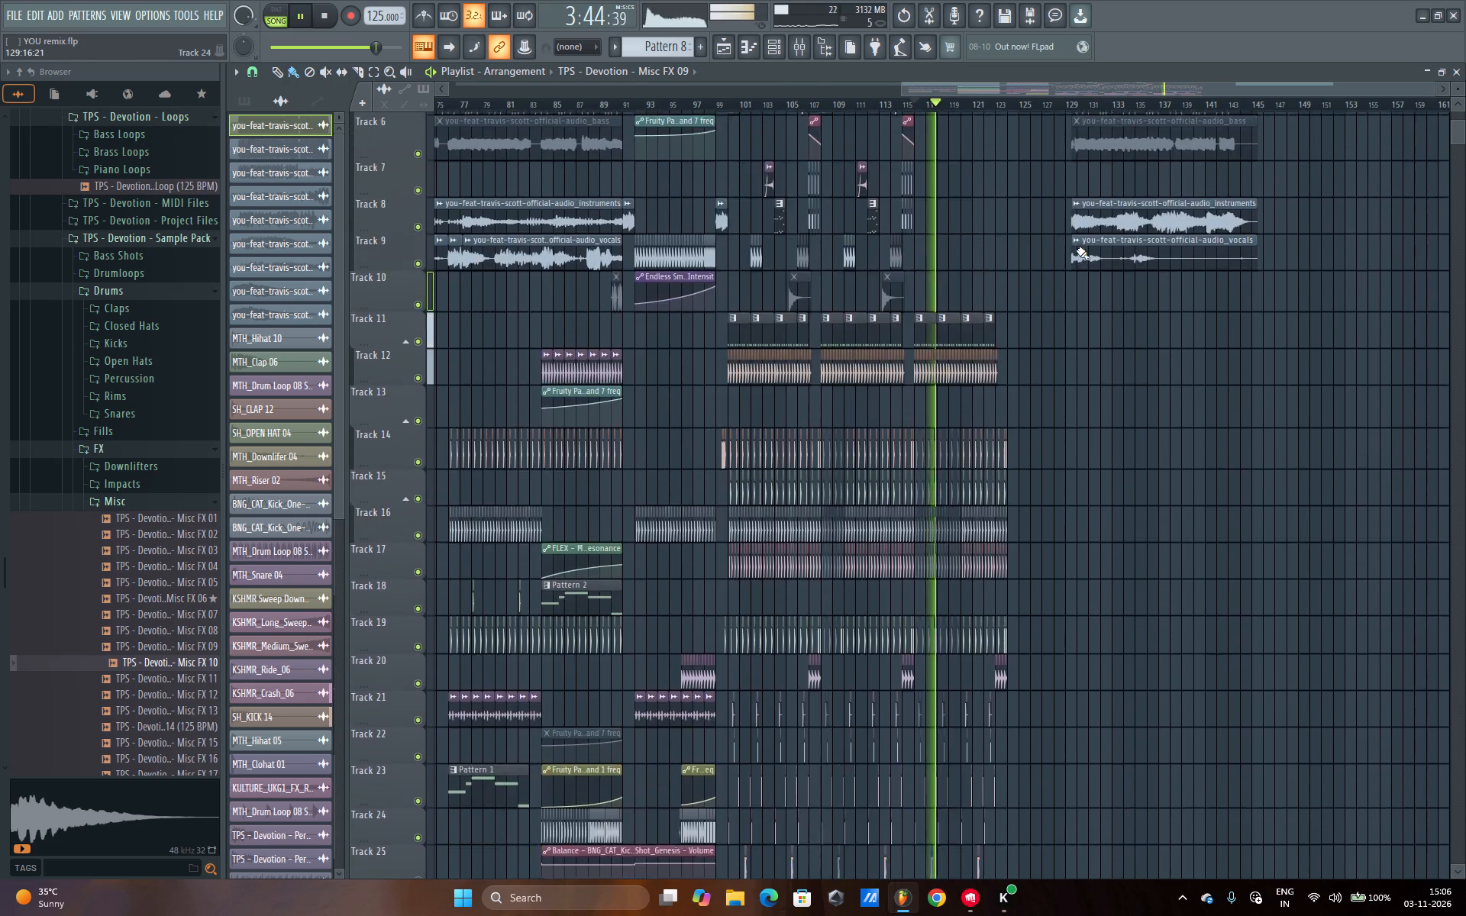
scroll(1077, 250, up, 6)
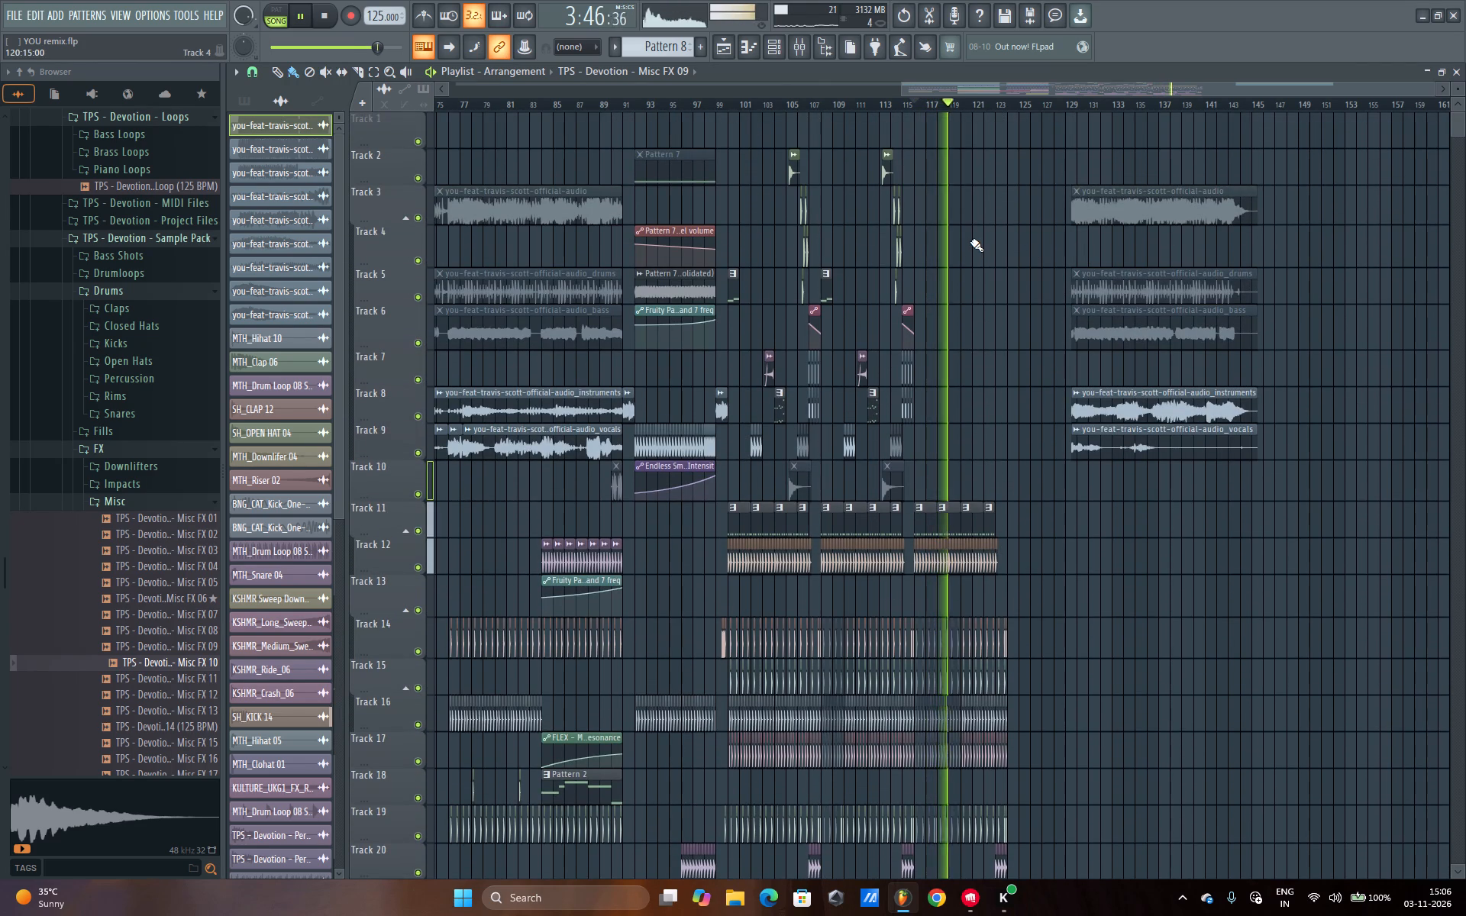
key(space)
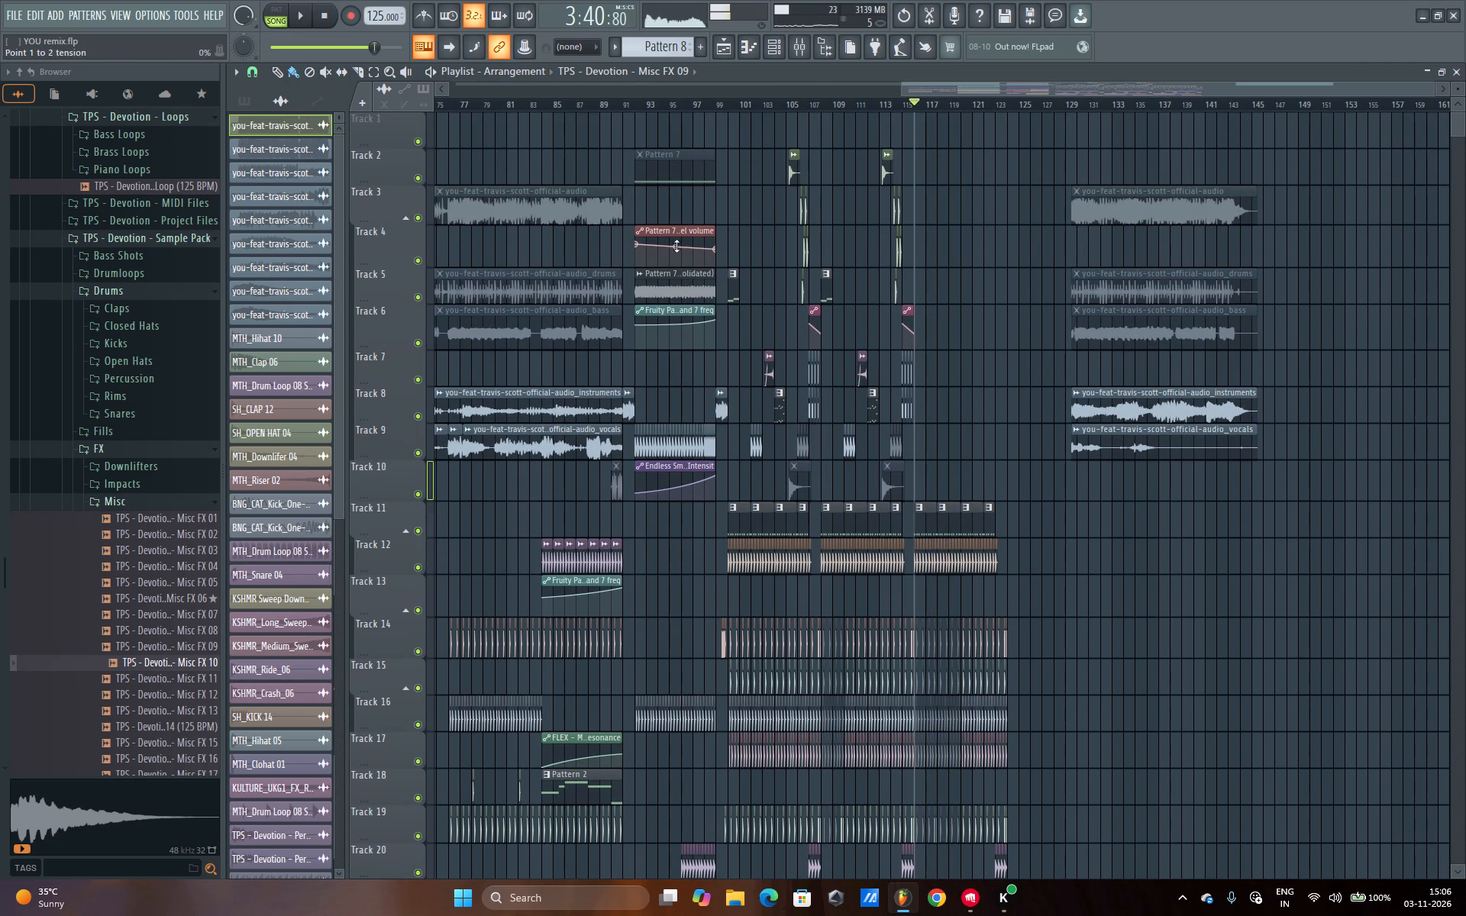
click(683, 169)
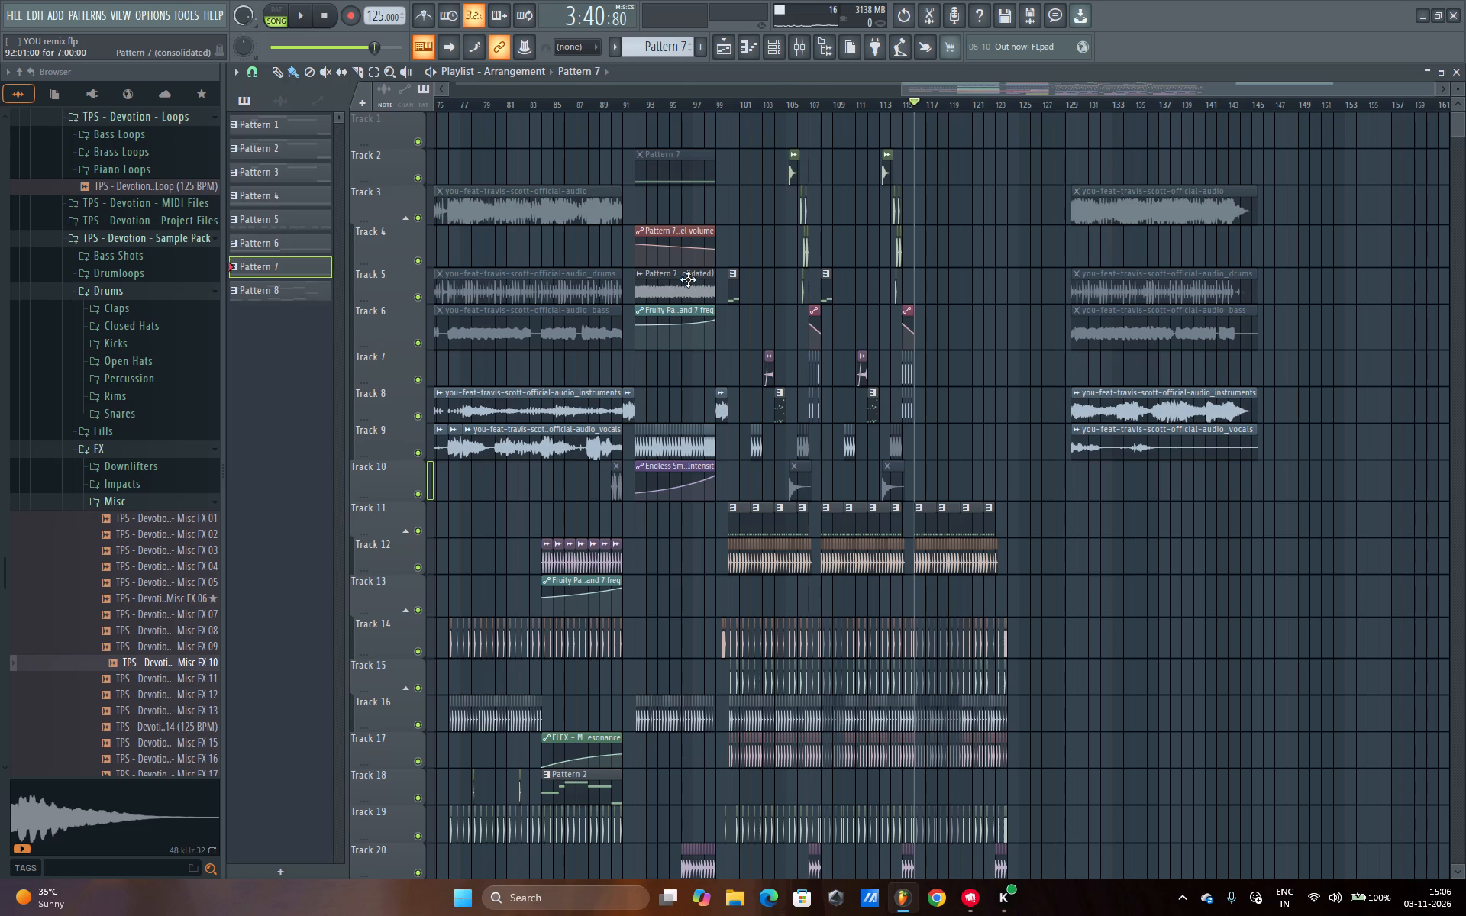
click(688, 279)
click(921, 286)
click(683, 231)
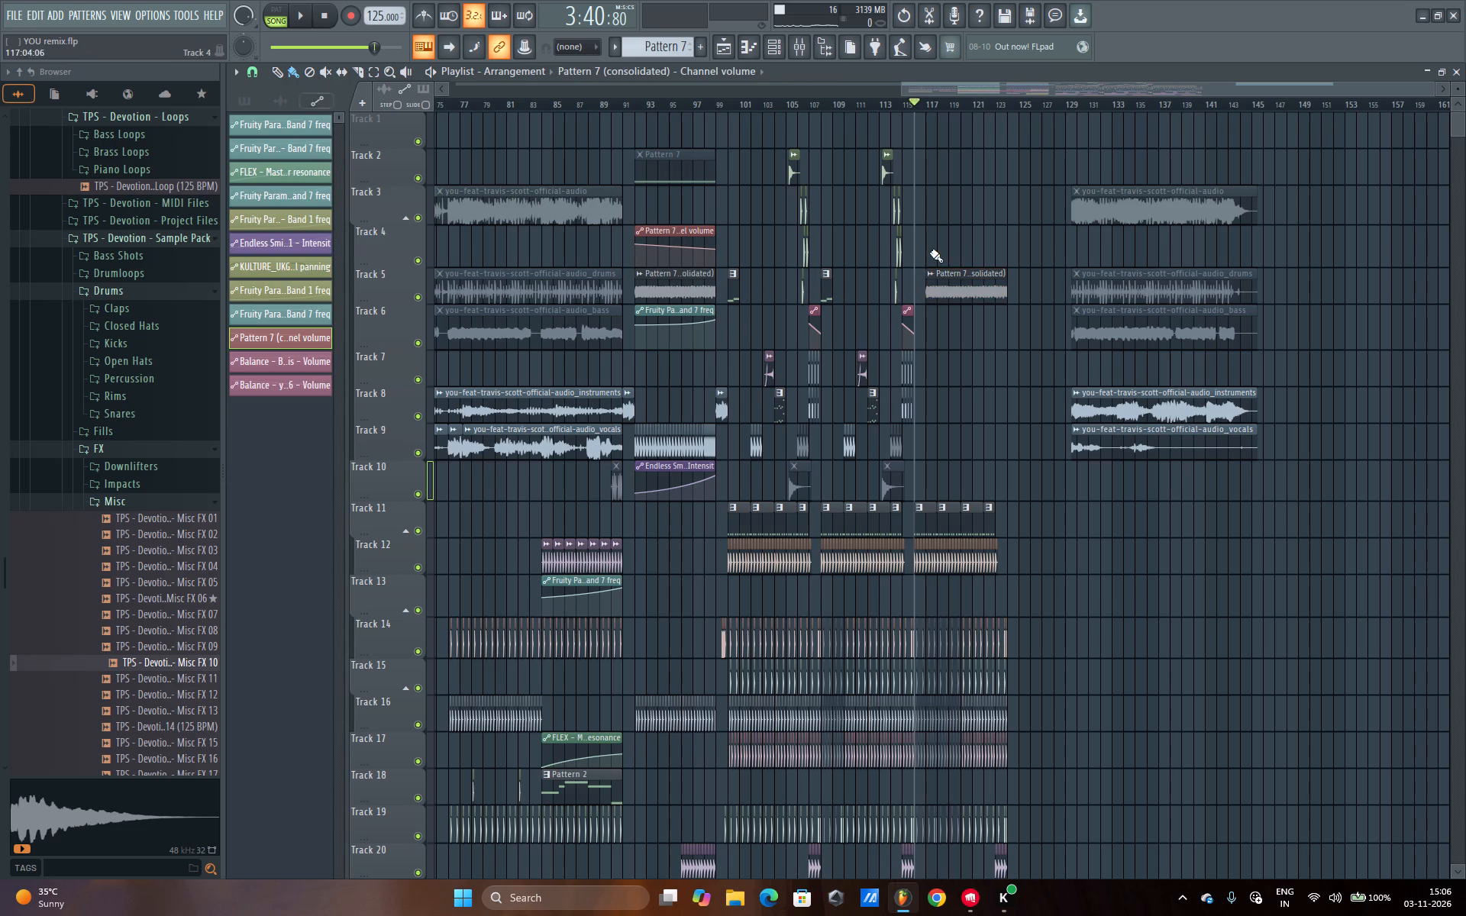
click(930, 250)
click(682, 308)
click(924, 314)
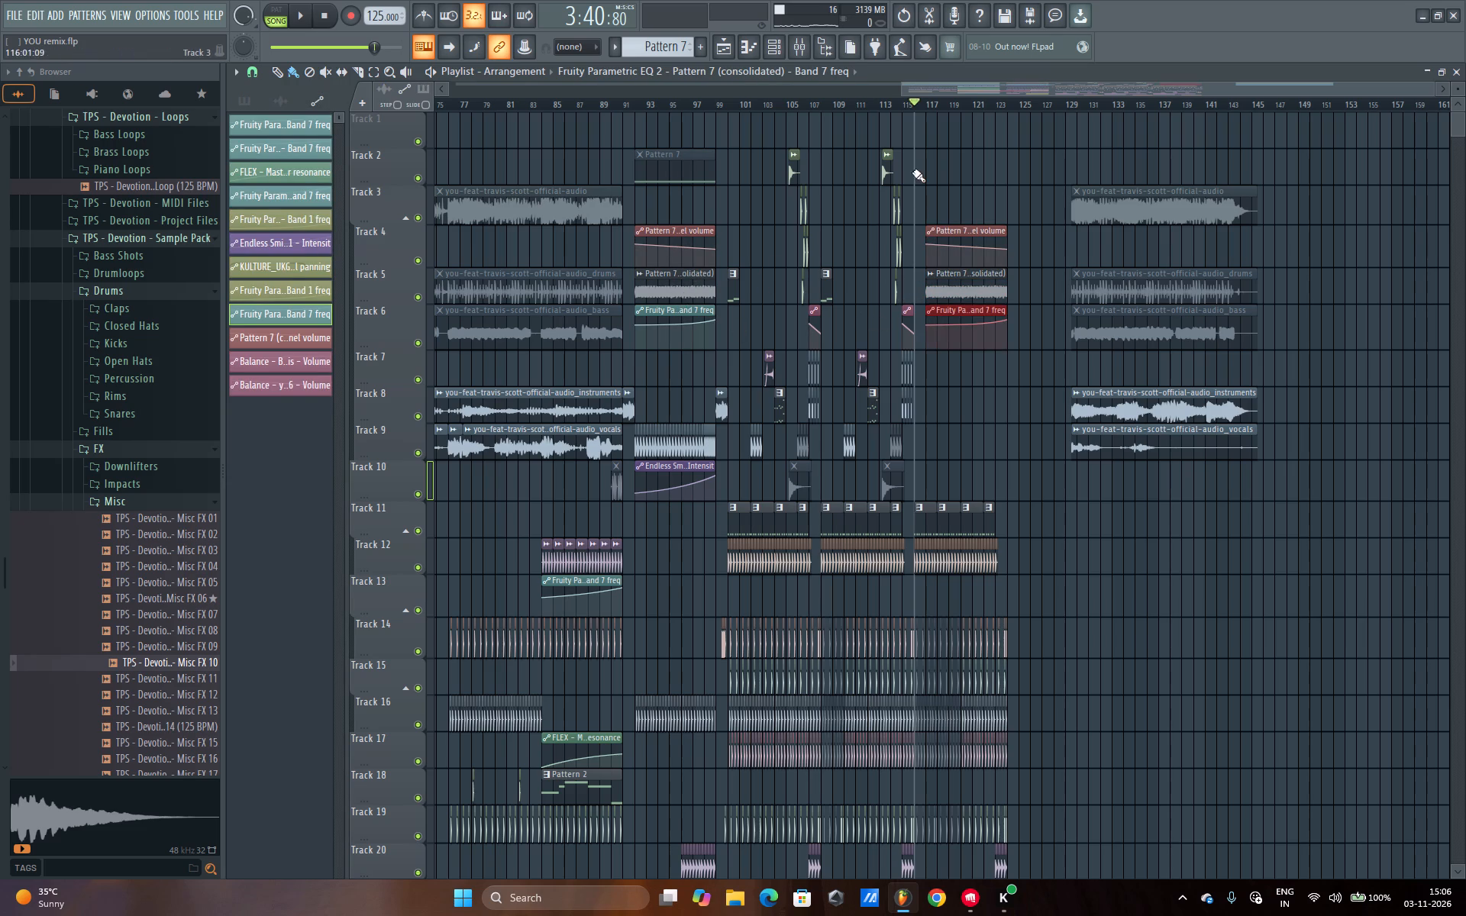
Play from bar 117 and listen to how the added Pattern 7 clips sit with the stripped-down section.
click(930, 104)
key(space)
scroll(931, 104, up, 6)
scroll(931, 103, down, 1)
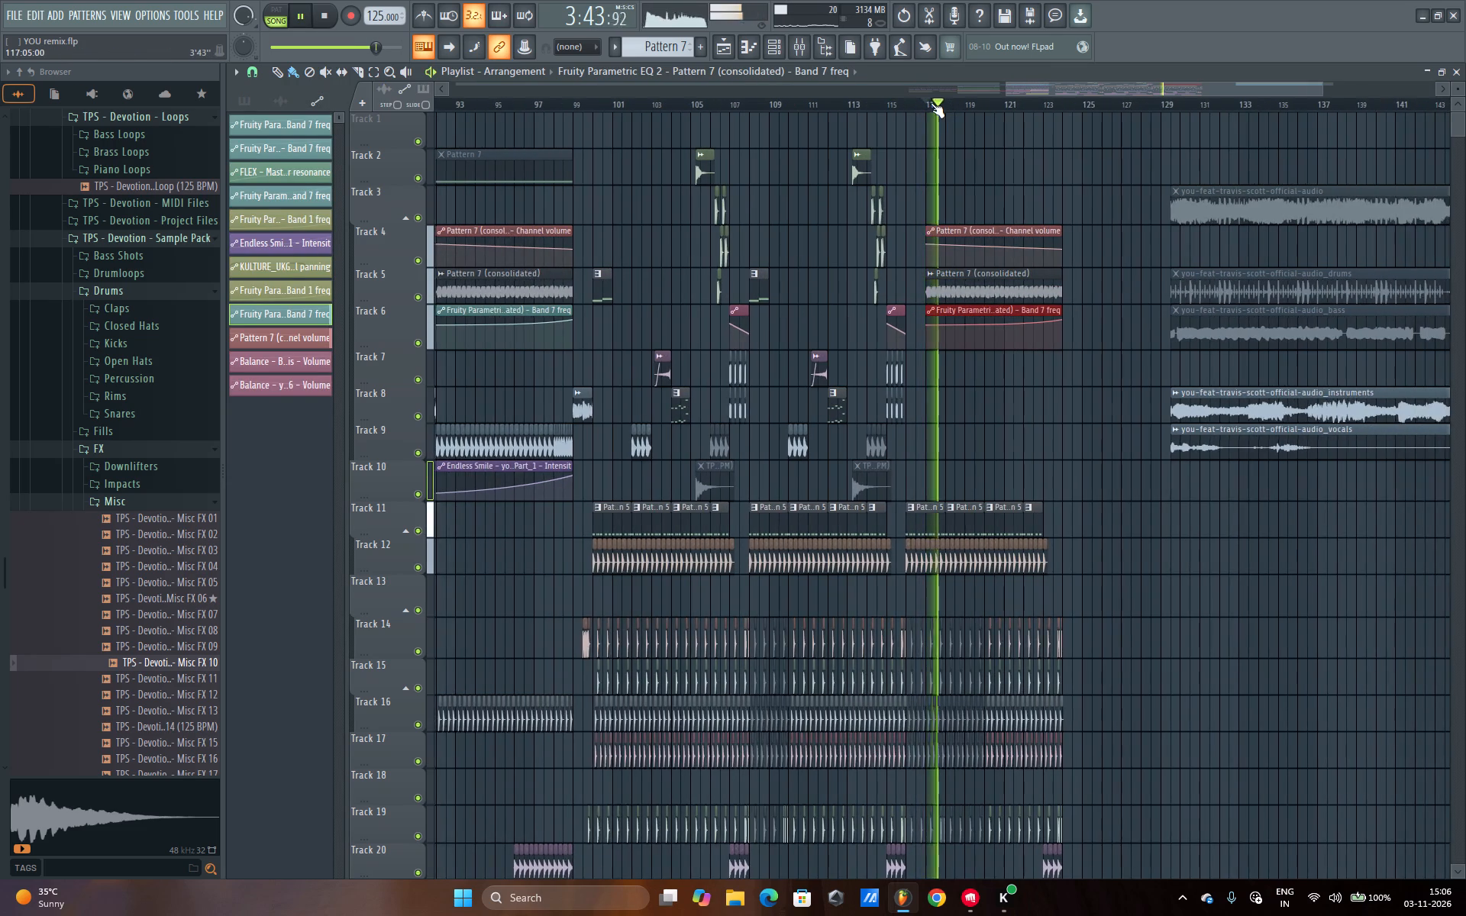
scroll(931, 103, down, 2)
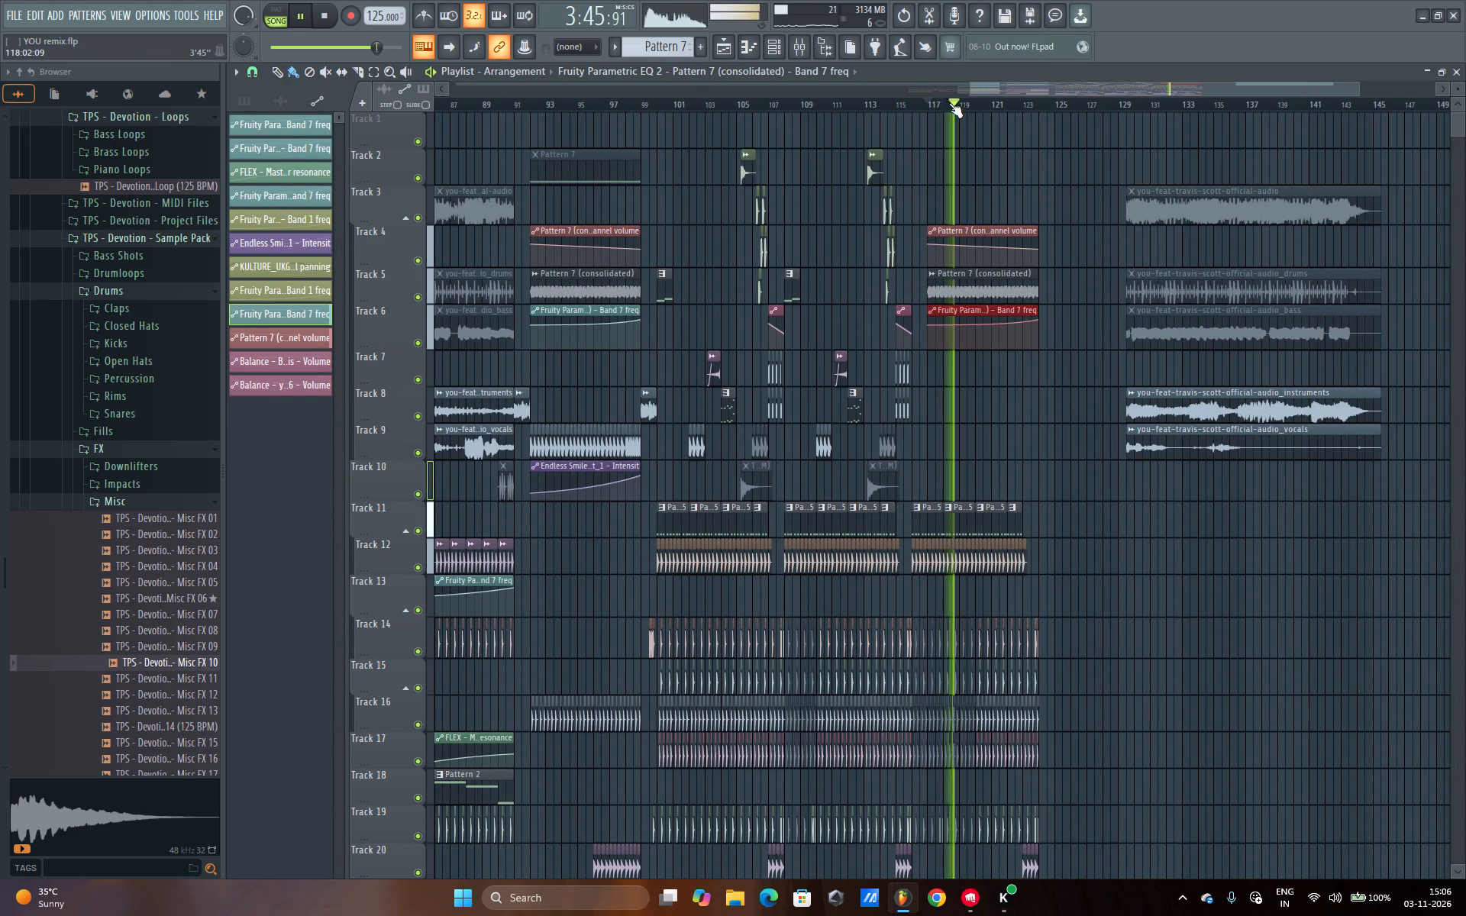
scroll(1012, 102, up, 5)
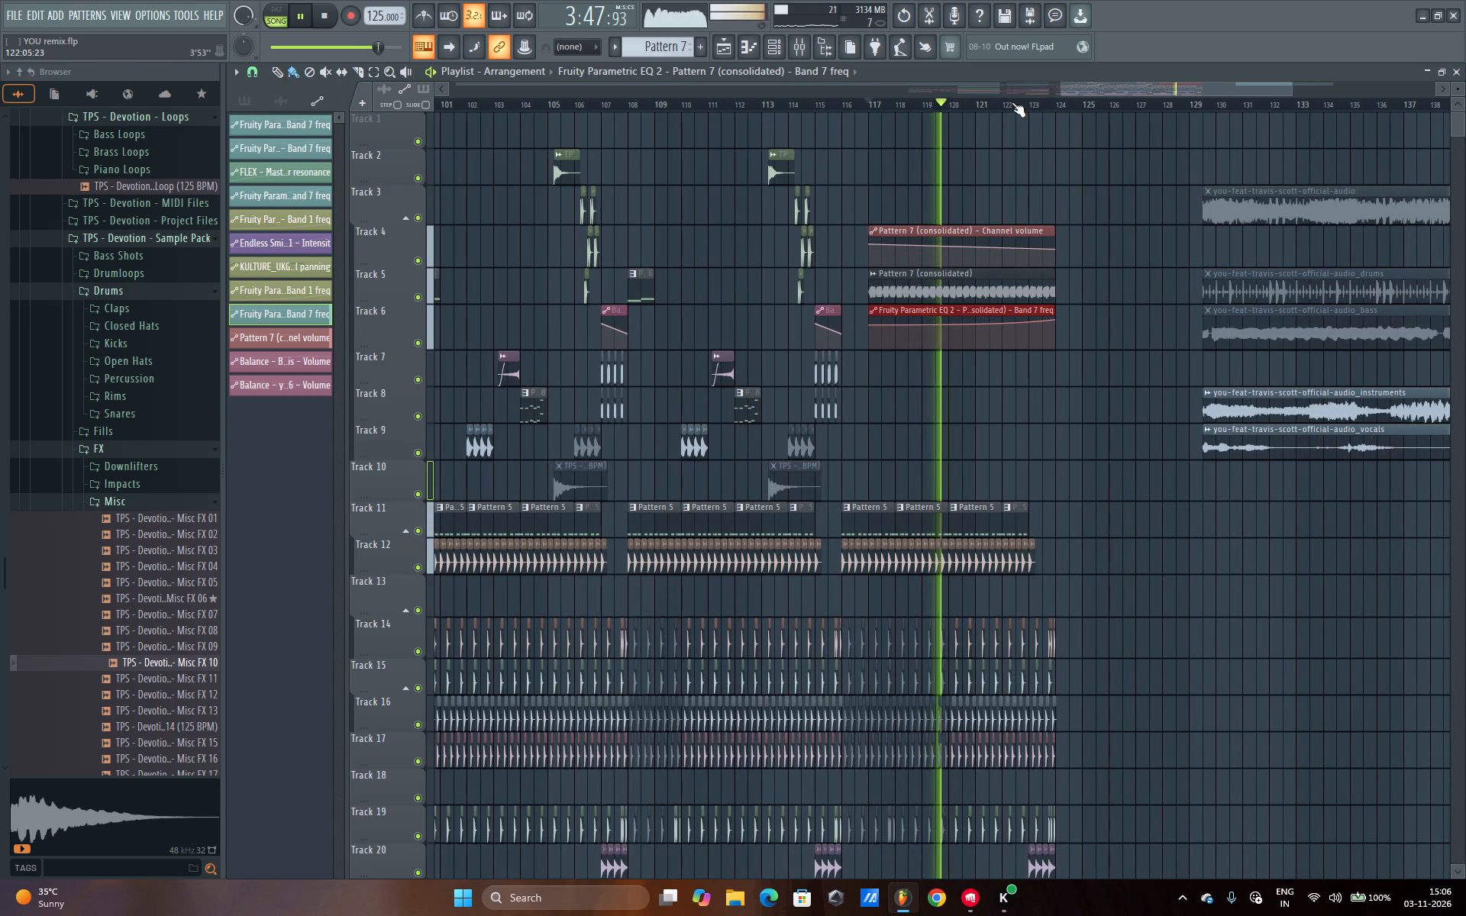
key(space)
Move the Pattern 7 clip and its volume and Band 7 freq automation clips on Tracks 4 to 6 back to start at bar 116.
drag(899, 284, 898, 283)
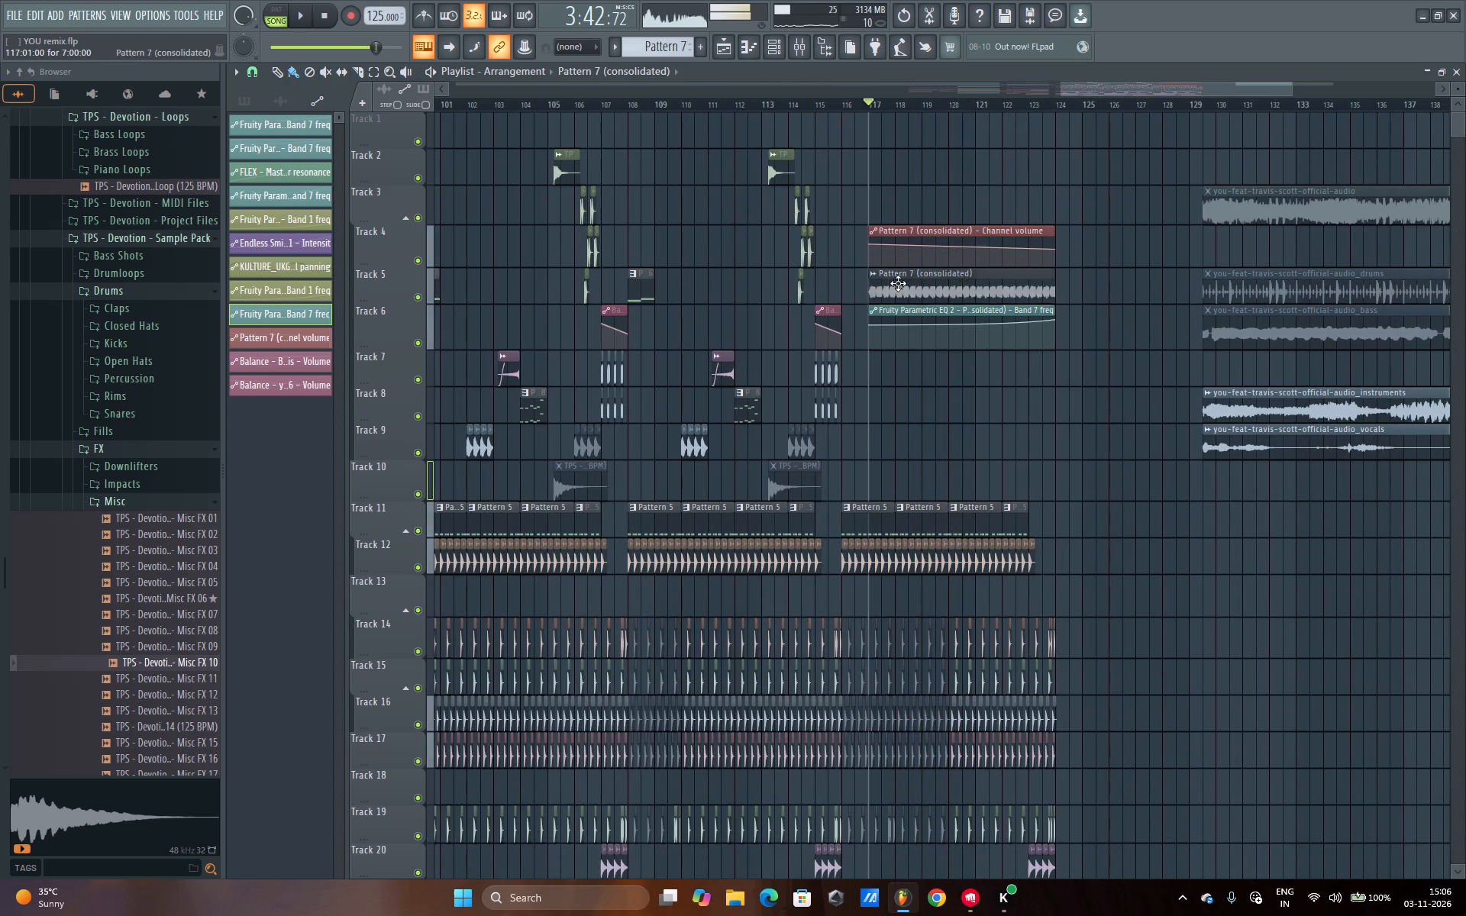
drag(898, 283, 874, 283)
drag(903, 227, 878, 229)
drag(907, 308, 883, 311)
Play the section from bar 116 through its end at bar 123, replay its start, and examine its clips down to Track 32.
key(space)
click(838, 106)
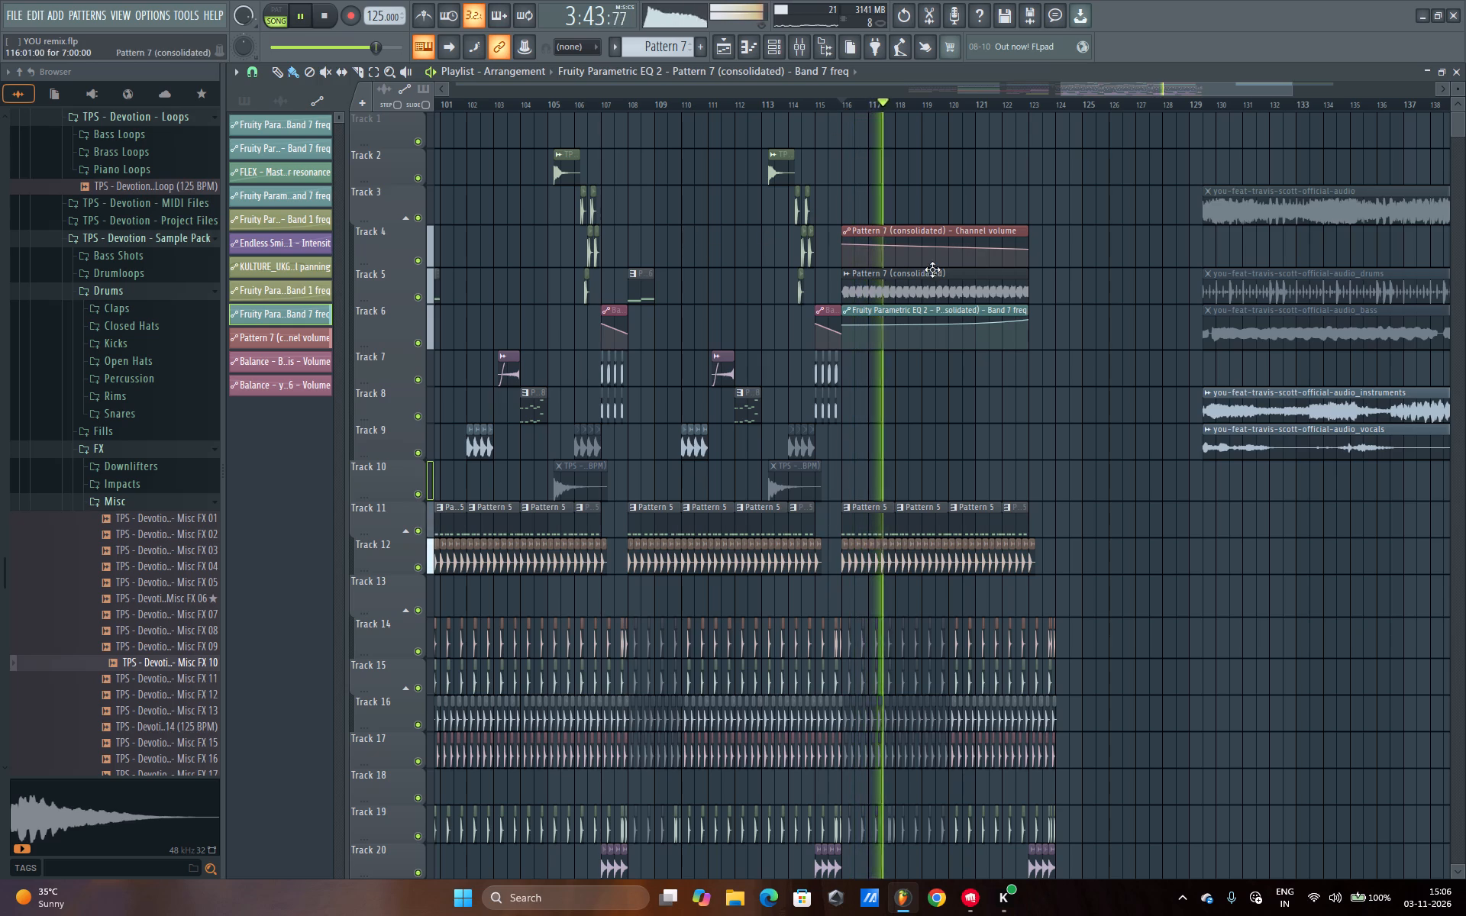
scroll(1030, 98, up, 5)
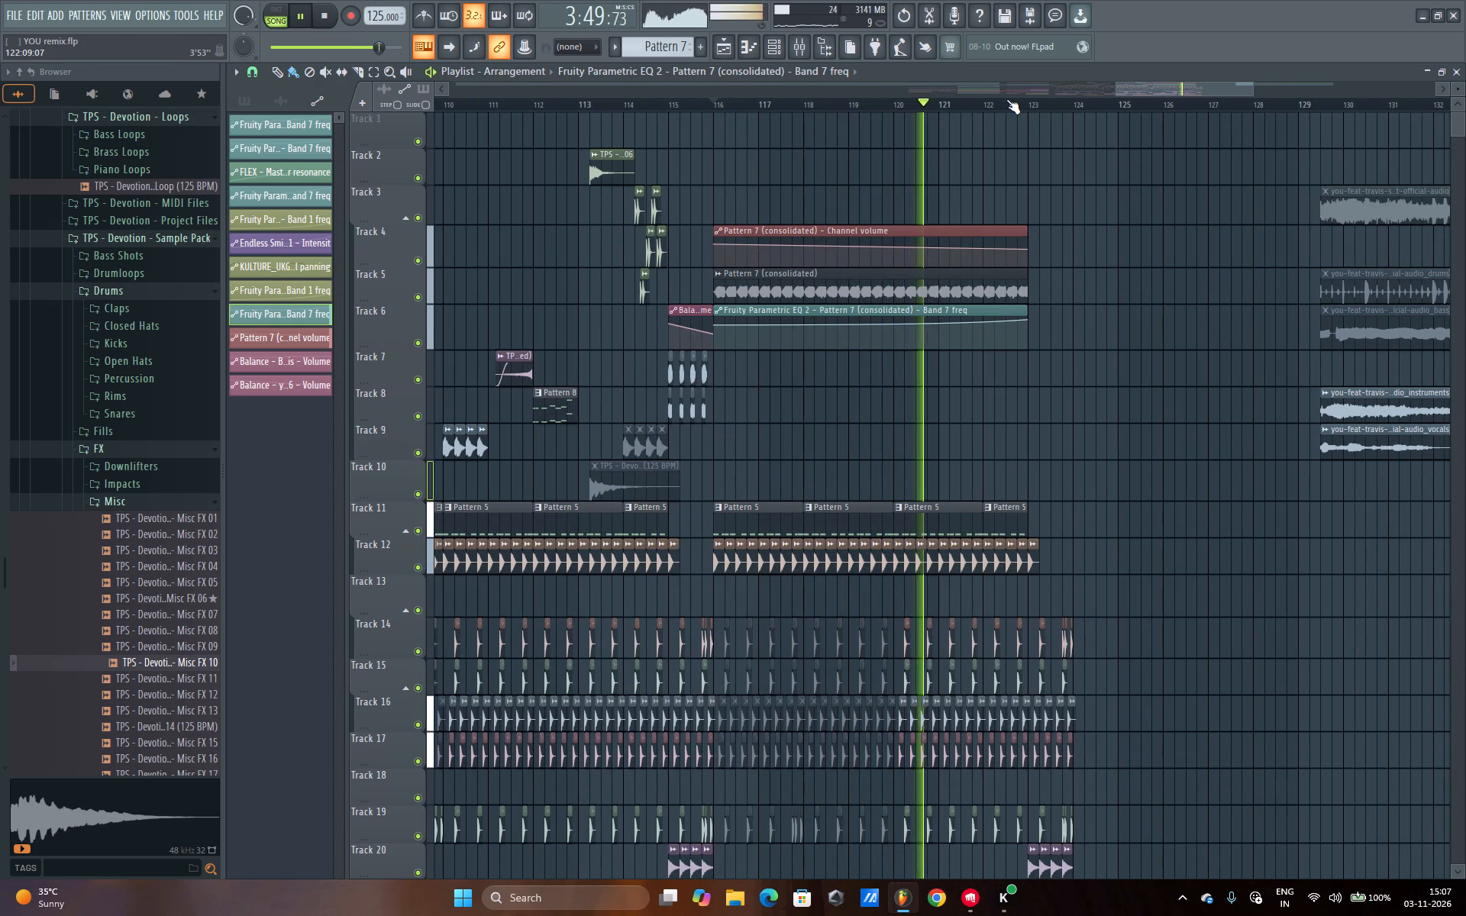
scroll(1006, 99, down, 2)
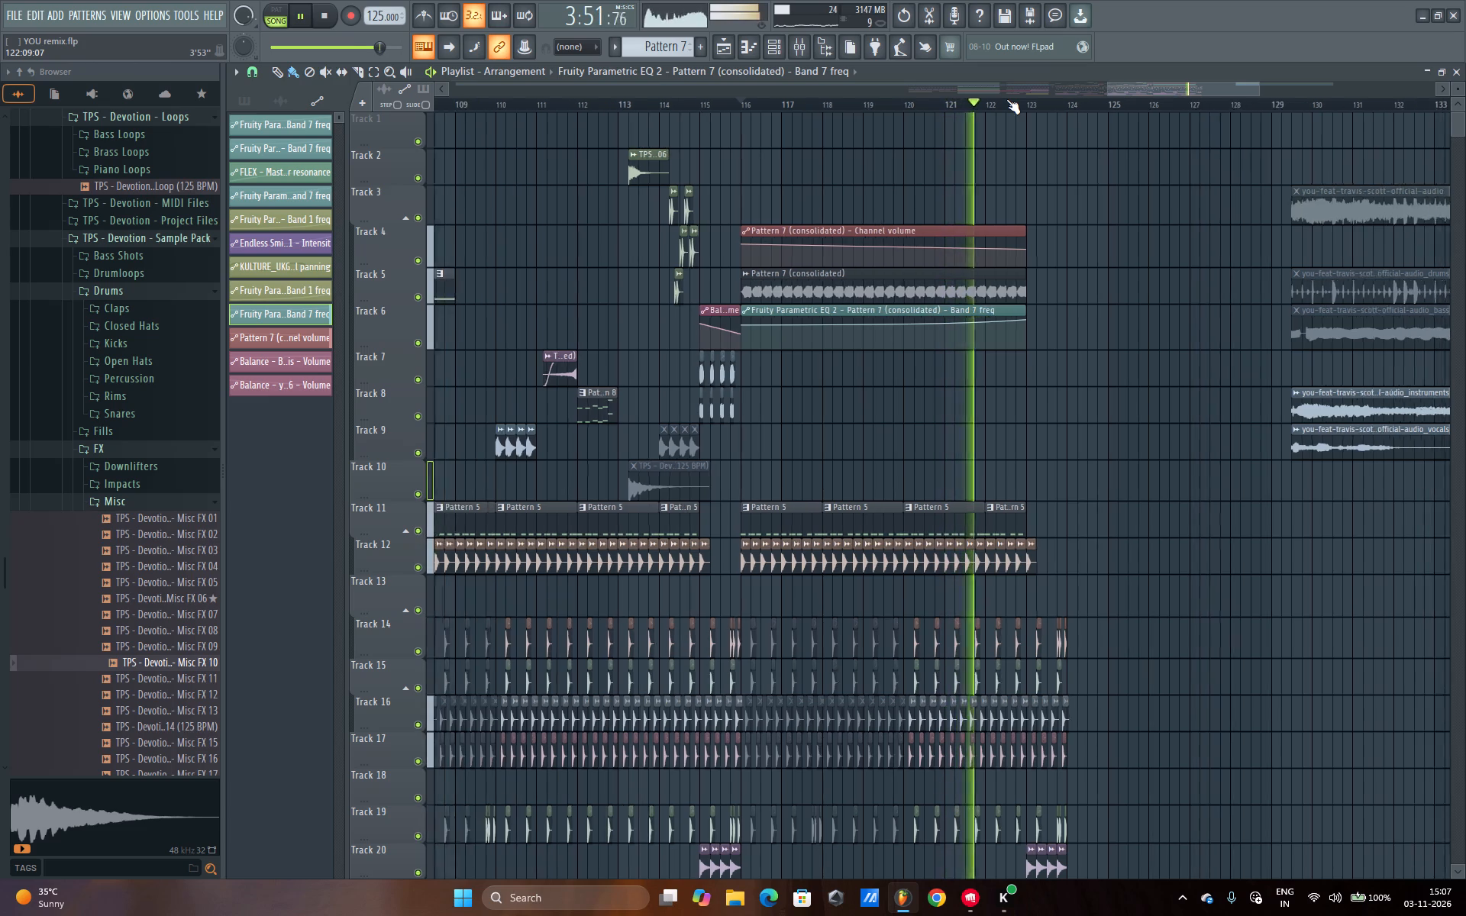
scroll(1006, 99, down, 9)
scroll(1006, 99, up, 11)
scroll(1006, 99, down, 12)
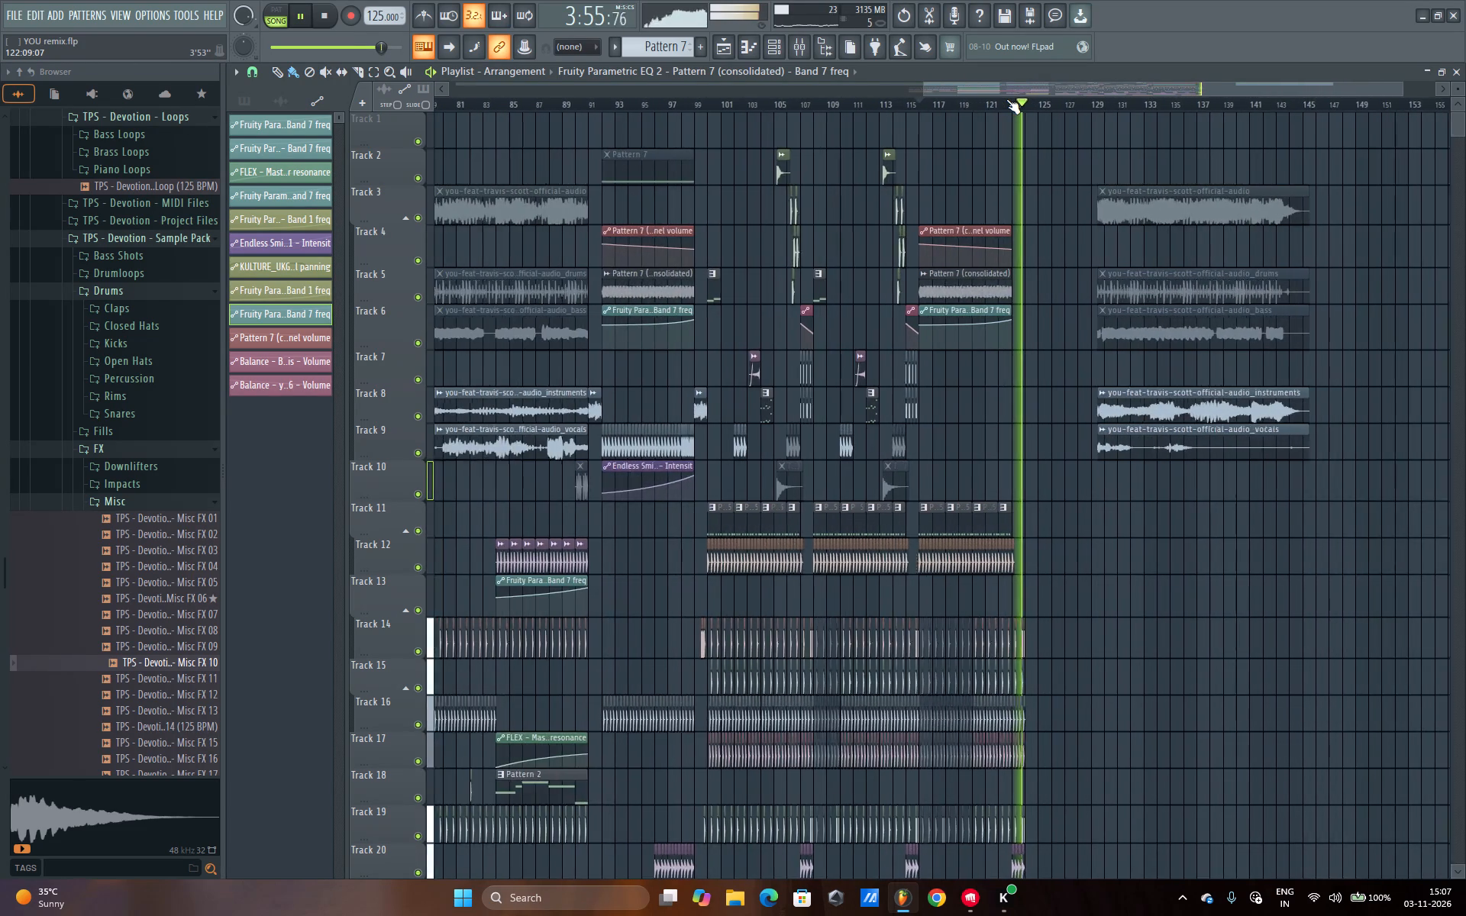
scroll(1006, 99, down, 6)
key(space)
key(space)
scroll(1232, 103, up, 5)
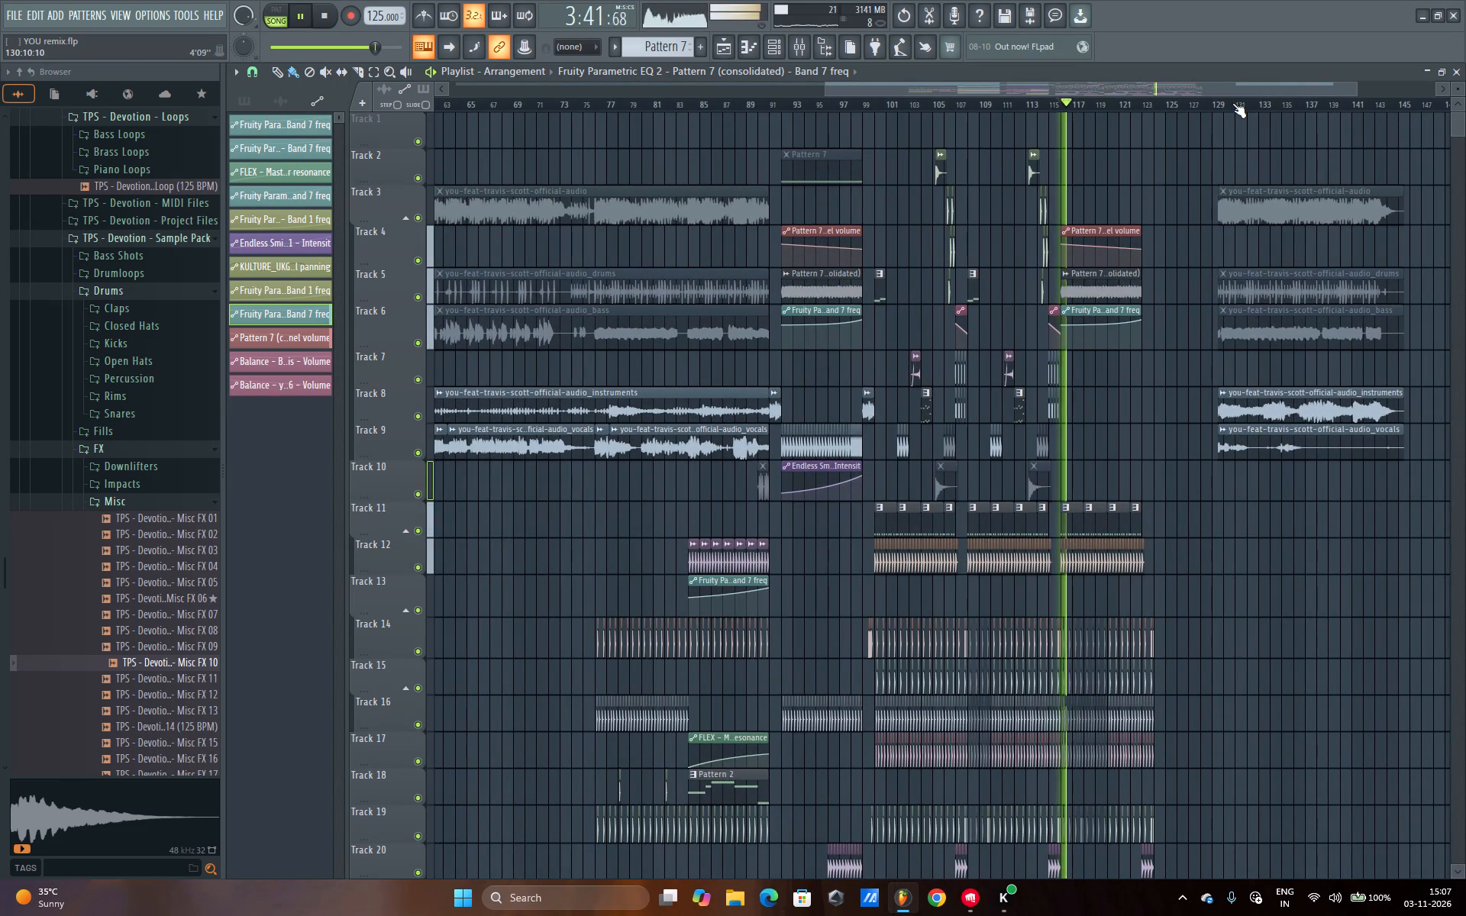
scroll(1188, 299, down, 14)
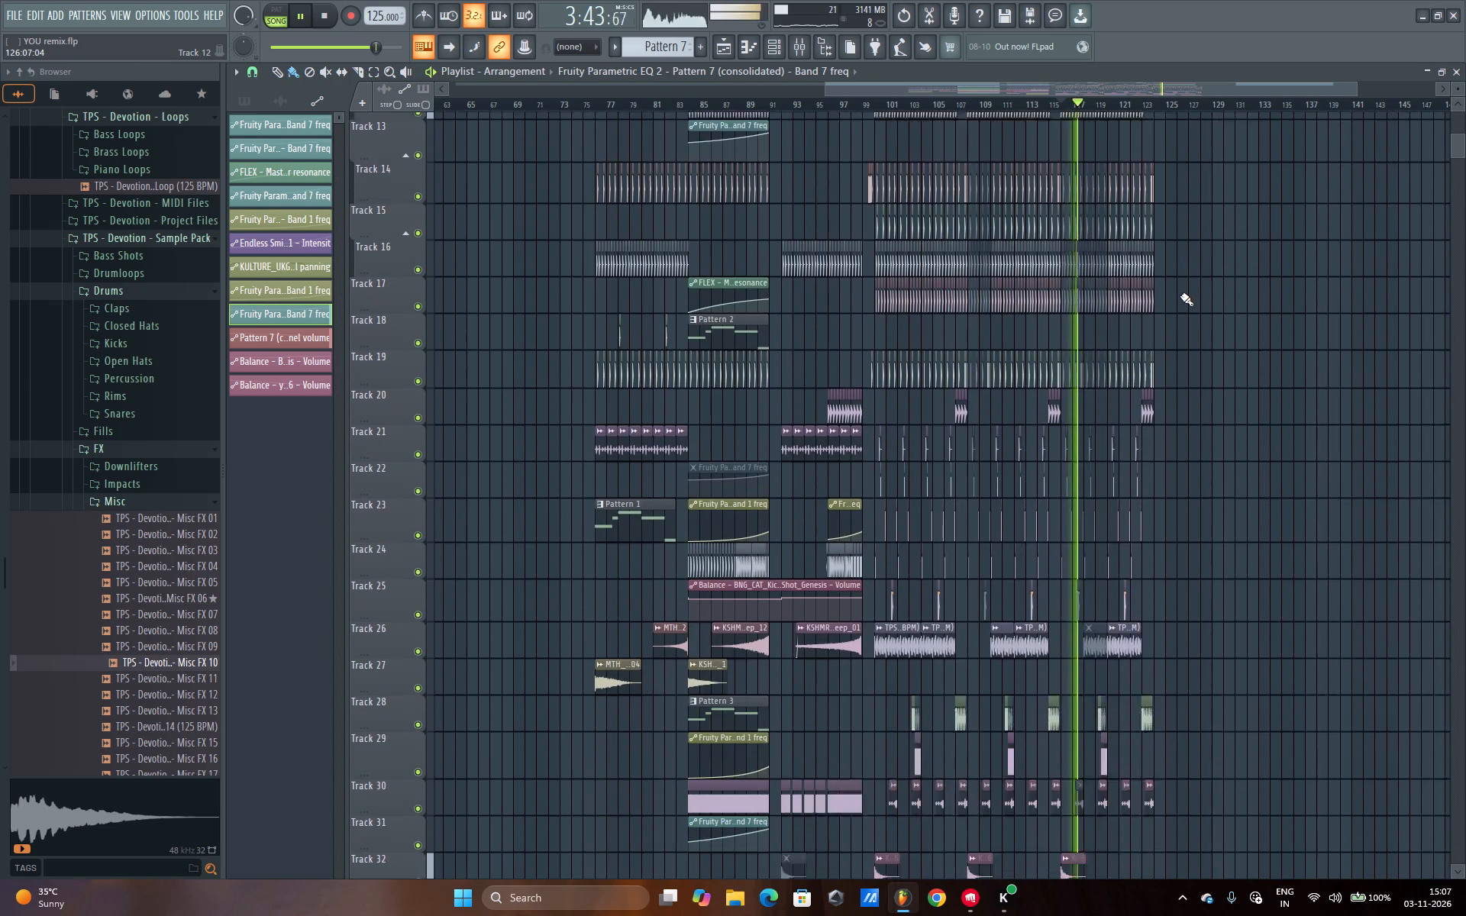
Audition the build-up from bars 77, 89 and 94, and play from bar 98 through the earlier drops to about bar 111.
click(608, 104)
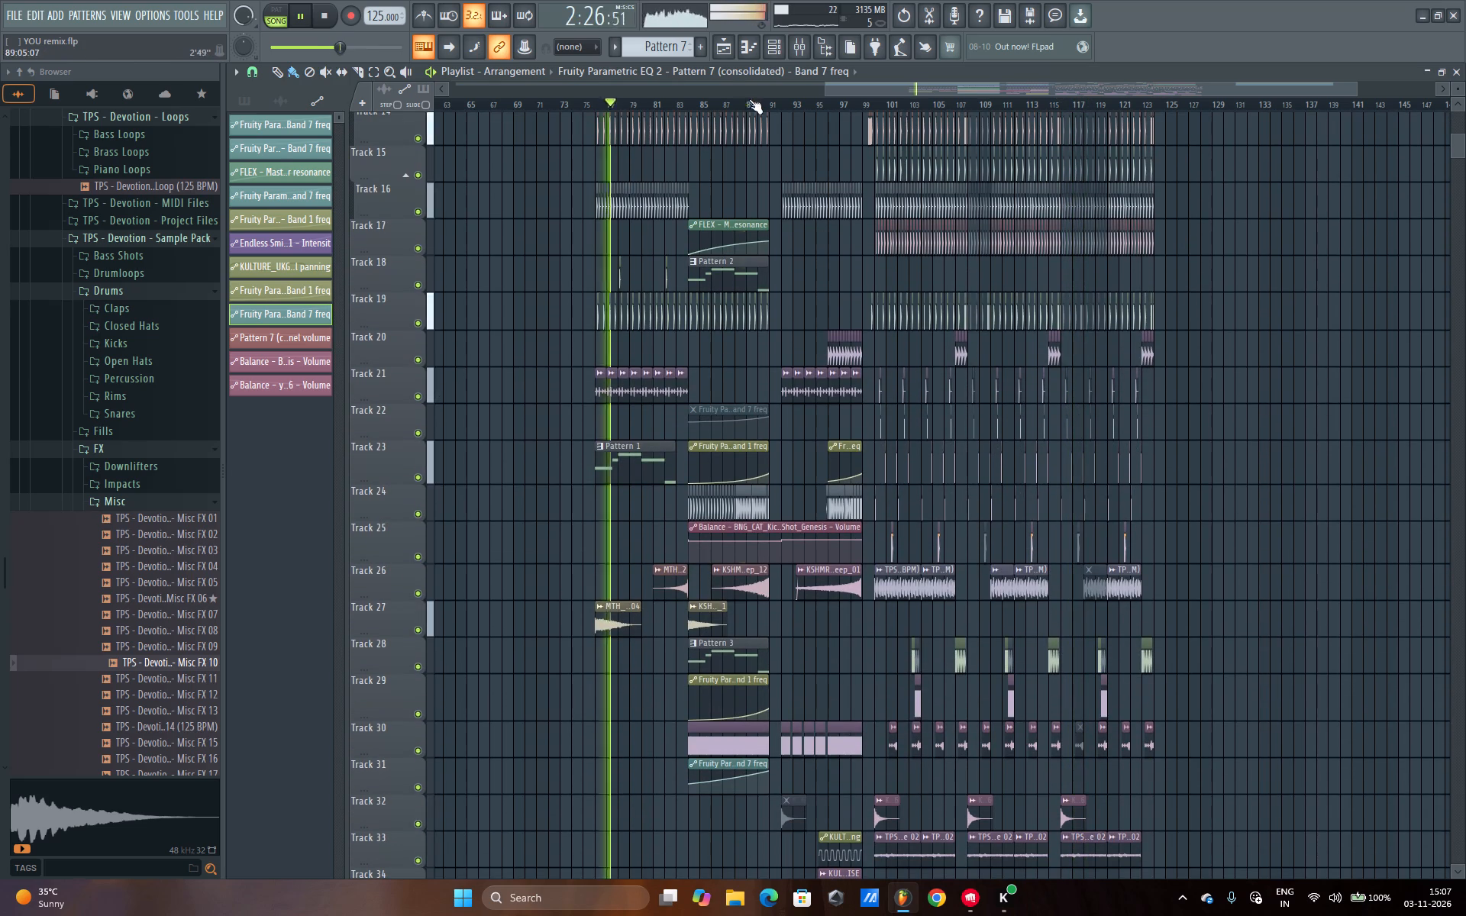
click(749, 99)
click(816, 102)
click(857, 102)
scroll(857, 102, up, 11)
scroll(857, 102, down, 7)
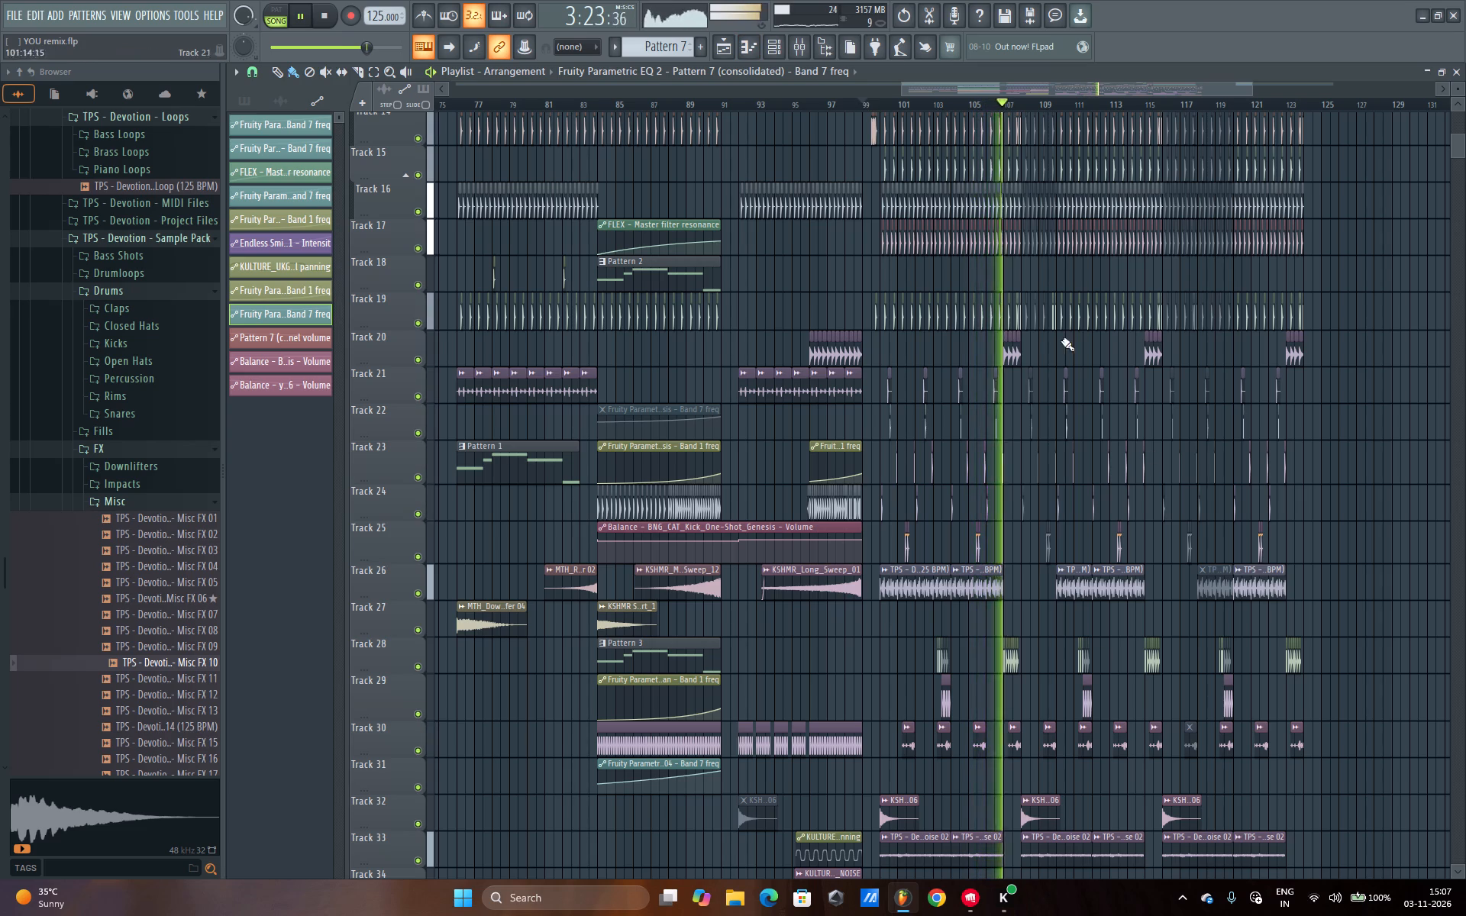
scroll(1426, 337, up, 10)
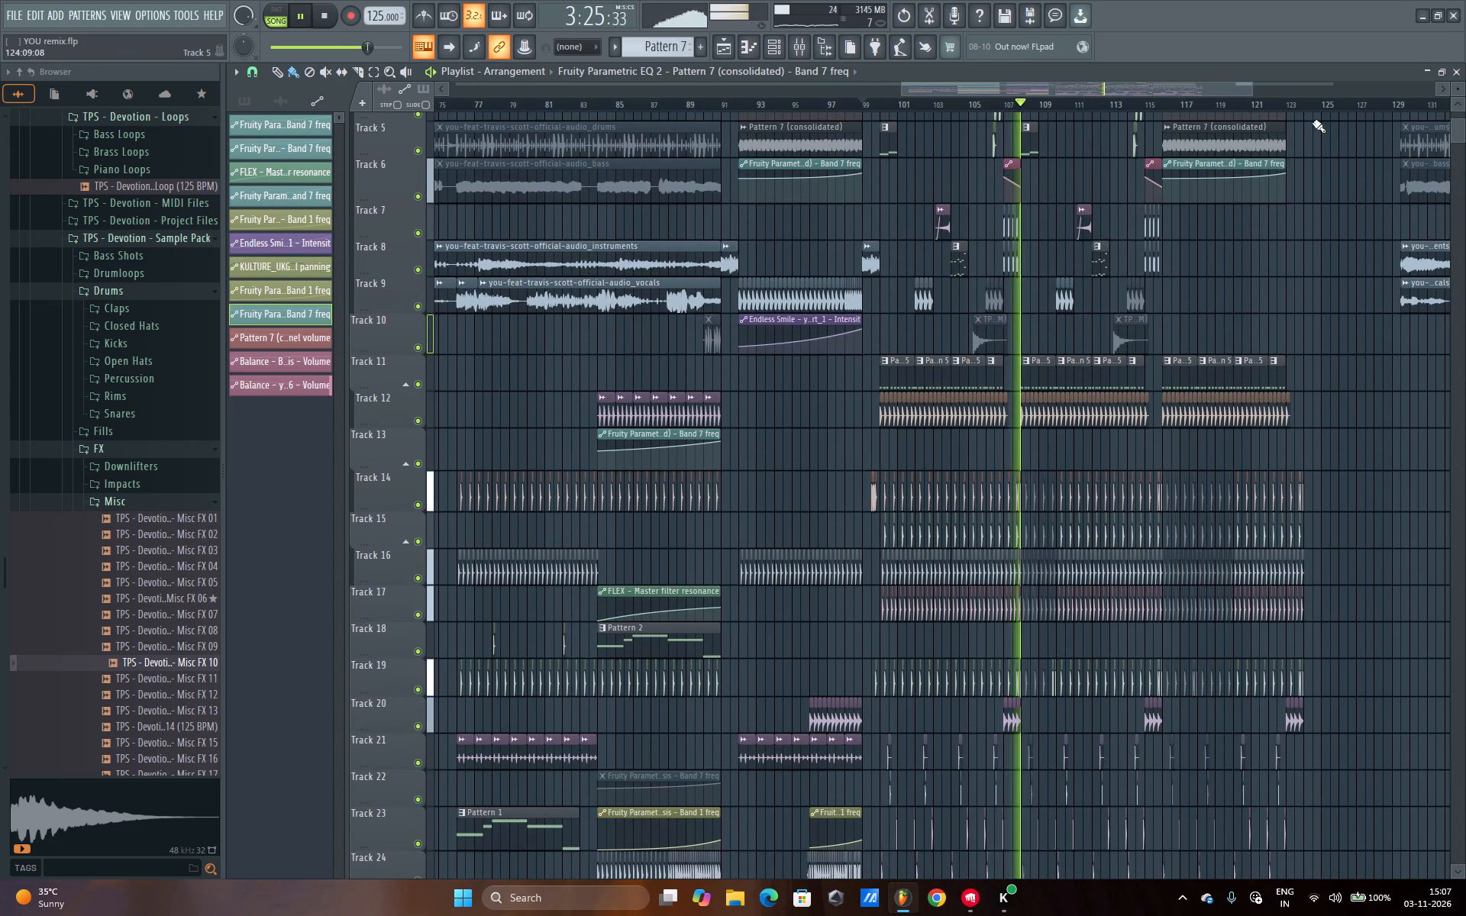
scroll(1323, 108, up, 9)
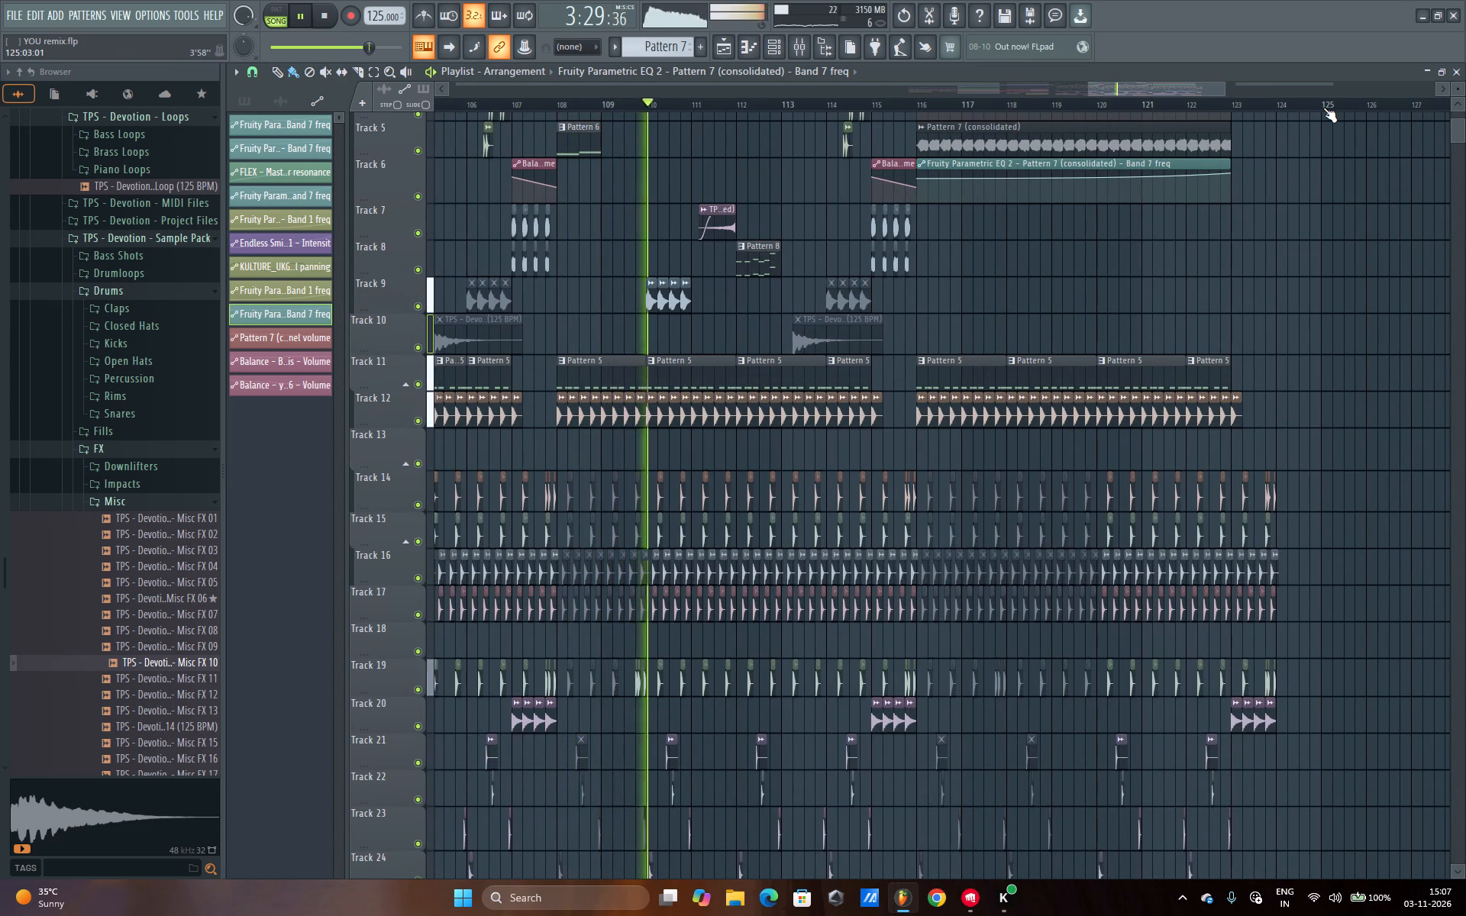
scroll(1323, 108, down, 3)
scroll(1316, 357, down, 8)
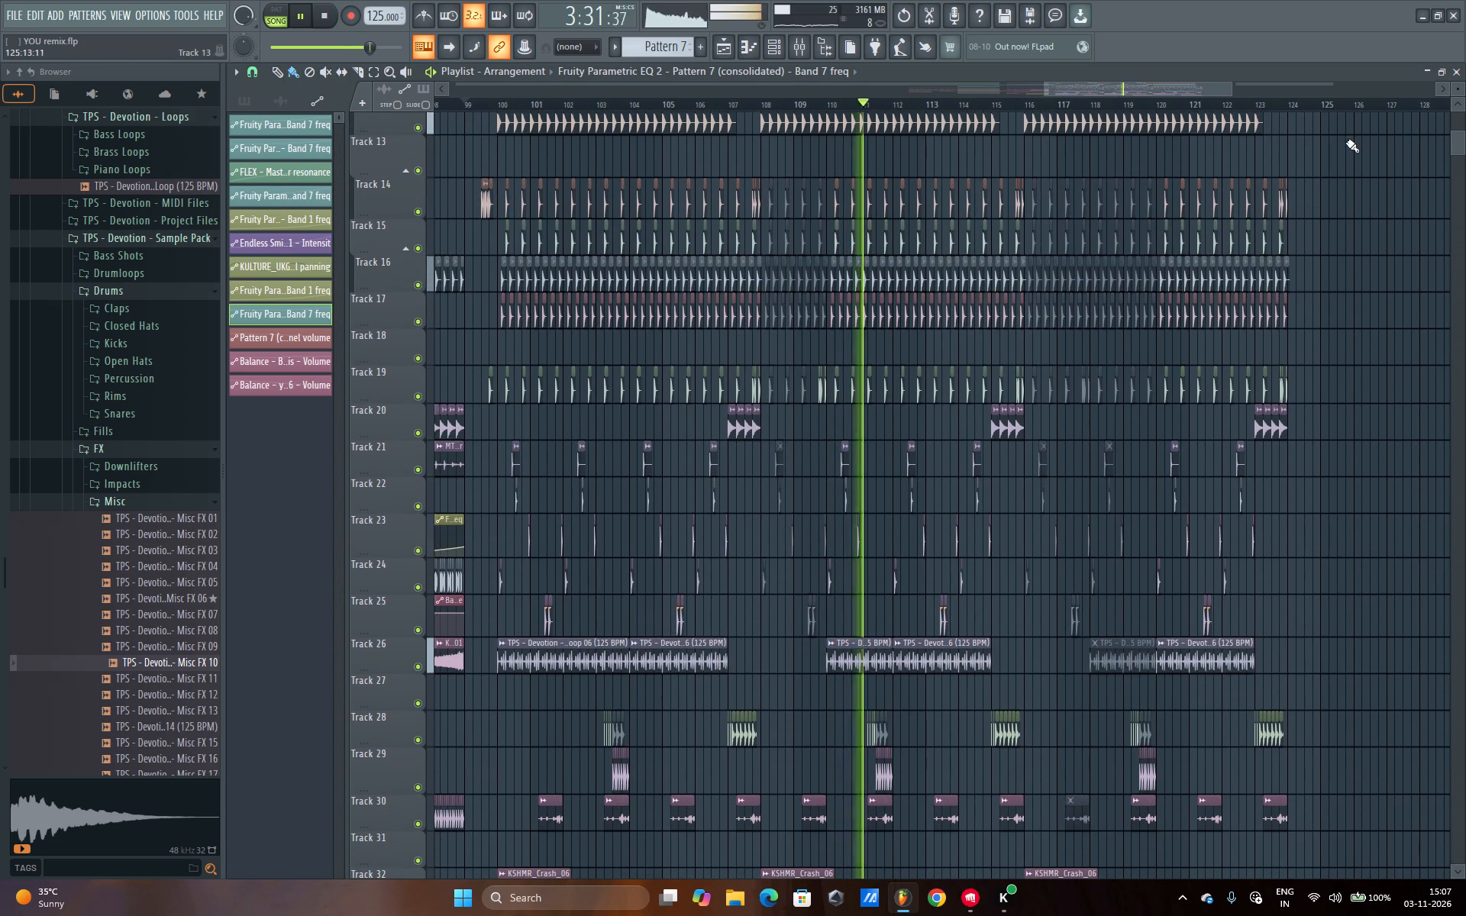
Play from bar 115 through the transition into the new section to about bar 122, examining its clips on Tracks 4 to 37.
click(993, 105)
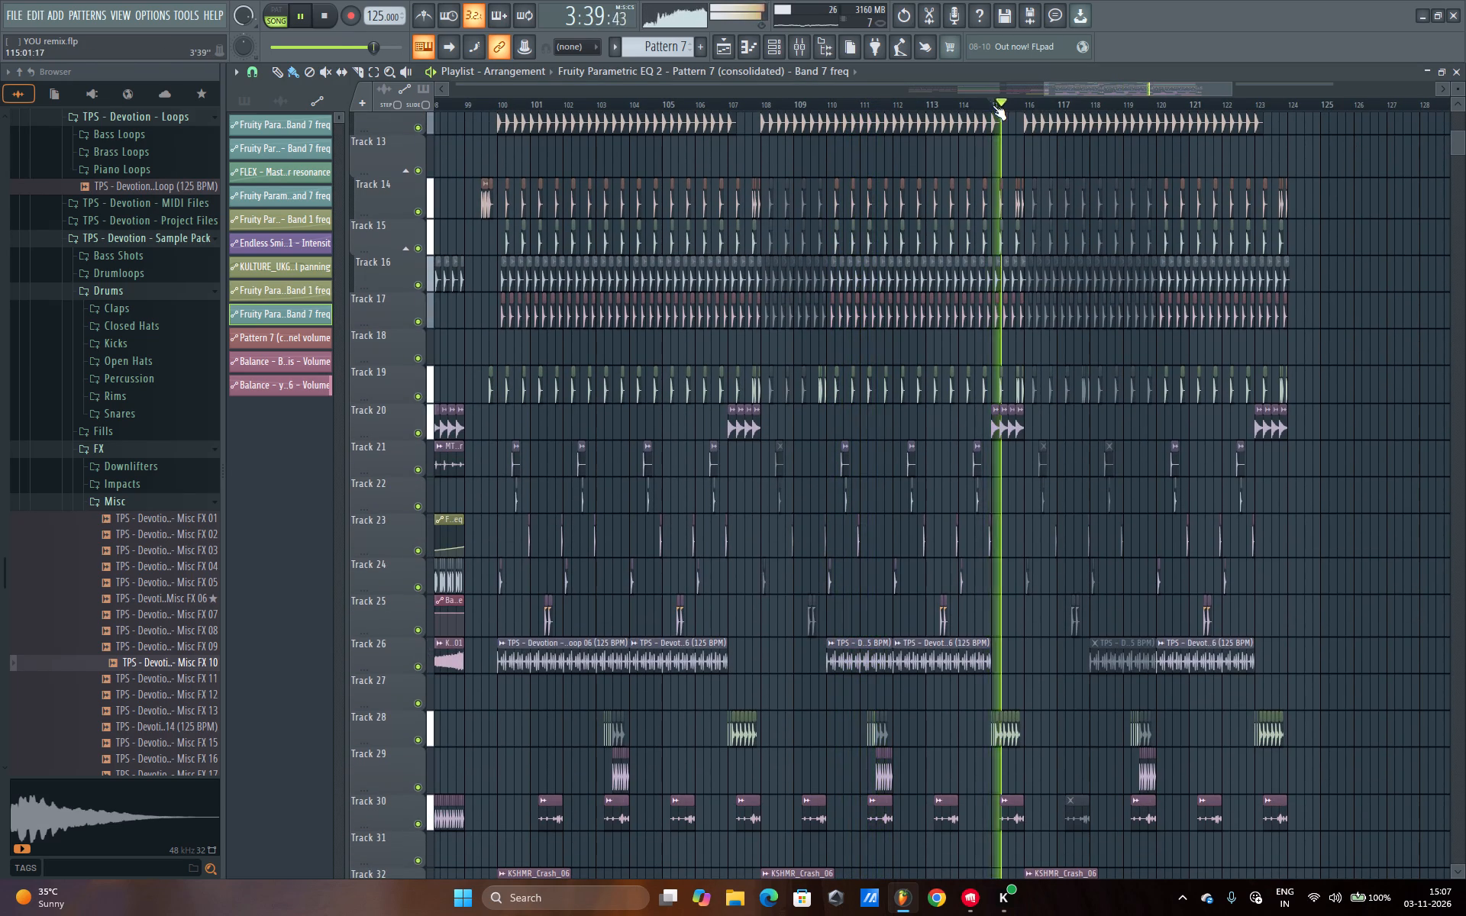
scroll(1387, 275, down, 7)
scroll(1379, 275, up, 4)
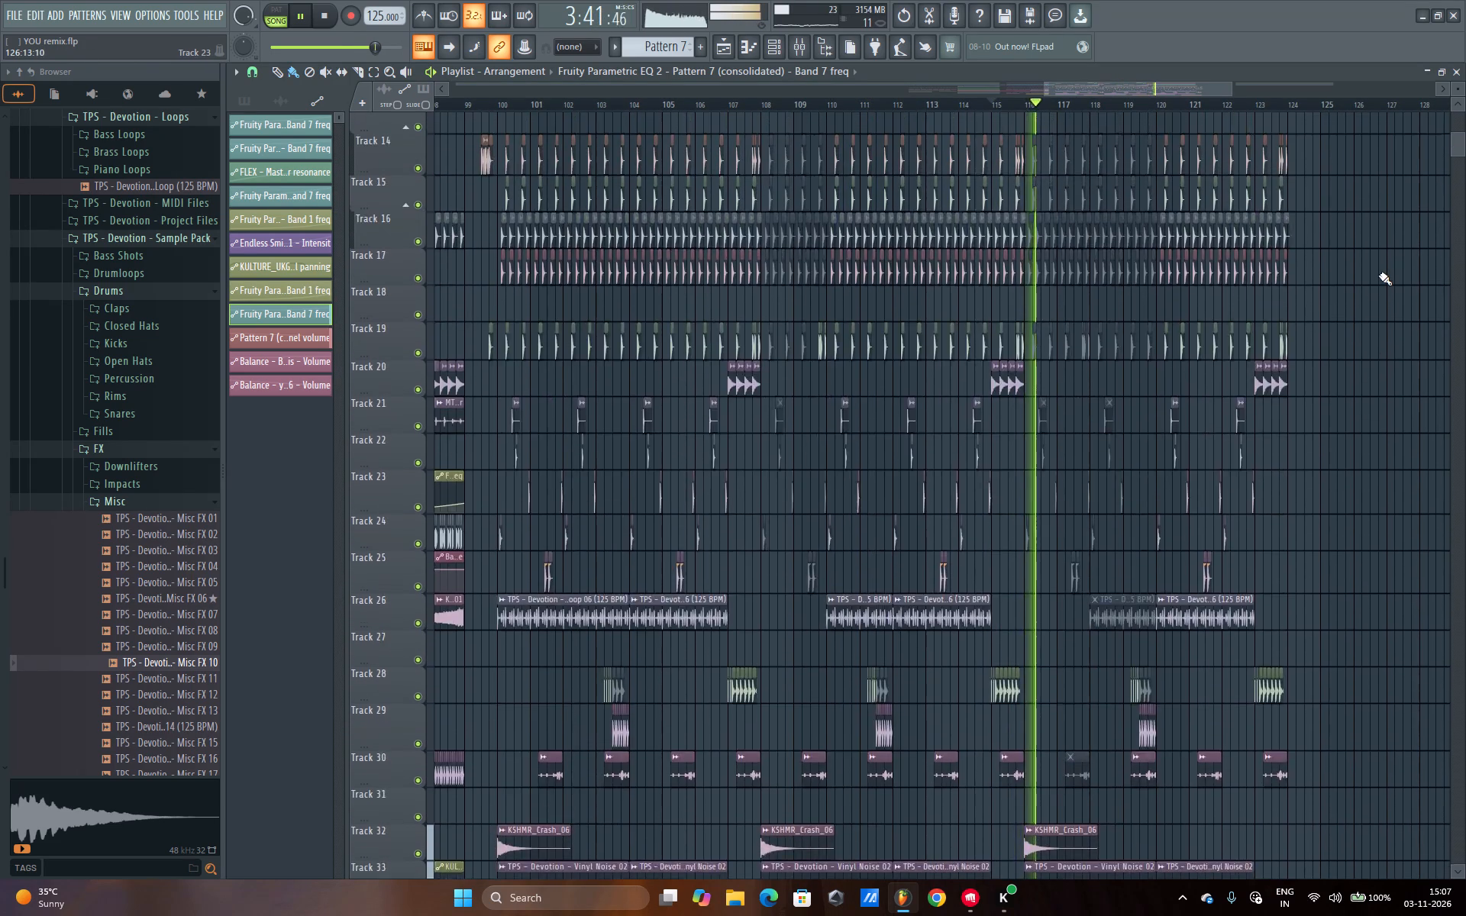
scroll(1379, 275, up, 12)
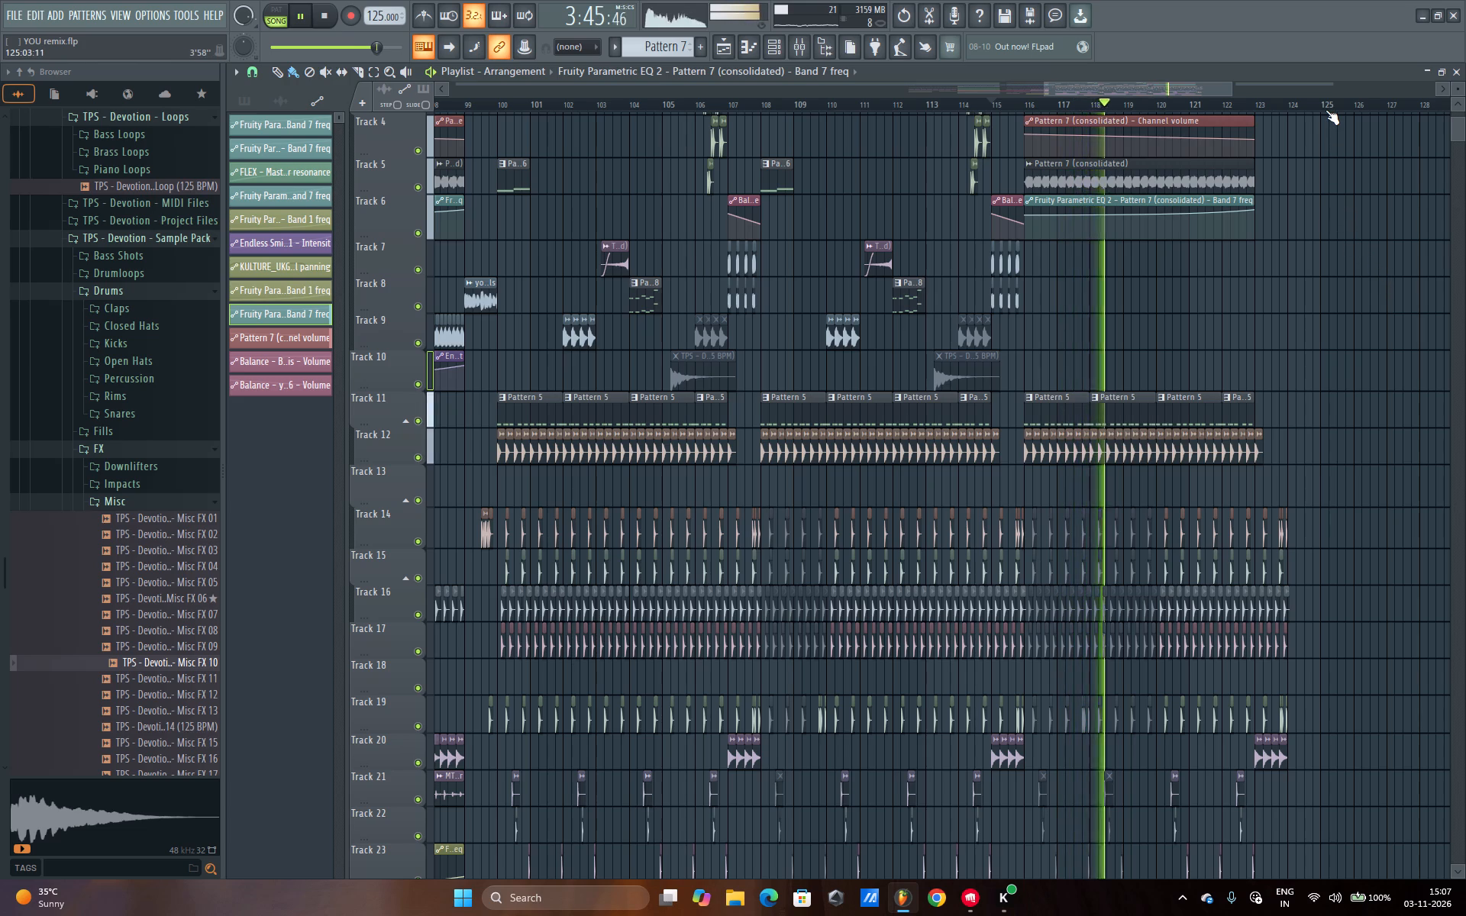
scroll(1326, 110, up, 6)
scroll(1350, 274, down, 3)
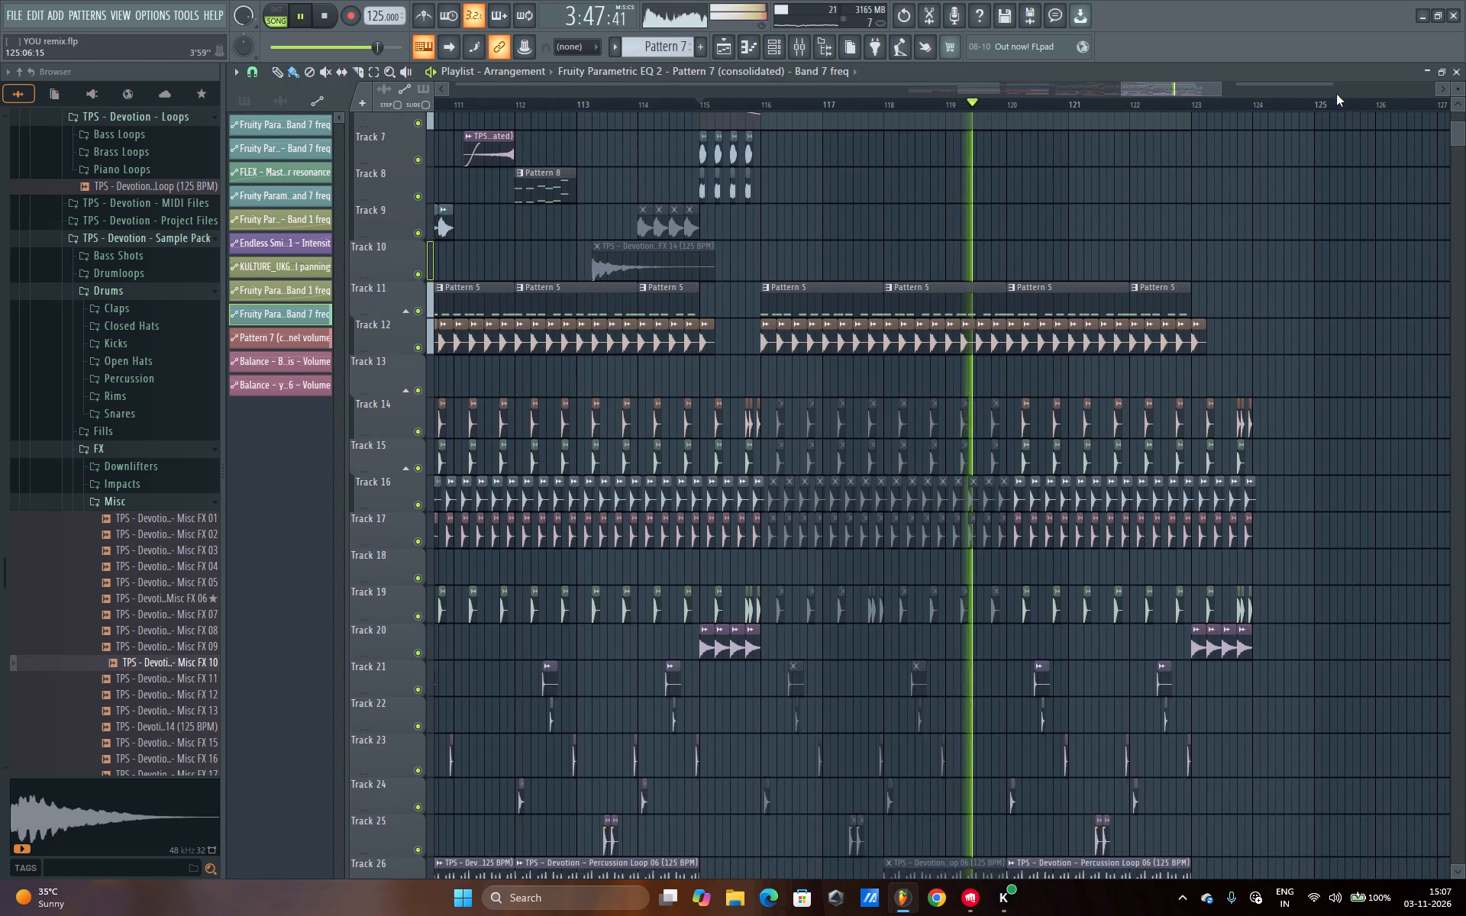
scroll(1341, 103, down, 12)
scroll(1380, 240, down, 4)
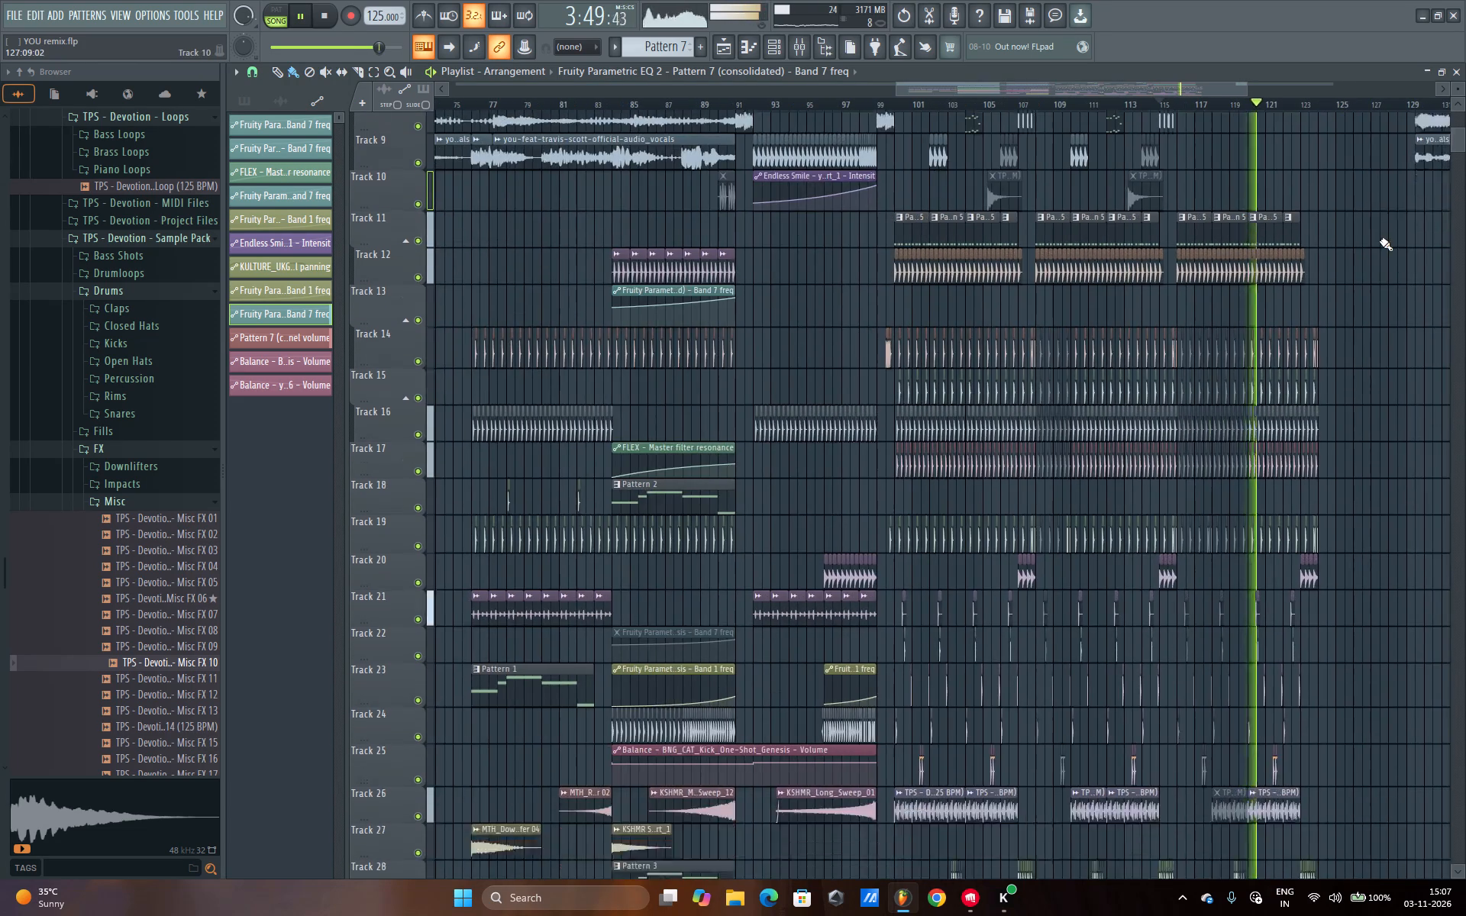
scroll(1380, 240, down, 11)
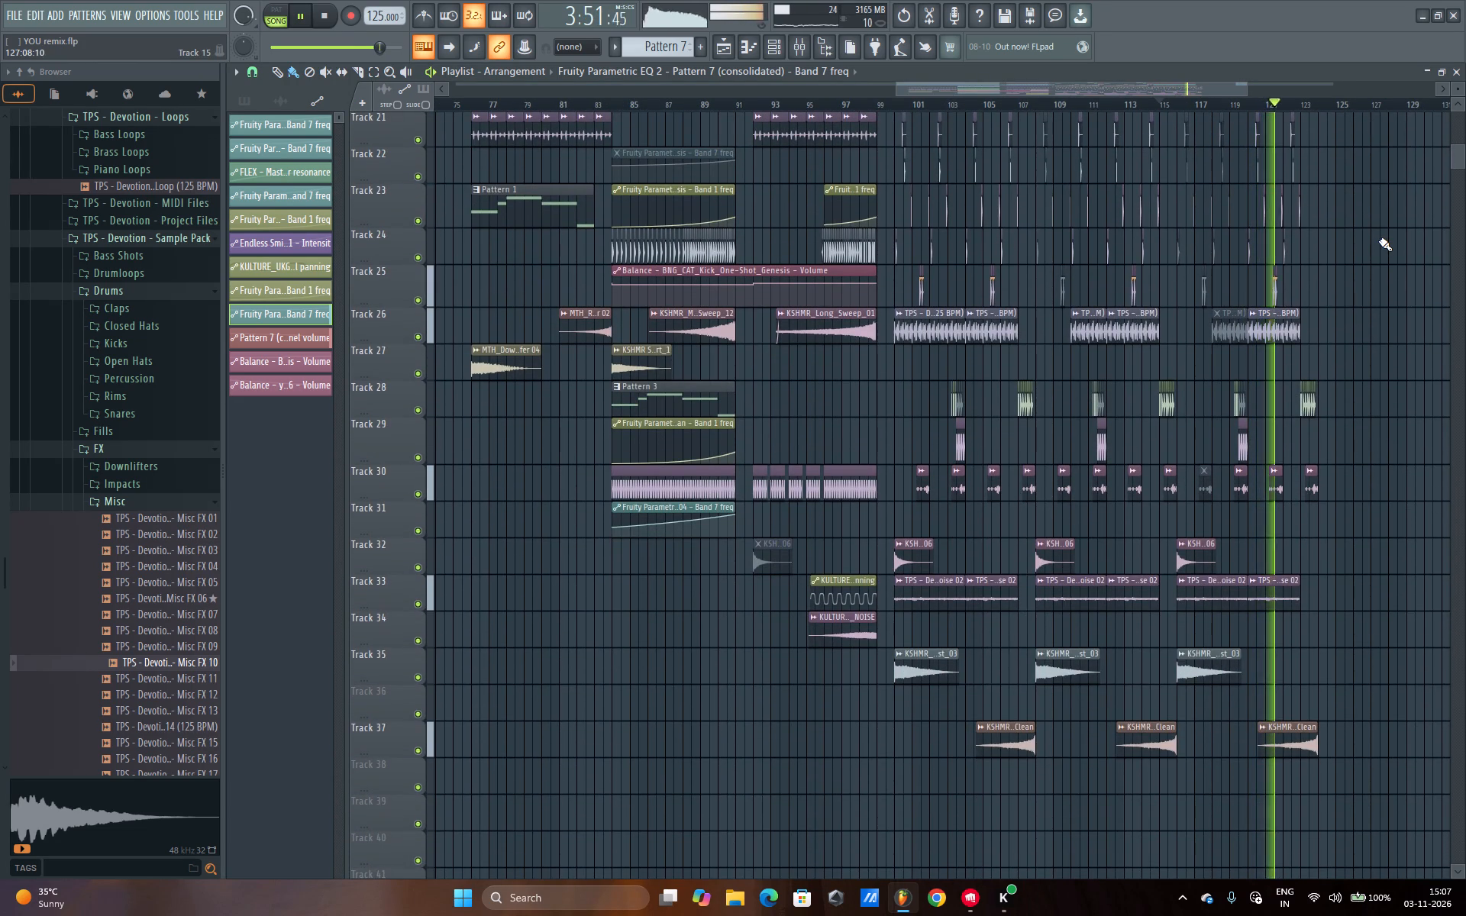
scroll(1379, 240, up, 16)
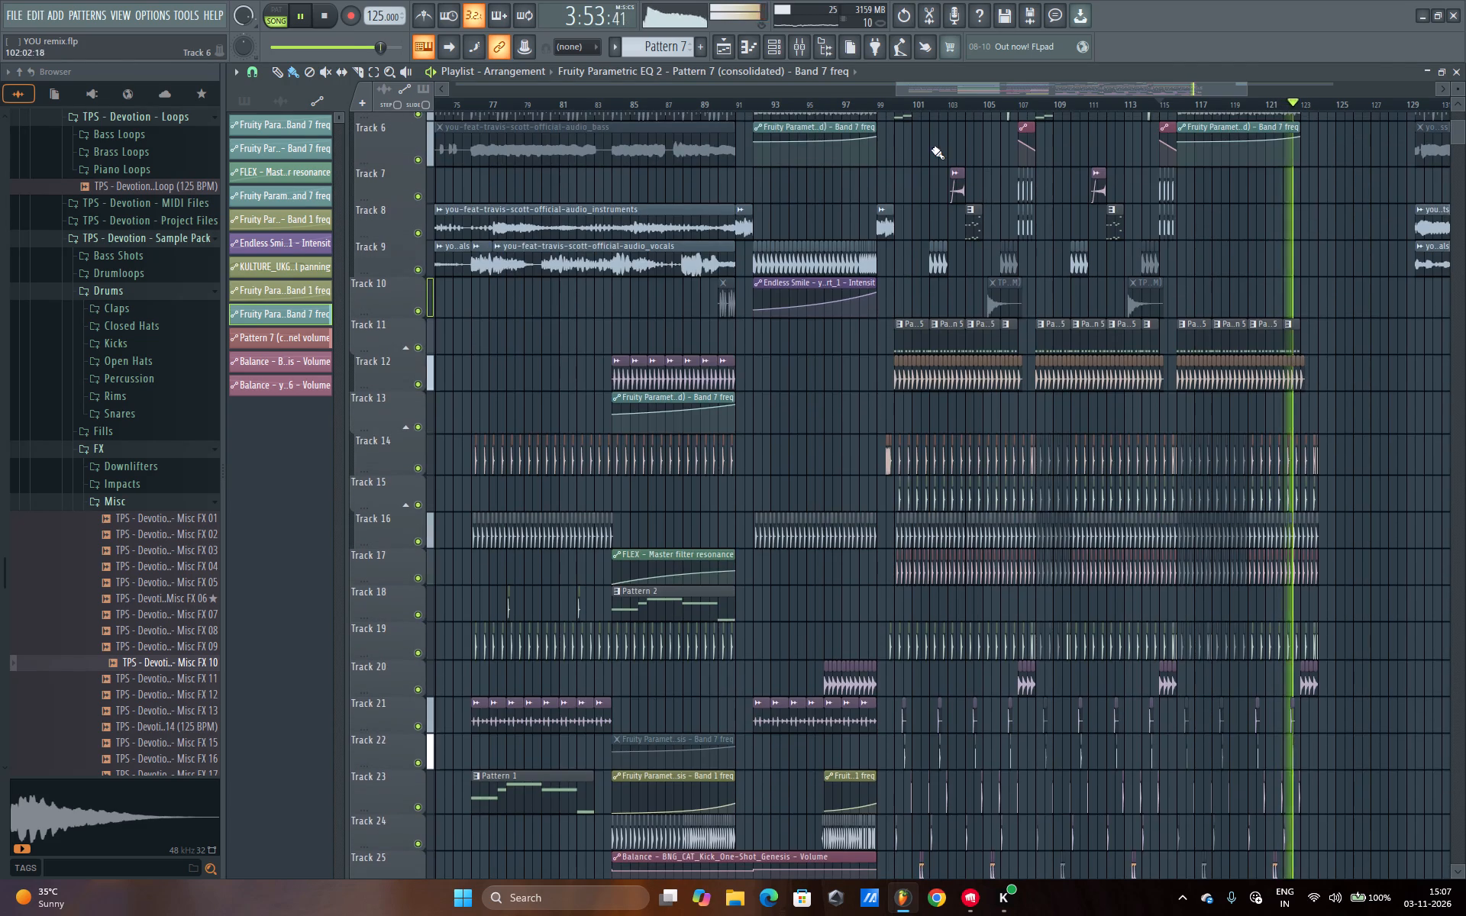
Audition the original song stems around bars 72, 129 and 53 for comparison with the remix section.
click(636, 100)
scroll(636, 100, down, 6)
click(597, 105)
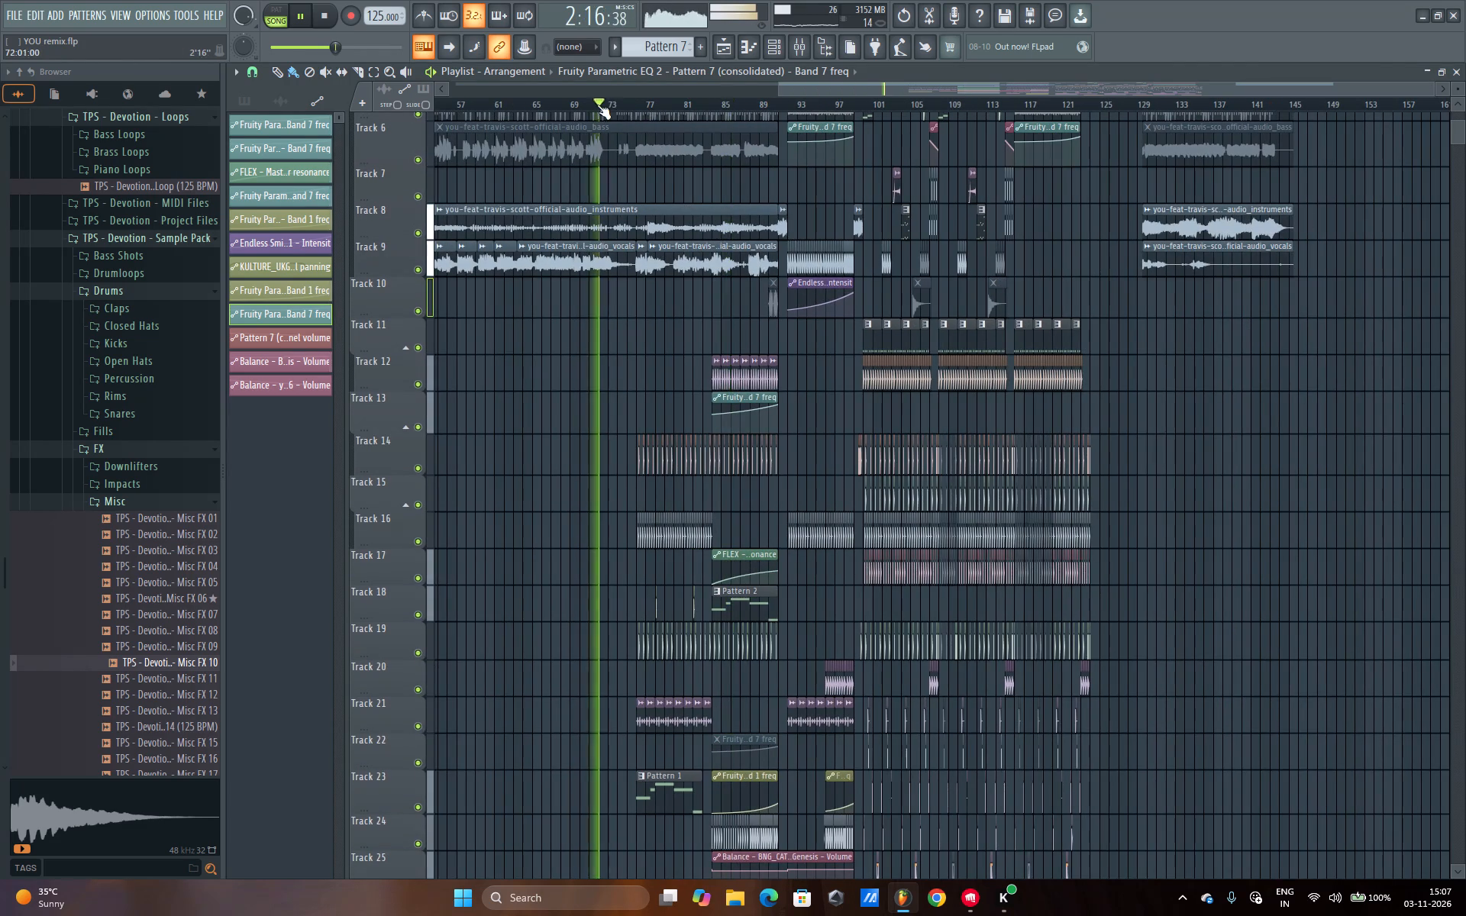
scroll(615, 105, down, 3)
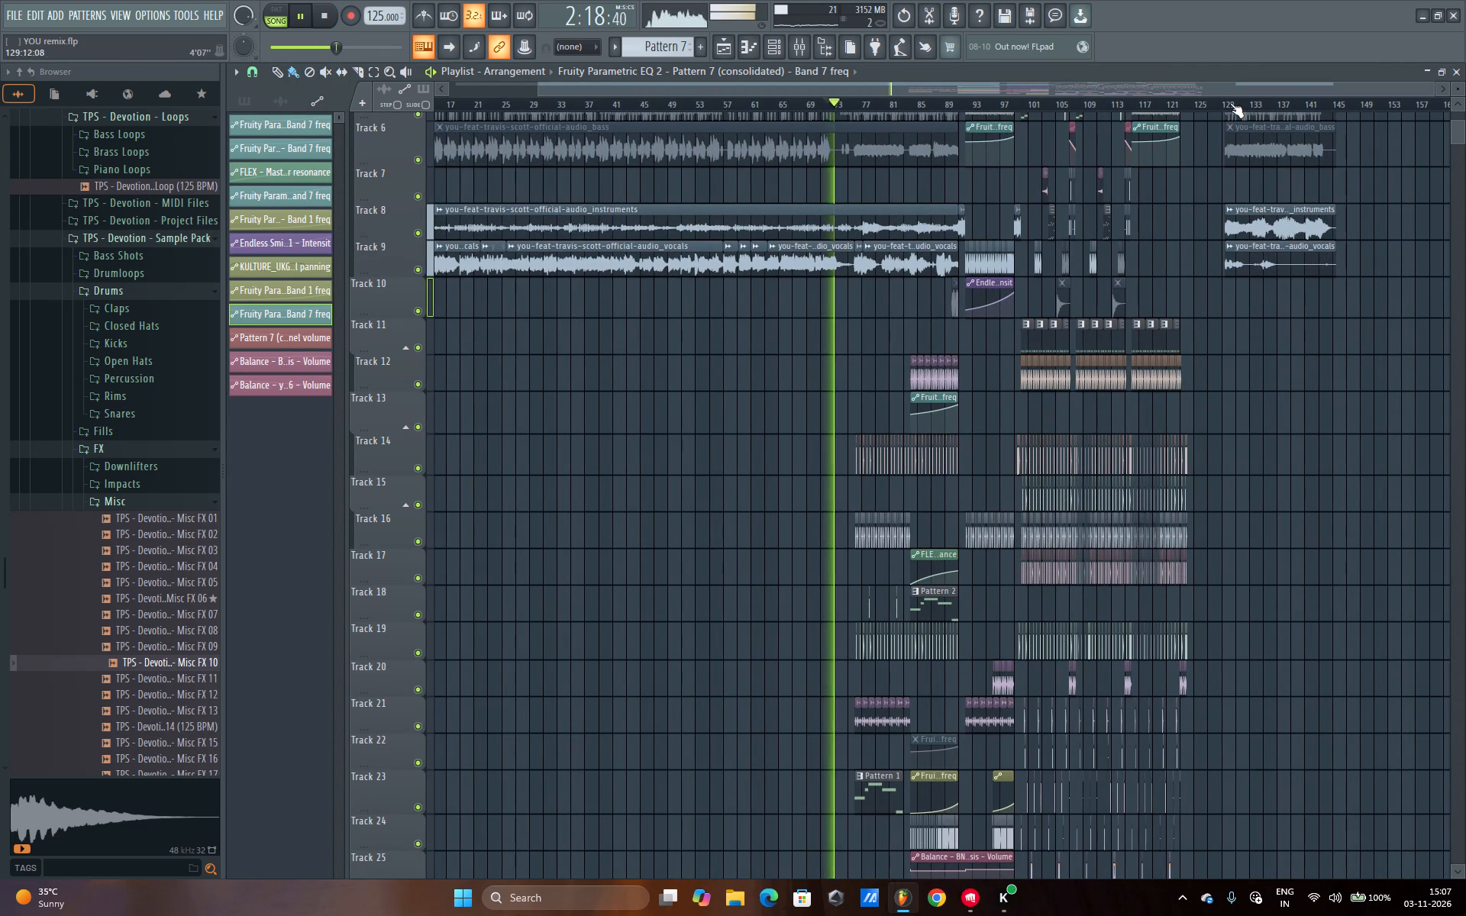
click(1230, 103)
scroll(1293, 96, up, 4)
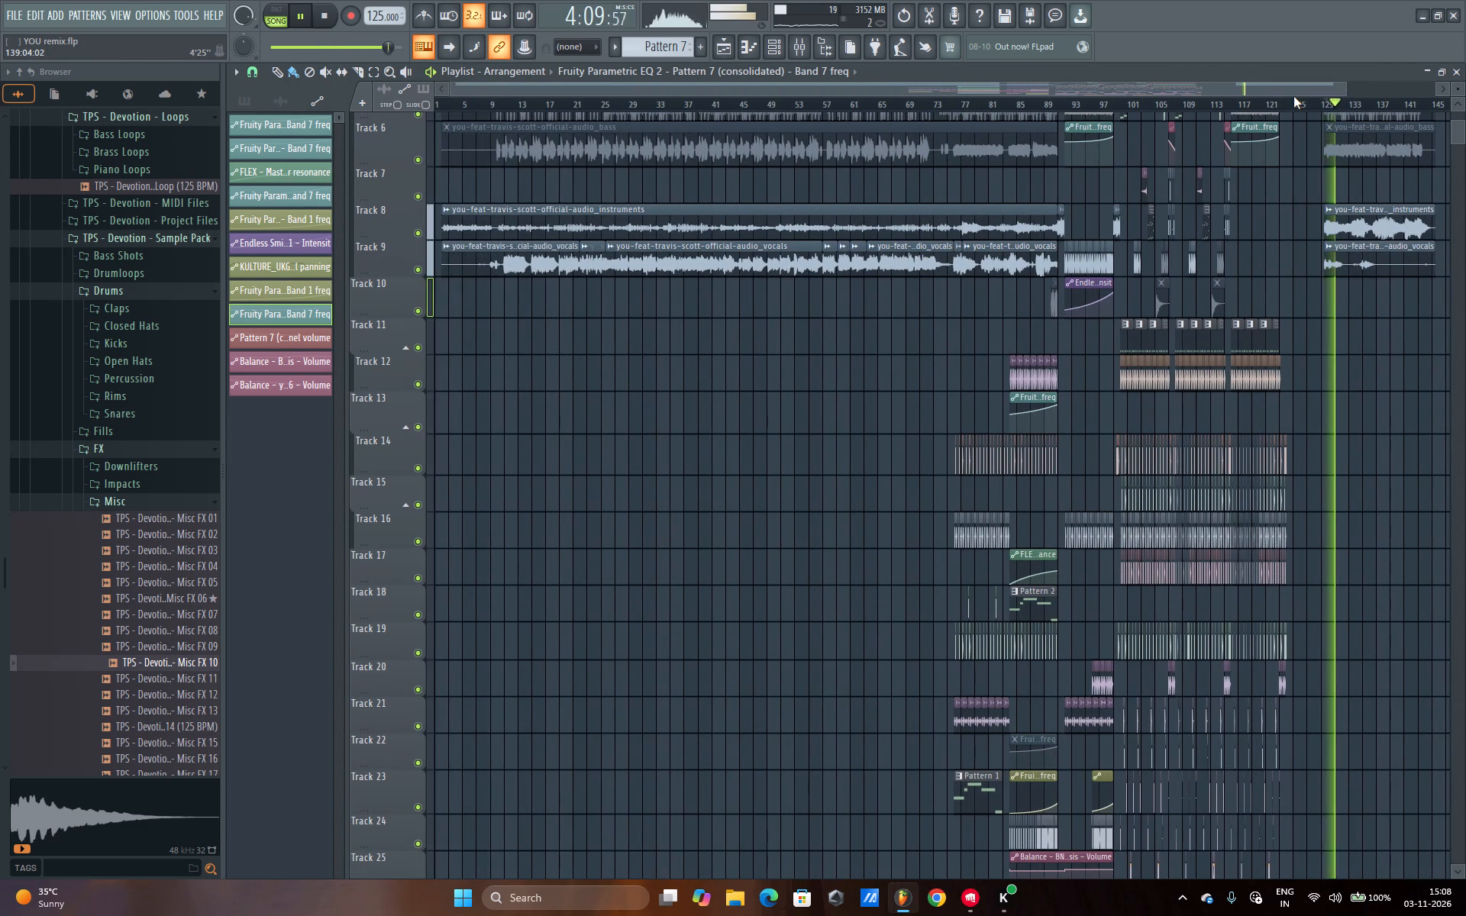
scroll(1293, 96, down, 4)
click(817, 100)
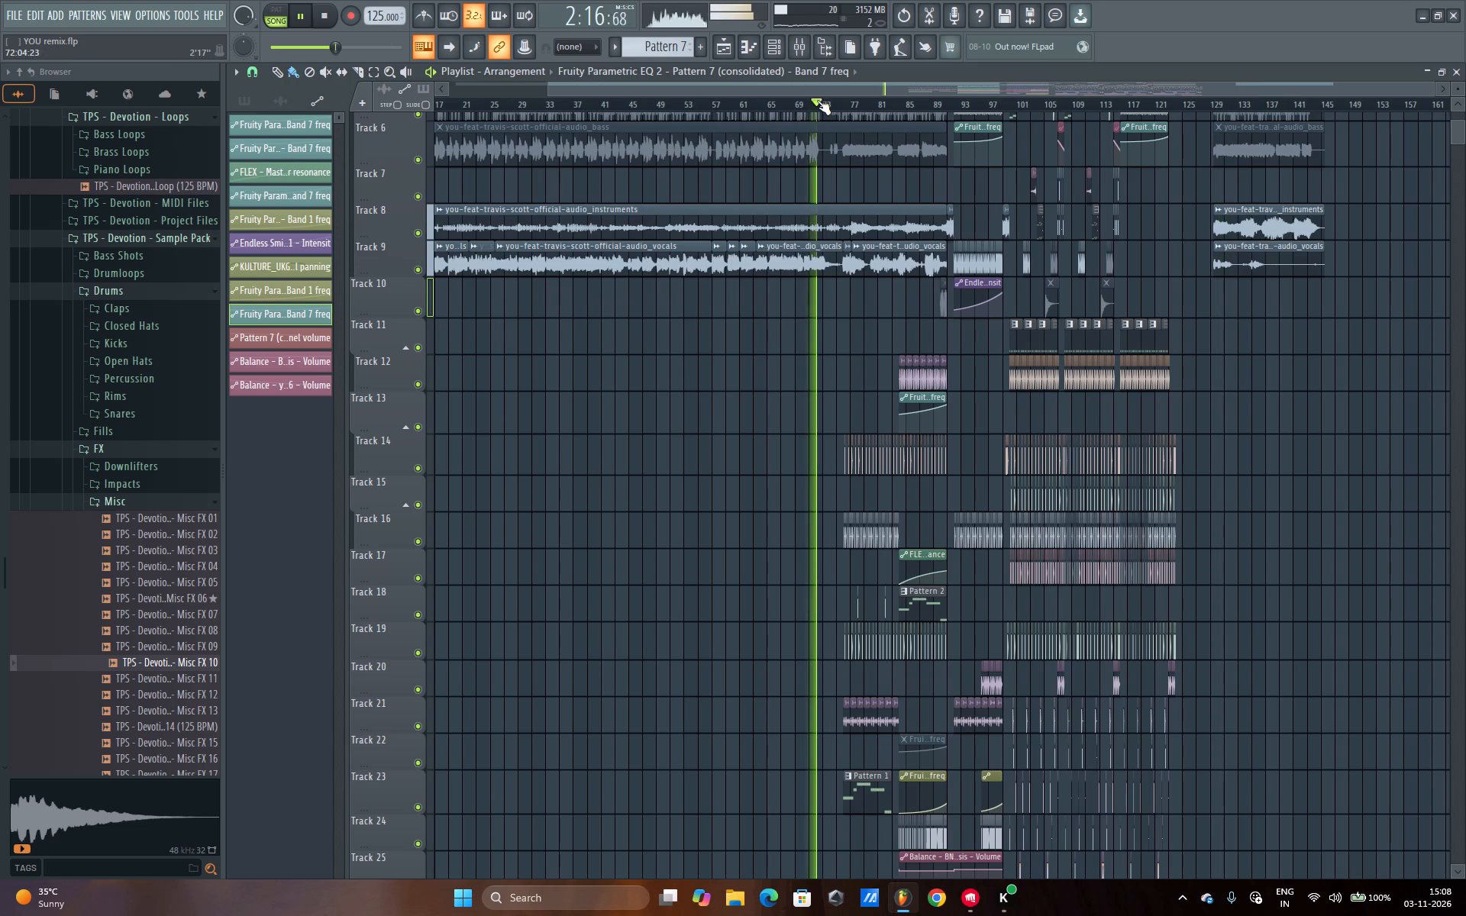
click(689, 102)
drag(853, 92, 1084, 76)
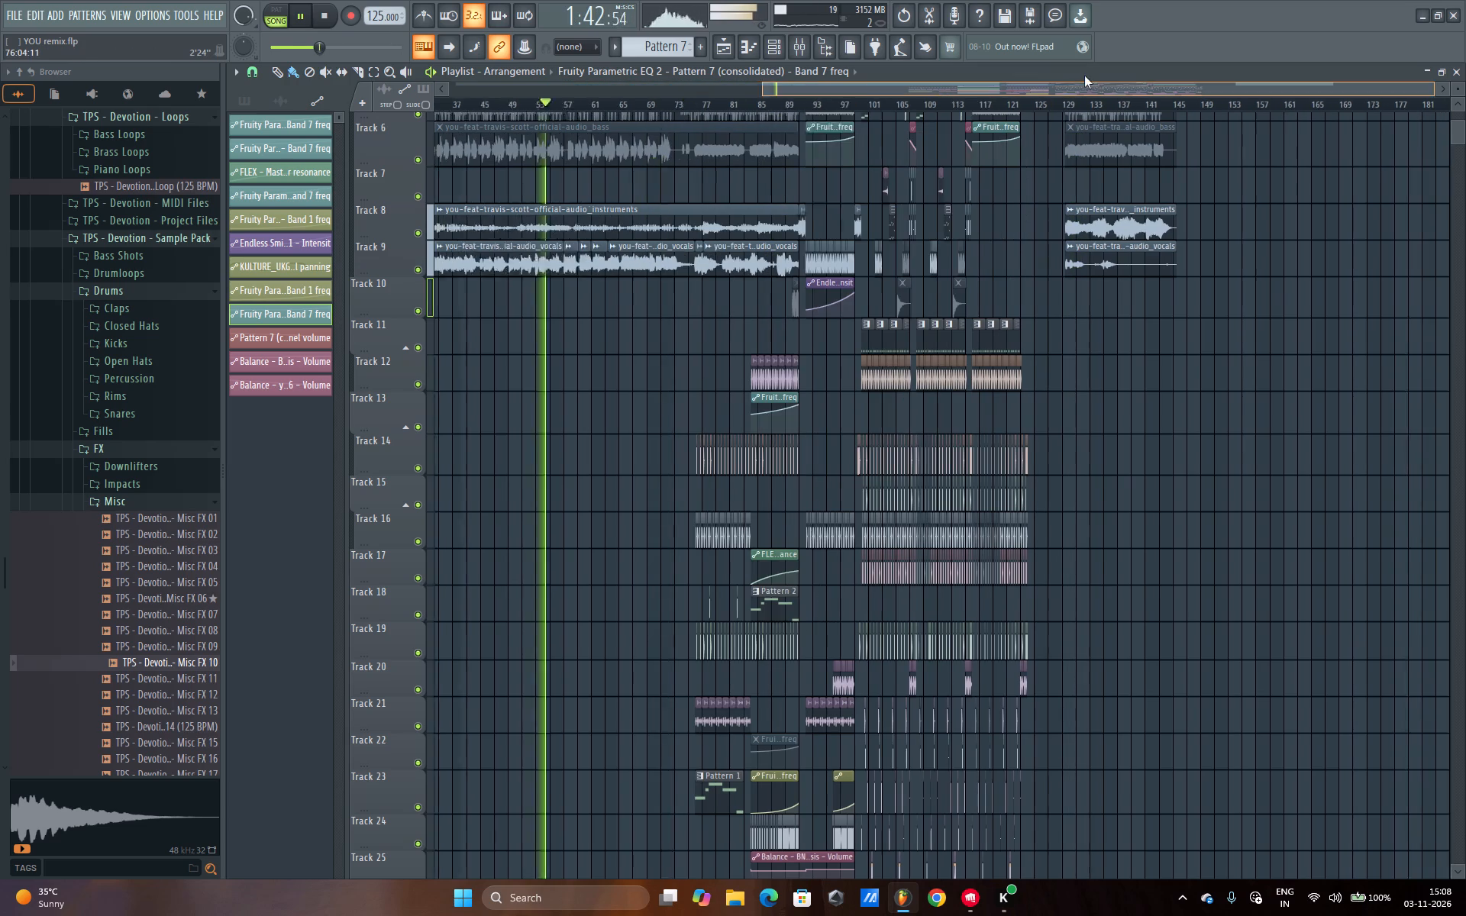
drag(1084, 76, 1085, 76)
Play the new section from about bar 116 to bar 119 while examining its clips on Tracks 2 to 20.
click(1004, 101)
click(863, 105)
scroll(863, 105, up, 5)
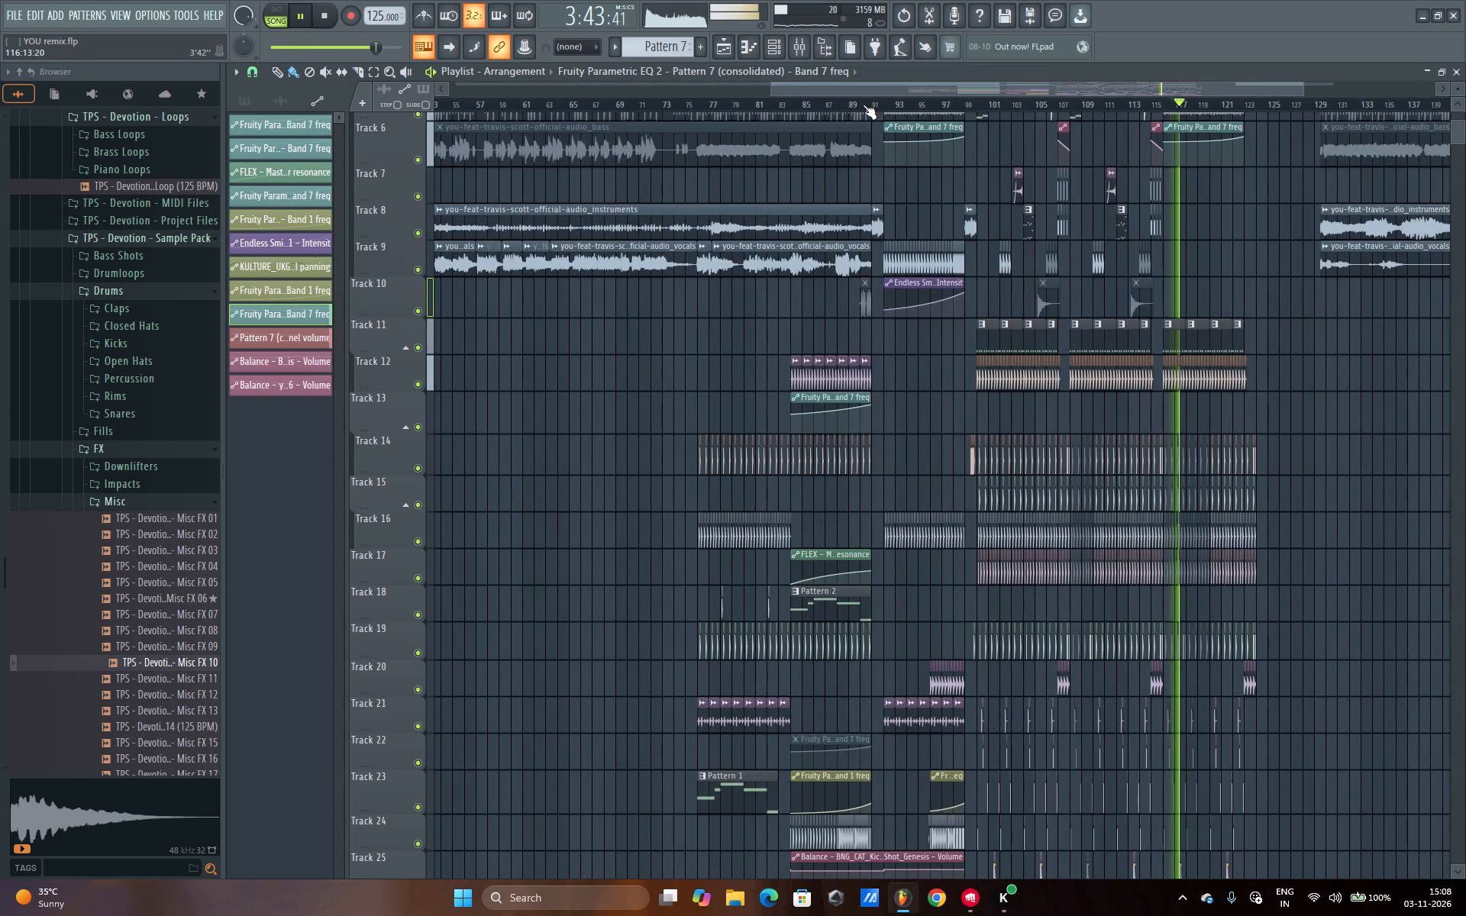
drag(947, 89, 1061, 74)
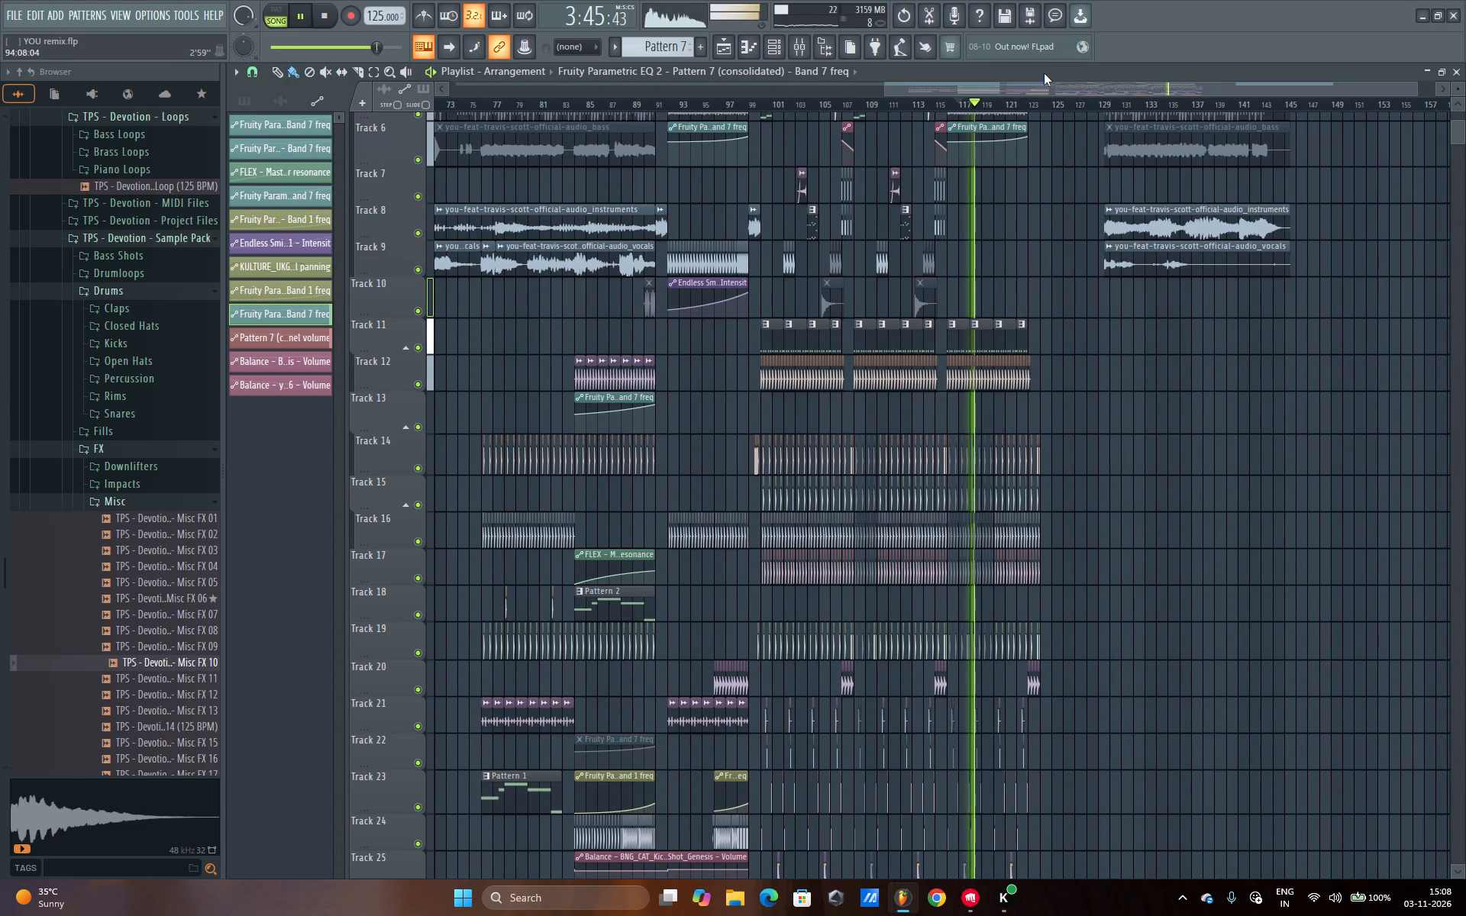
scroll(1035, 102, up, 11)
scroll(1136, 307, up, 6)
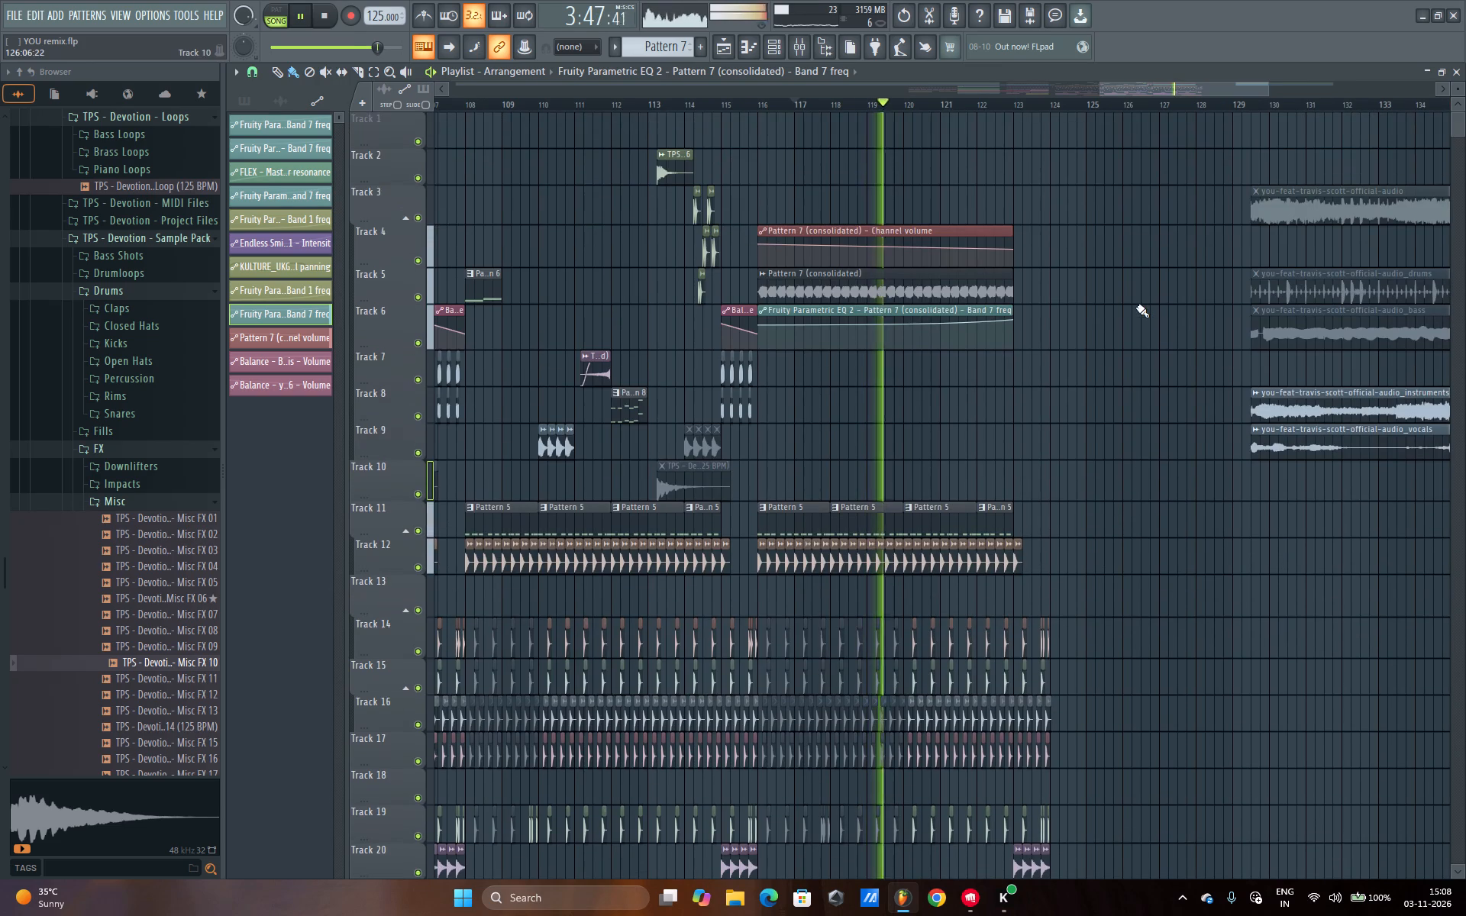
key(space)
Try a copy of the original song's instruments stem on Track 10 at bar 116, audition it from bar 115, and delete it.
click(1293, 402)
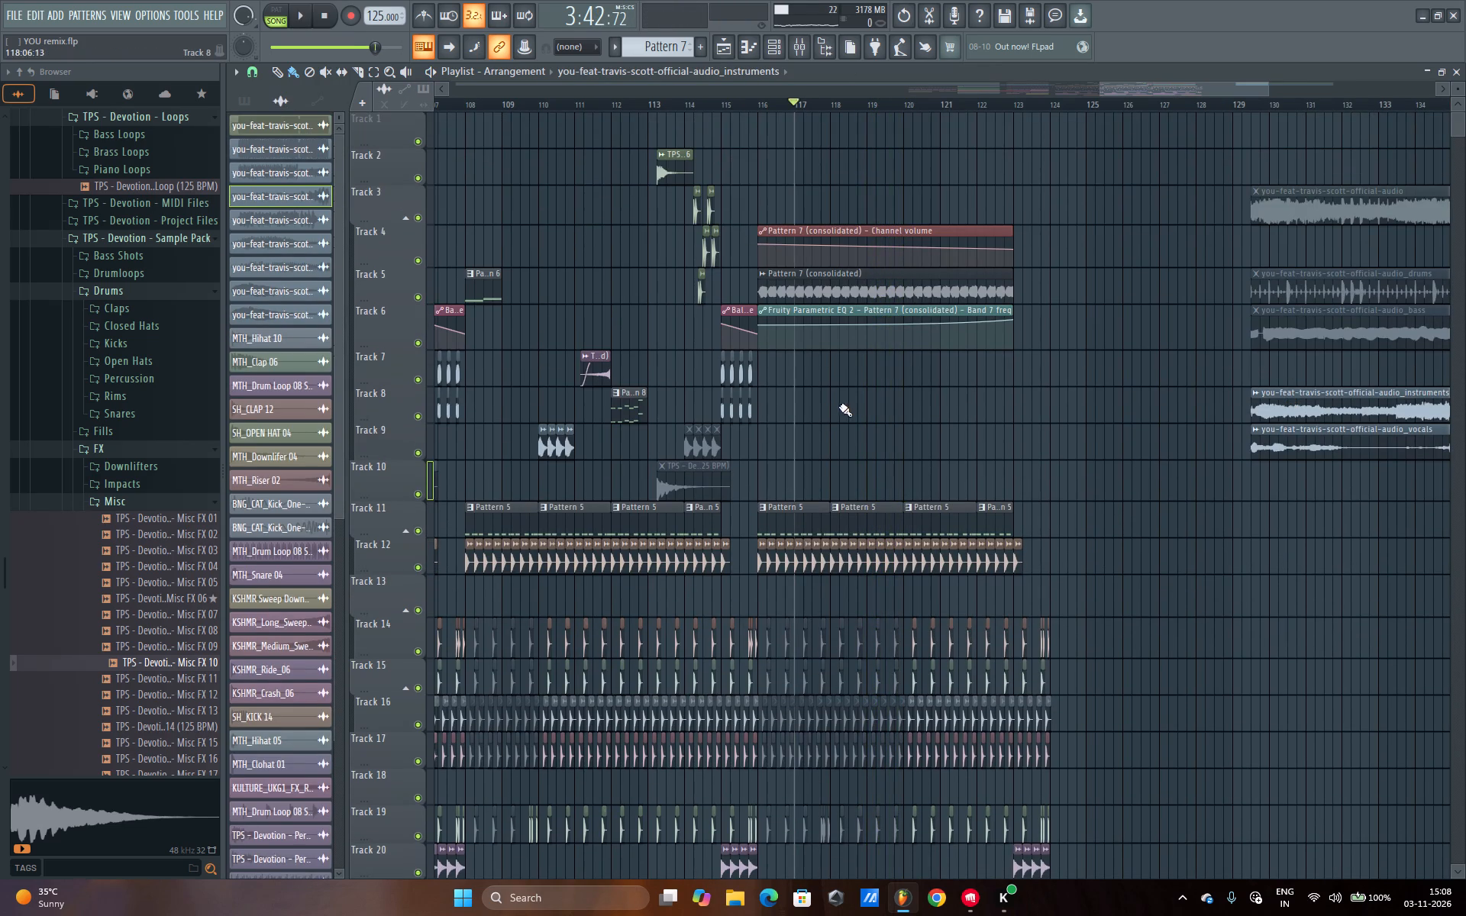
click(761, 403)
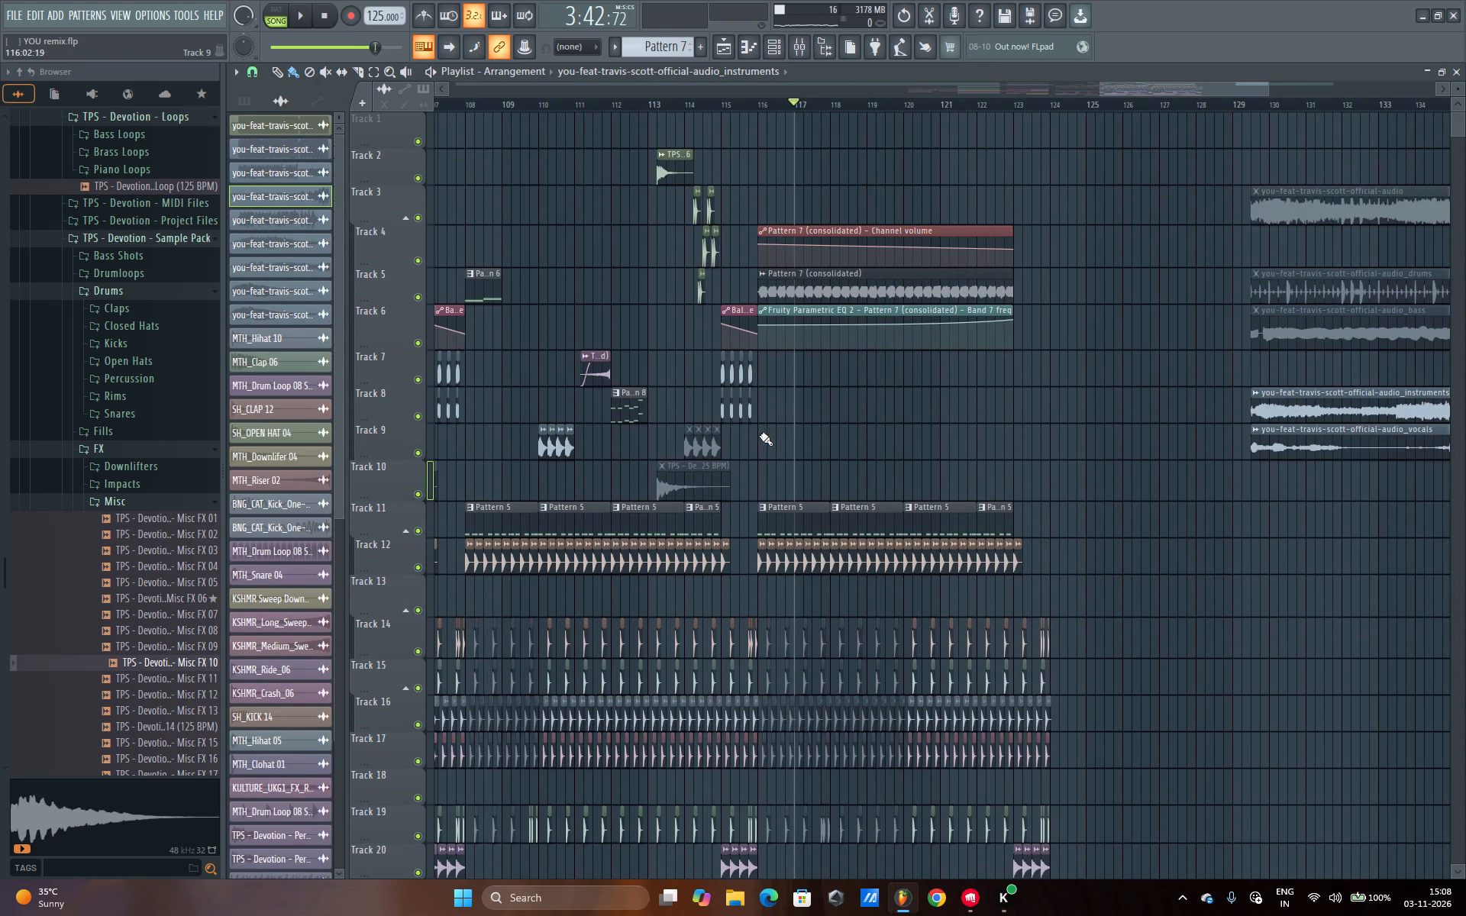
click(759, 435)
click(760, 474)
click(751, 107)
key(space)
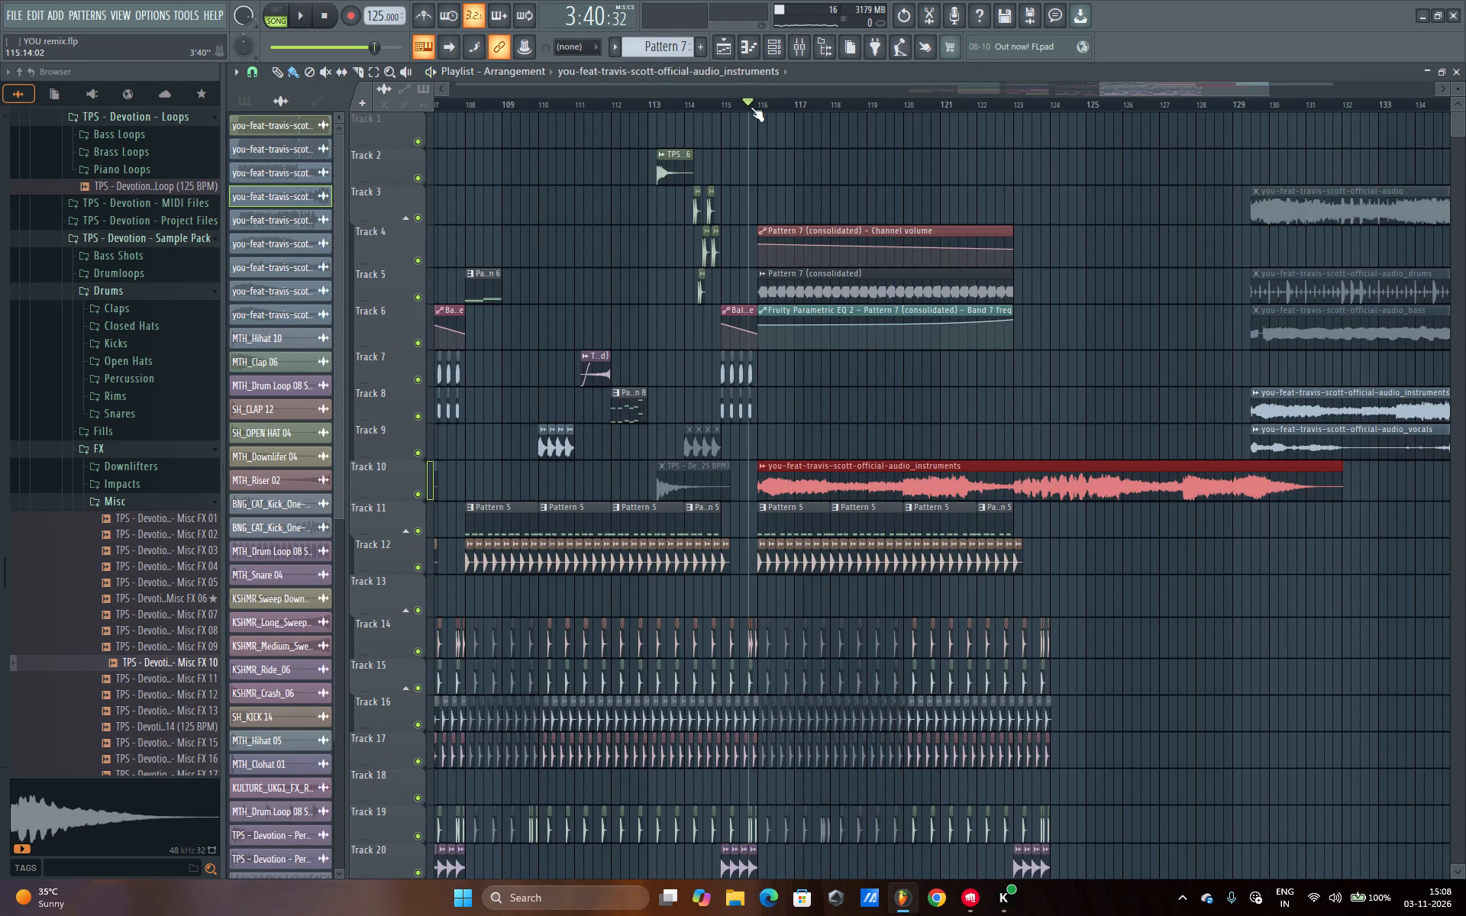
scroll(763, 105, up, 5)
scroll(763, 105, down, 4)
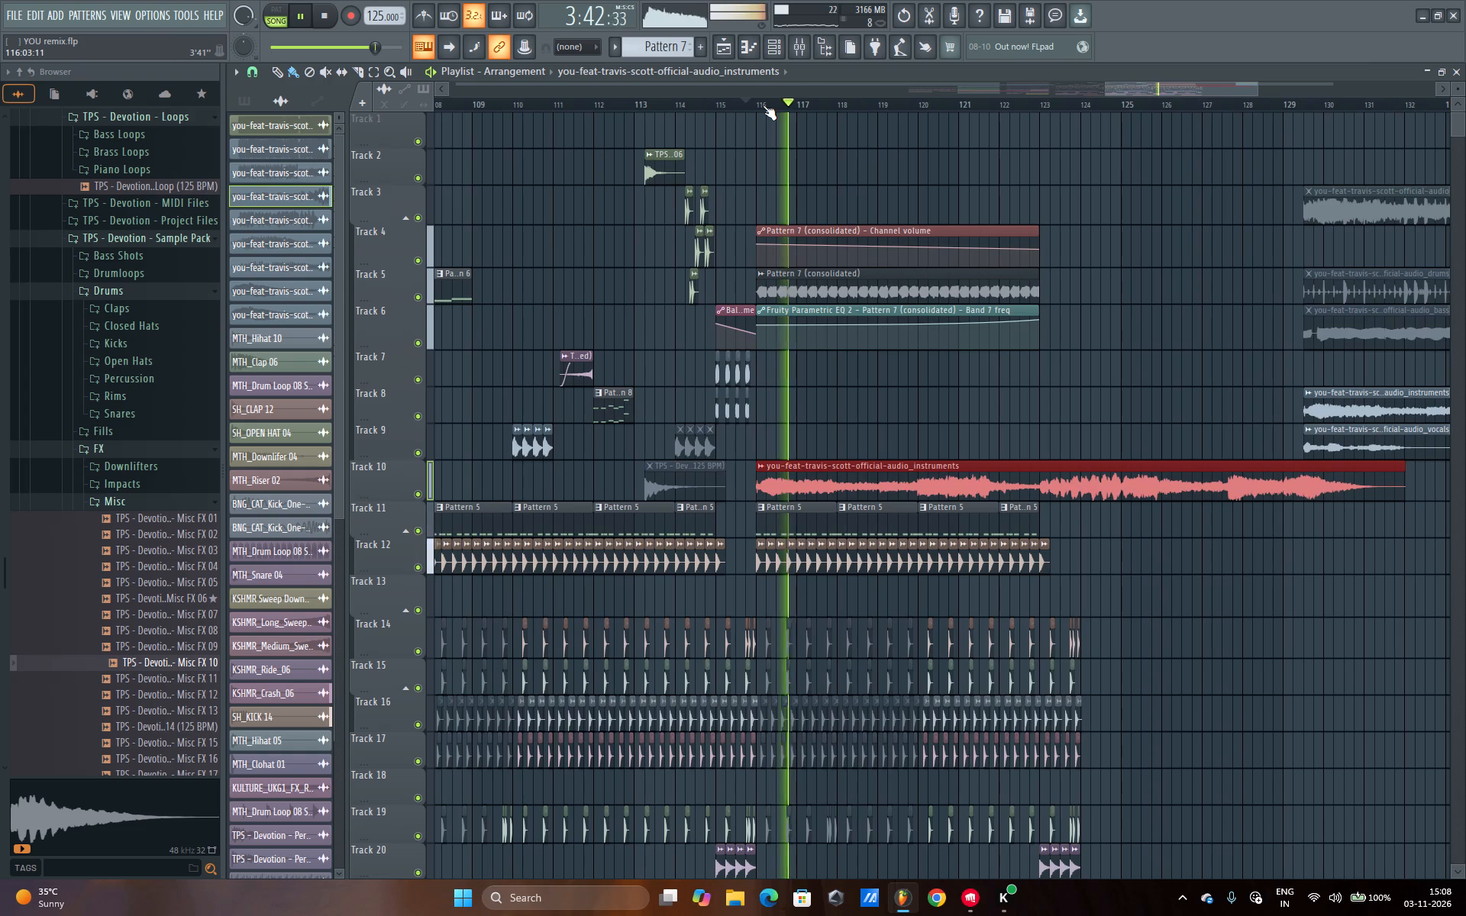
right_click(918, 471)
Play the new section through its end near bar 123, and replay the lead-in to the first drop from about bar 98.
scroll(1061, 107, down, 8)
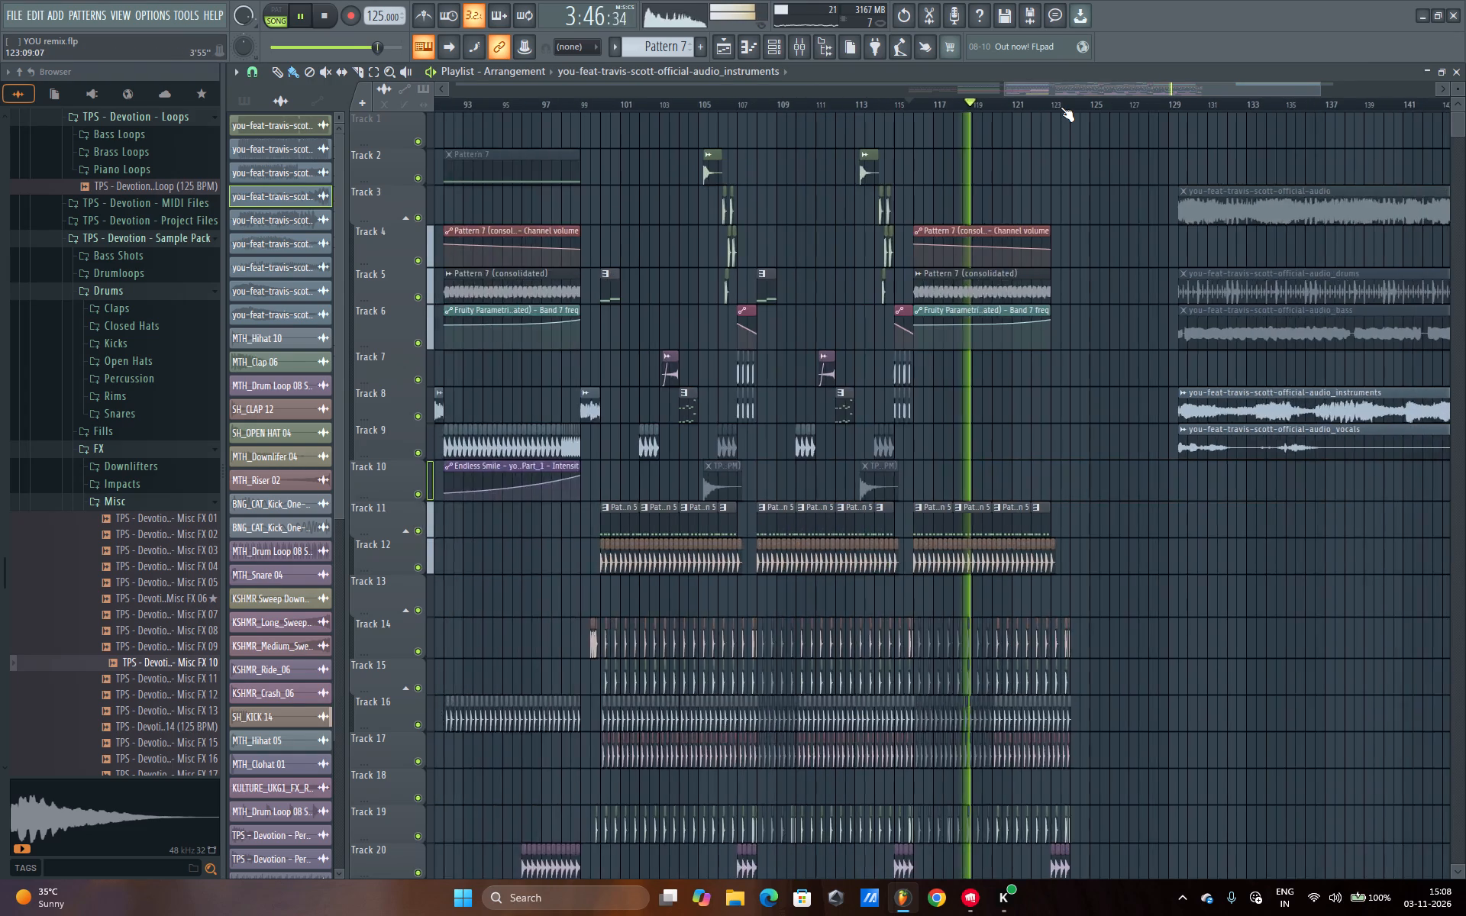
scroll(1061, 107, down, 3)
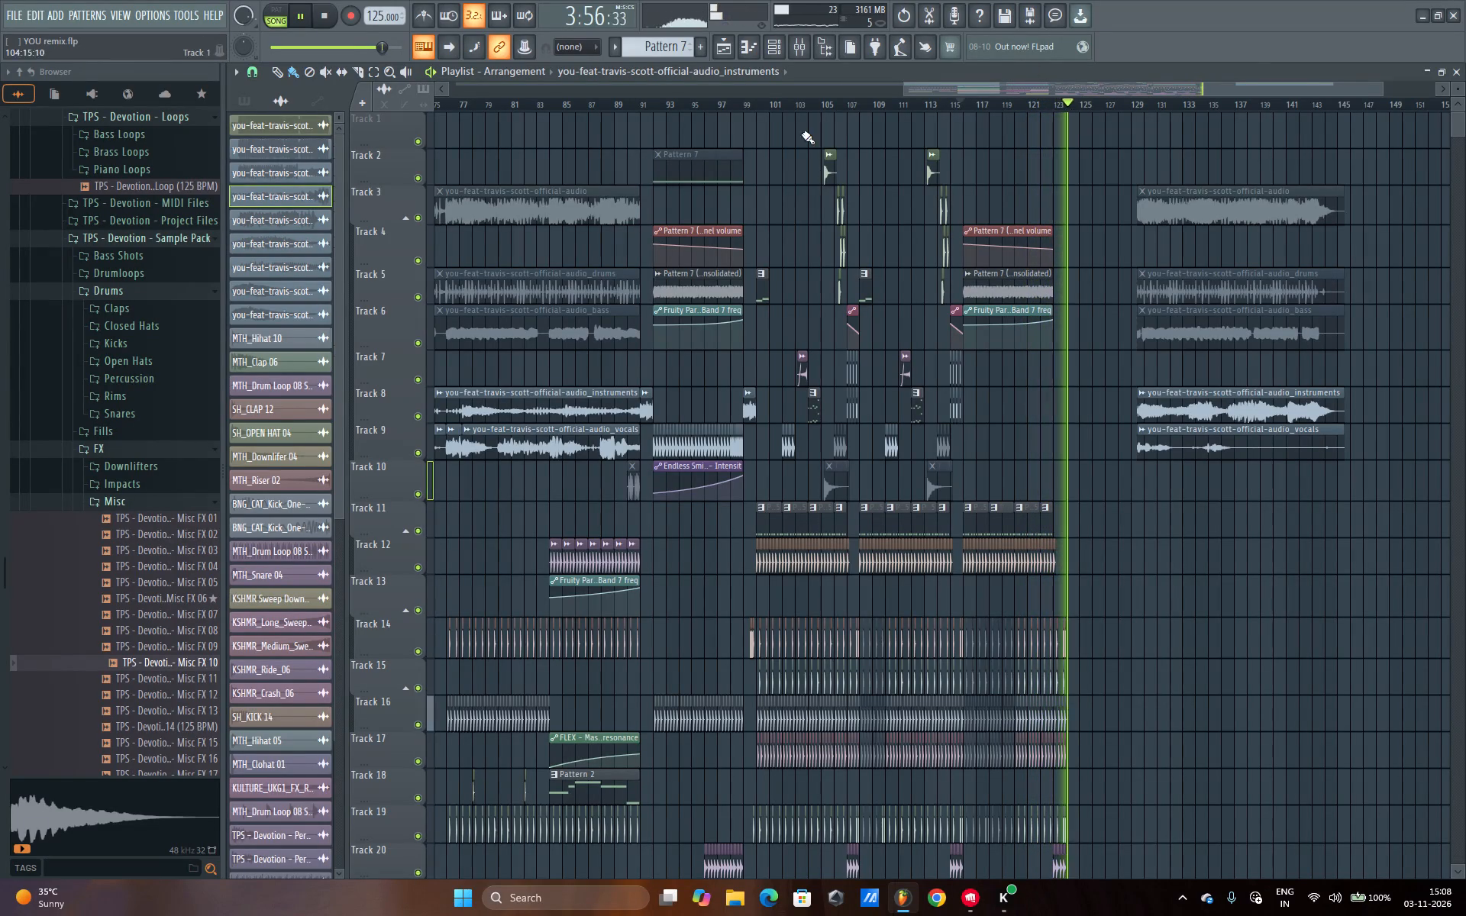
click(764, 94)
click(757, 97)
key(space)
scroll(757, 97, up, 5)
key(space)
scroll(757, 97, down, 5)
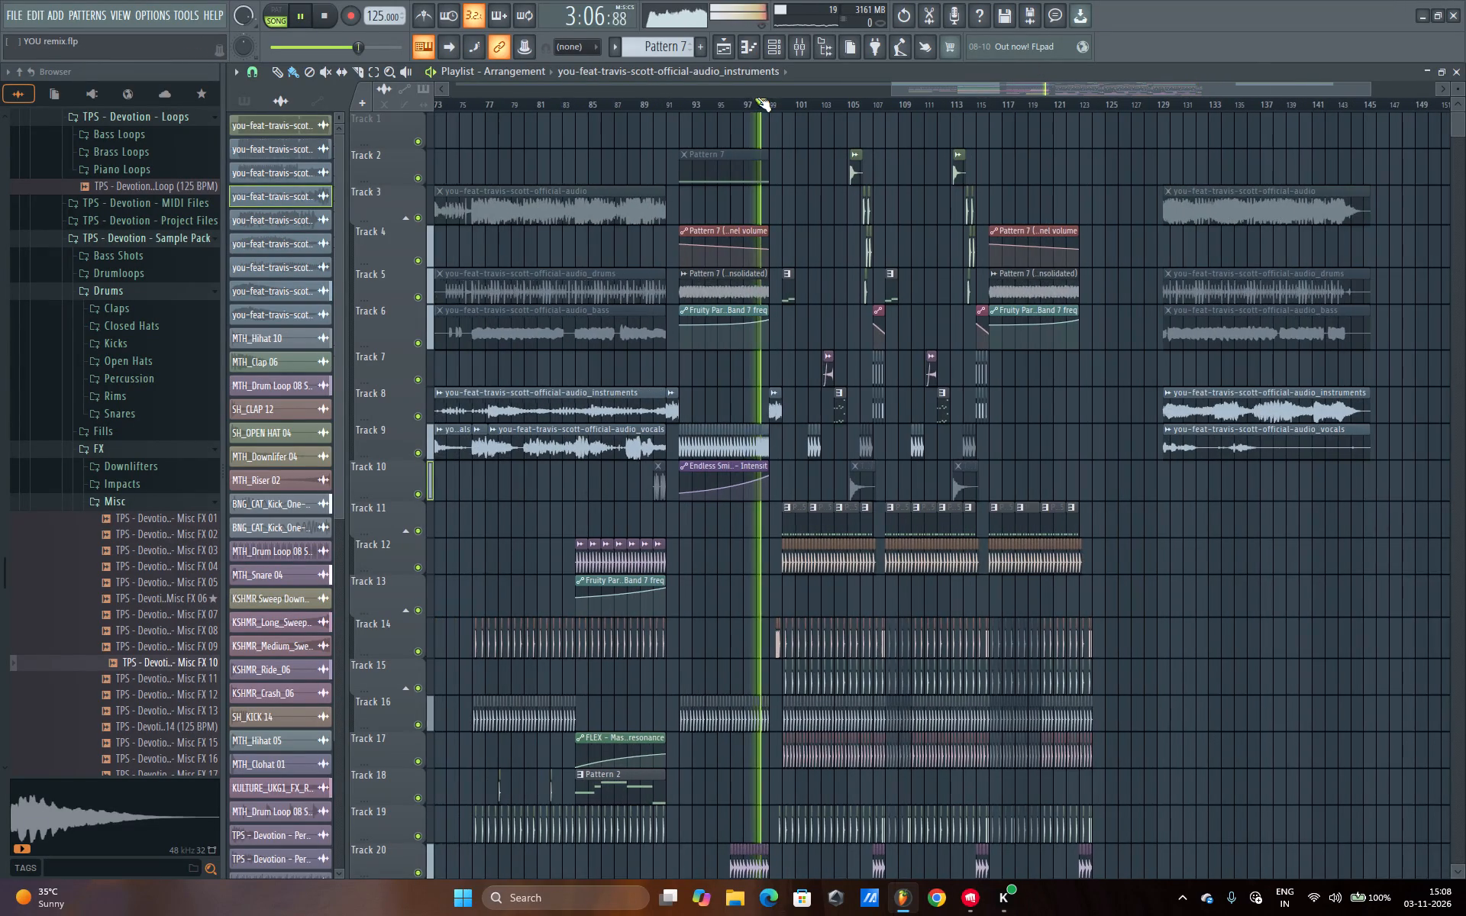
Play the build-up from about bar 93 into the first drop, examining the clips down to Track 37.
click(700, 106)
scroll(700, 106, up, 6)
scroll(700, 106, down, 5)
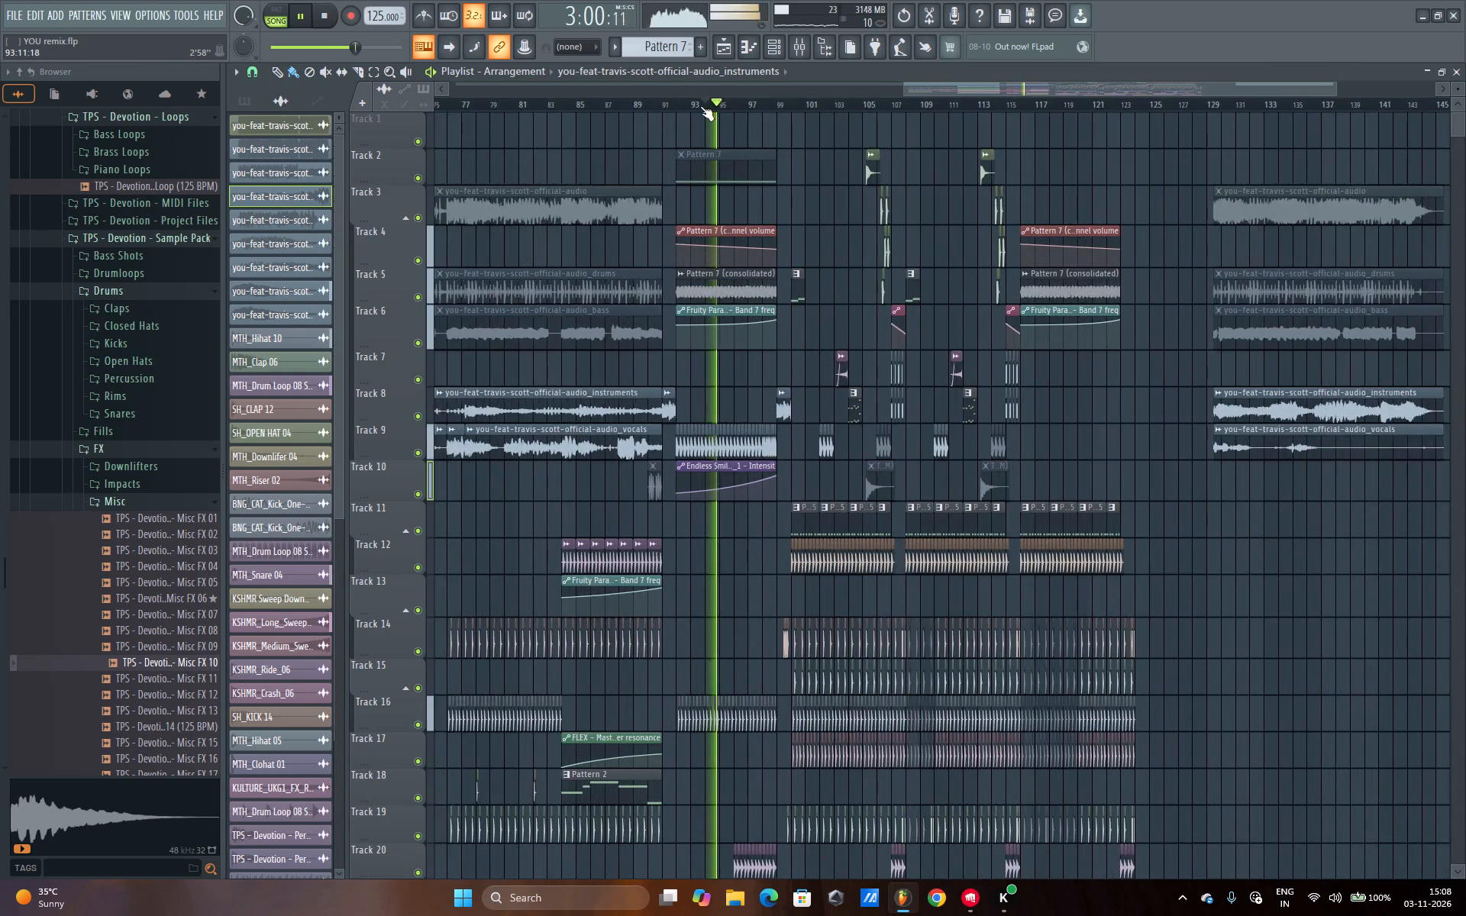
scroll(700, 106, down, 4)
scroll(1179, 497, down, 13)
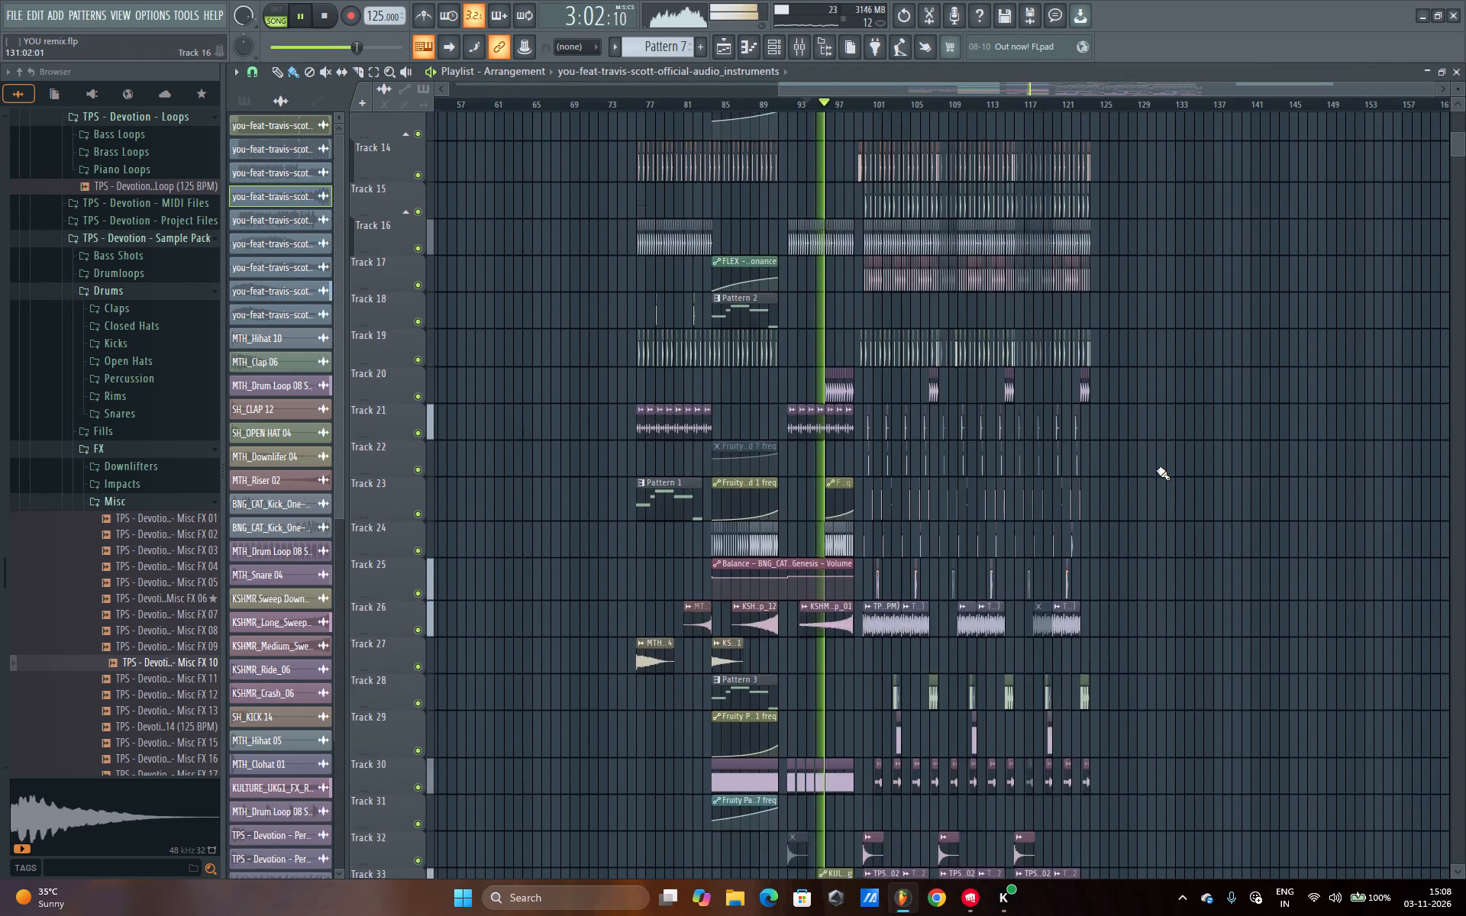
scroll(1157, 469, down, 13)
scroll(1157, 469, up, 5)
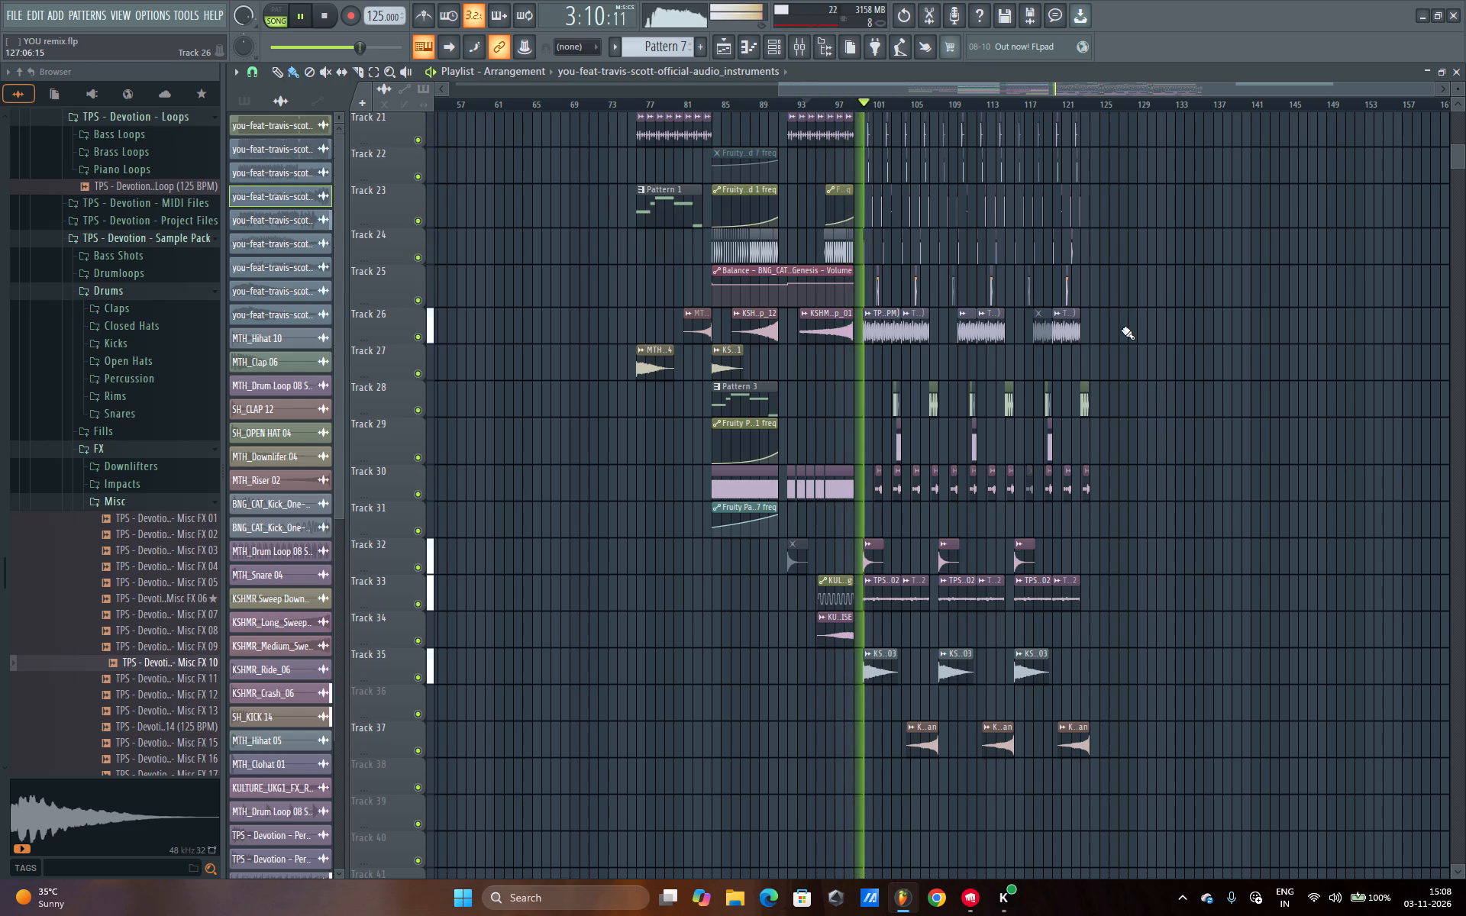
scroll(1122, 329, up, 11)
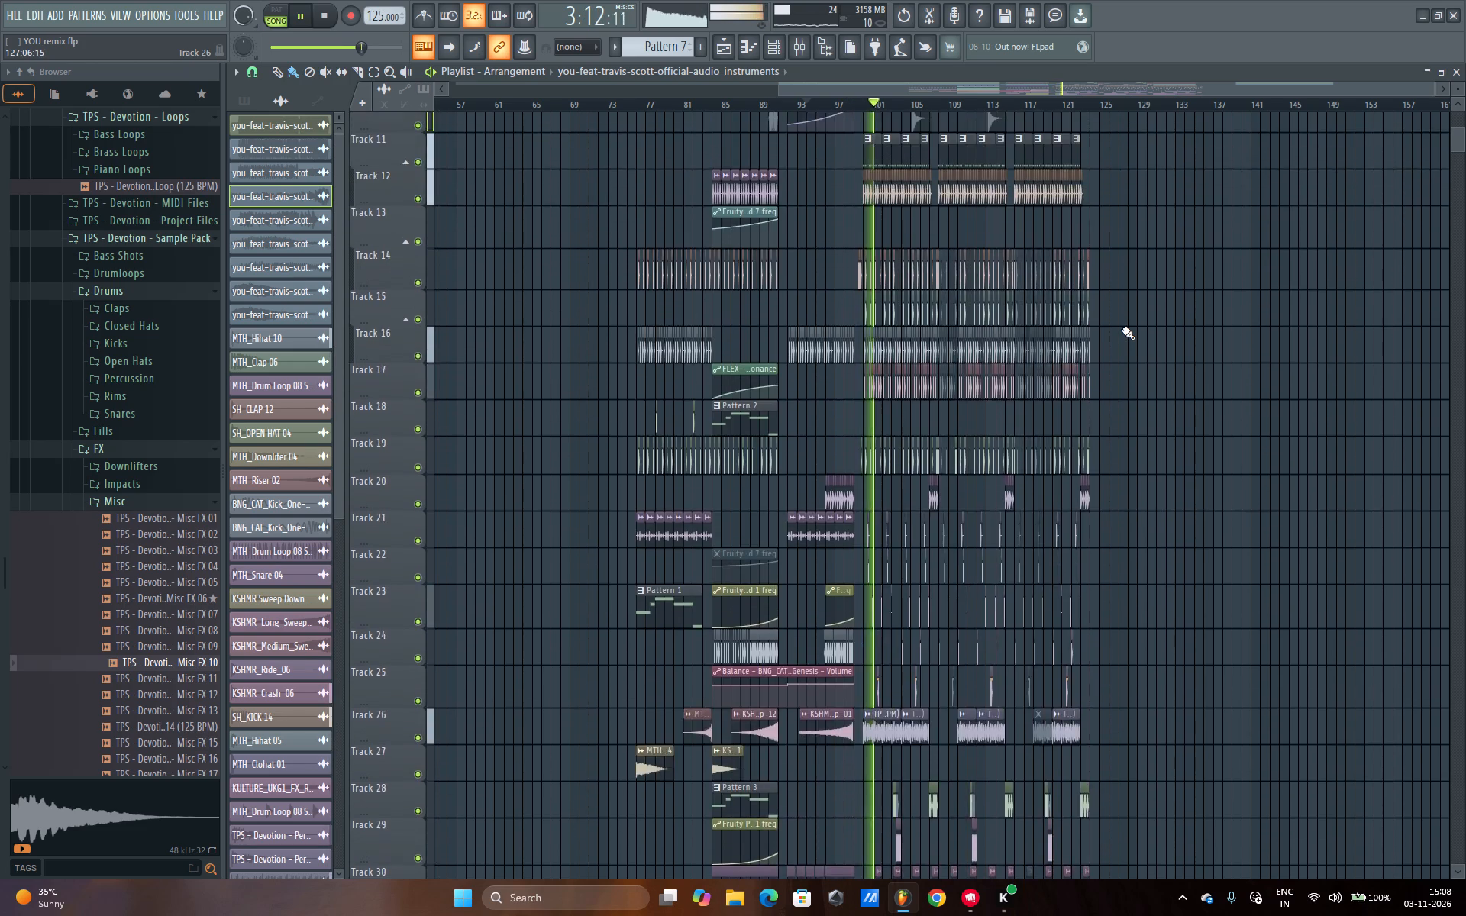
scroll(1122, 329, up, 5)
Launch MiniMeters to monitor the mix.
click(522, 900)
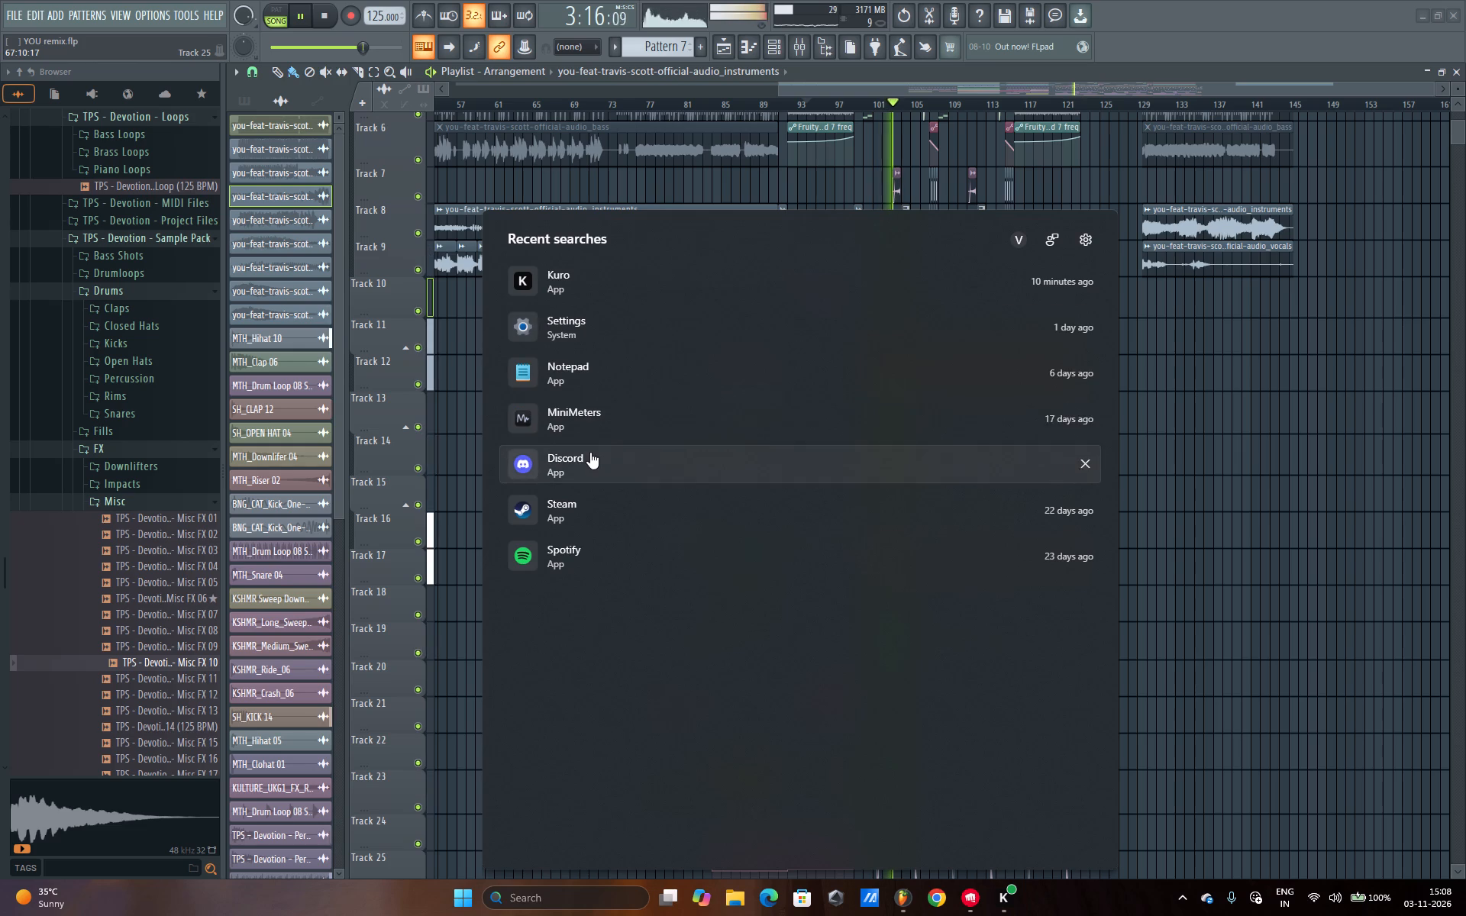
click(594, 416)
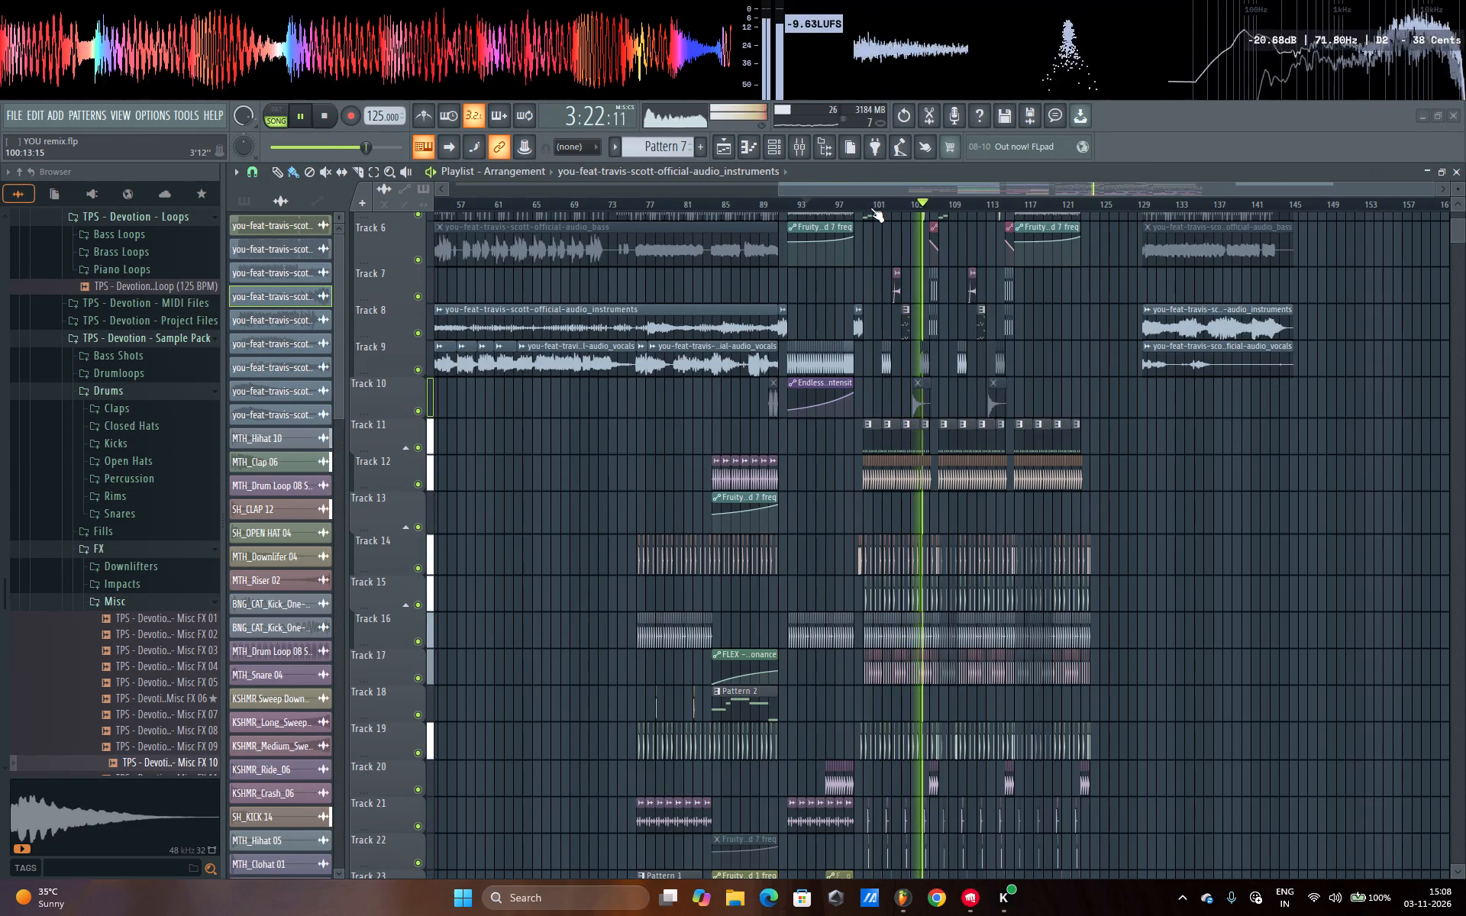
Compare the Master output with Fruity Limiter on and off in the mixer, leaving the limiter bypassed.
click(804, 143)
click(279, 221)
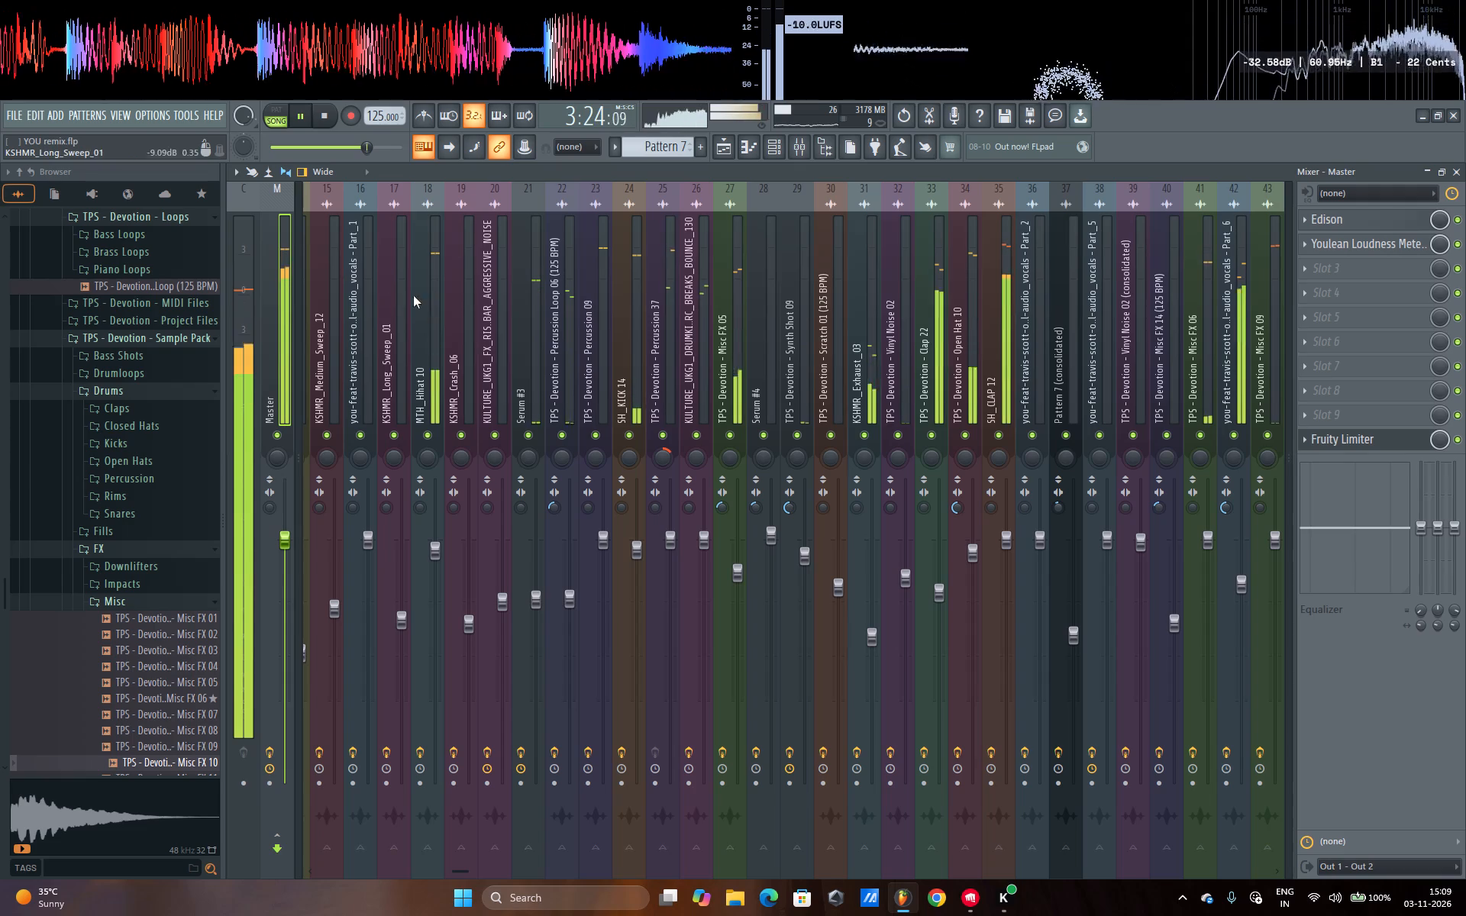
click(1462, 442)
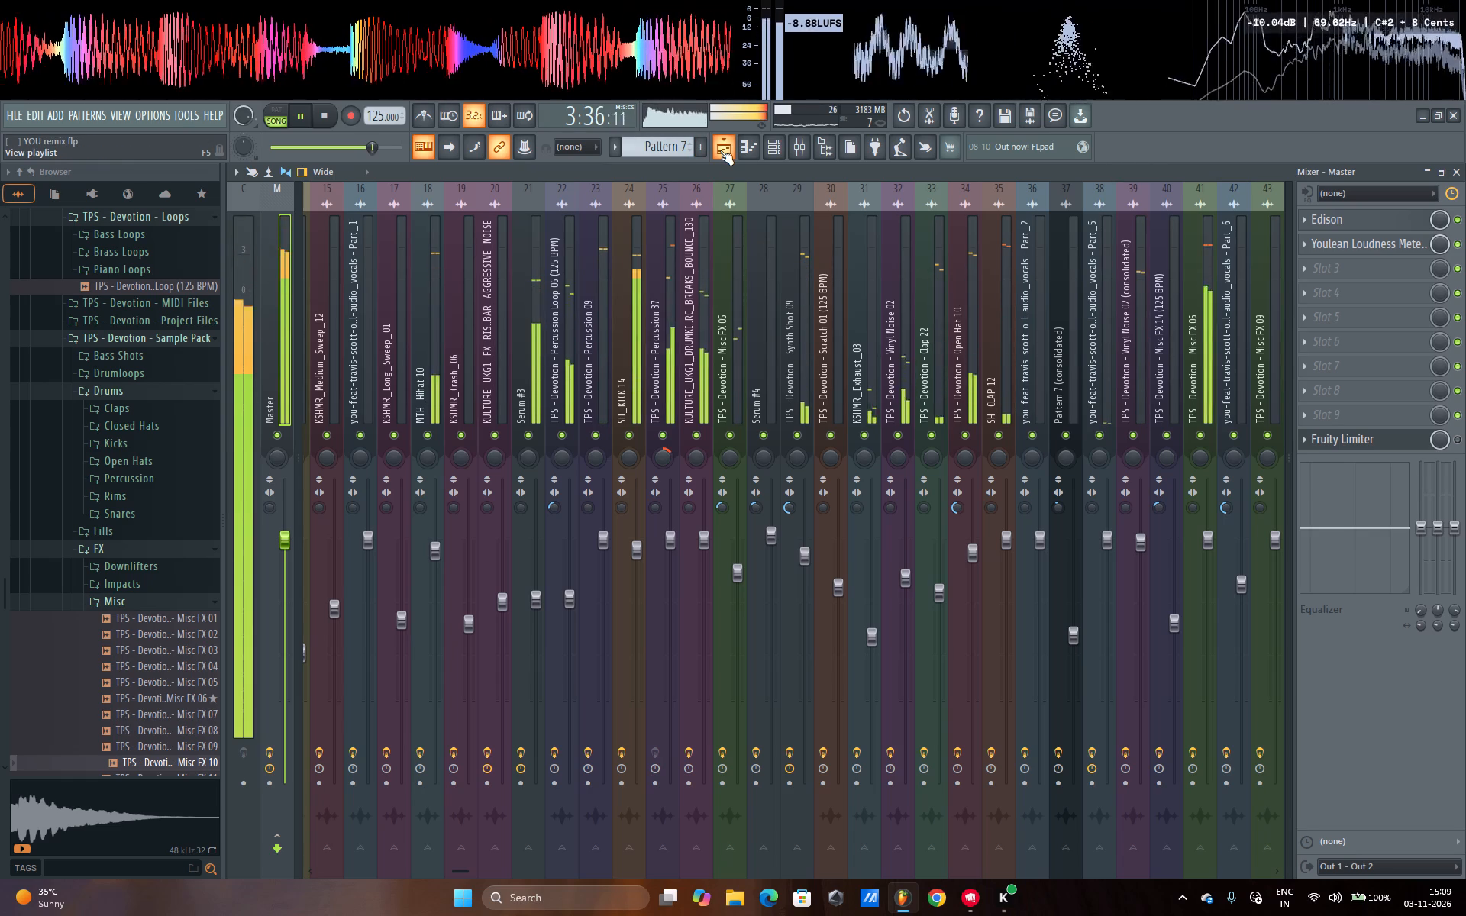
click(1451, 434)
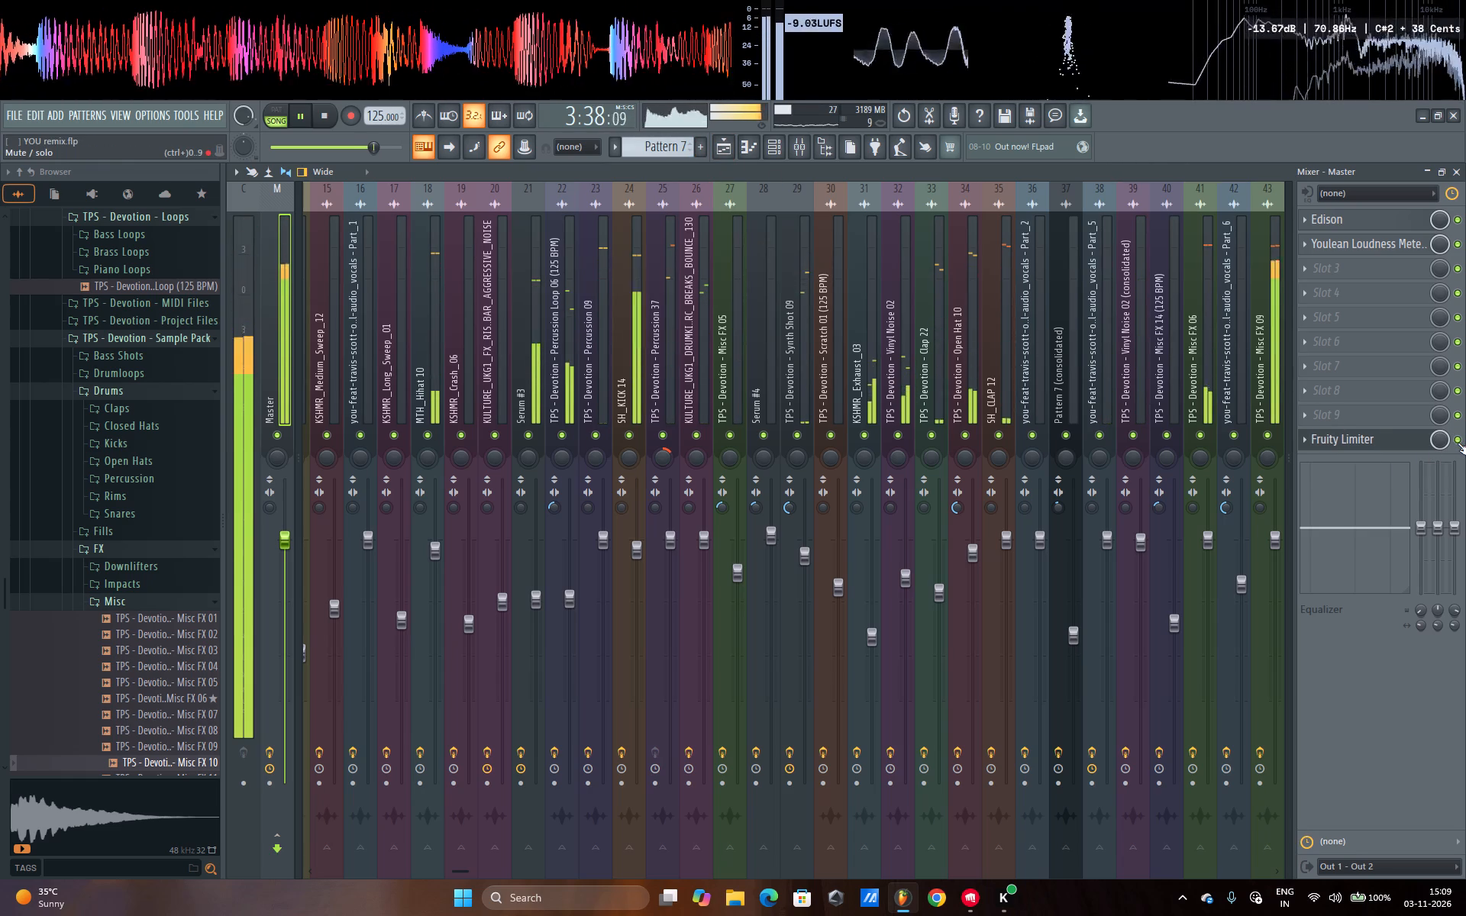
click(1458, 443)
Audition the unlimited mix in the arrangement from about bars 93 and 81, and from bar 102 through the drops to about bar 117.
key(space)
key(space)
click(723, 140)
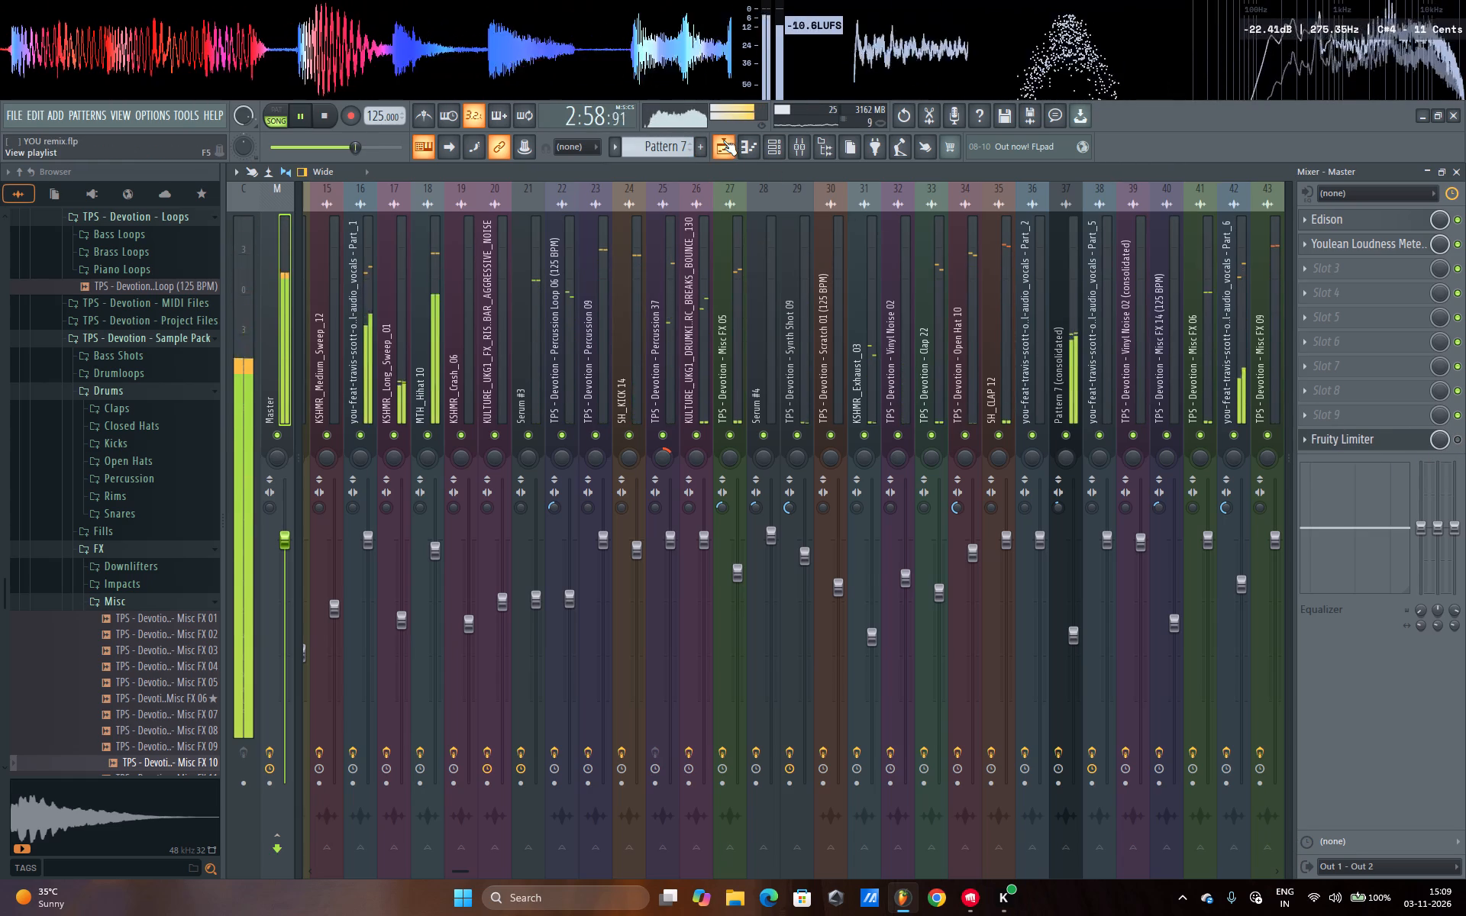
click(680, 205)
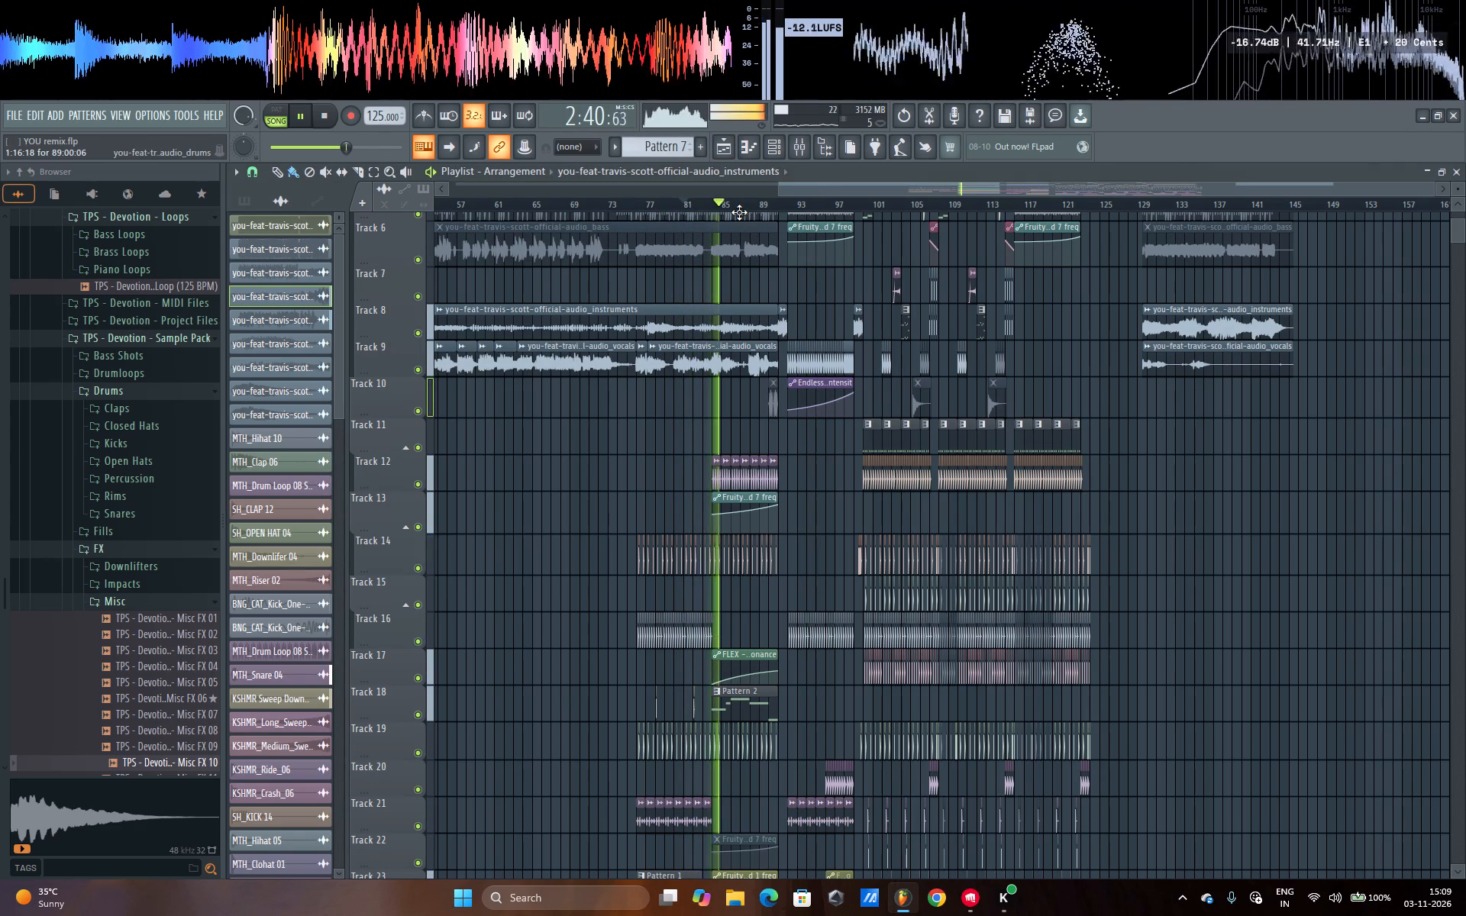
click(901, 196)
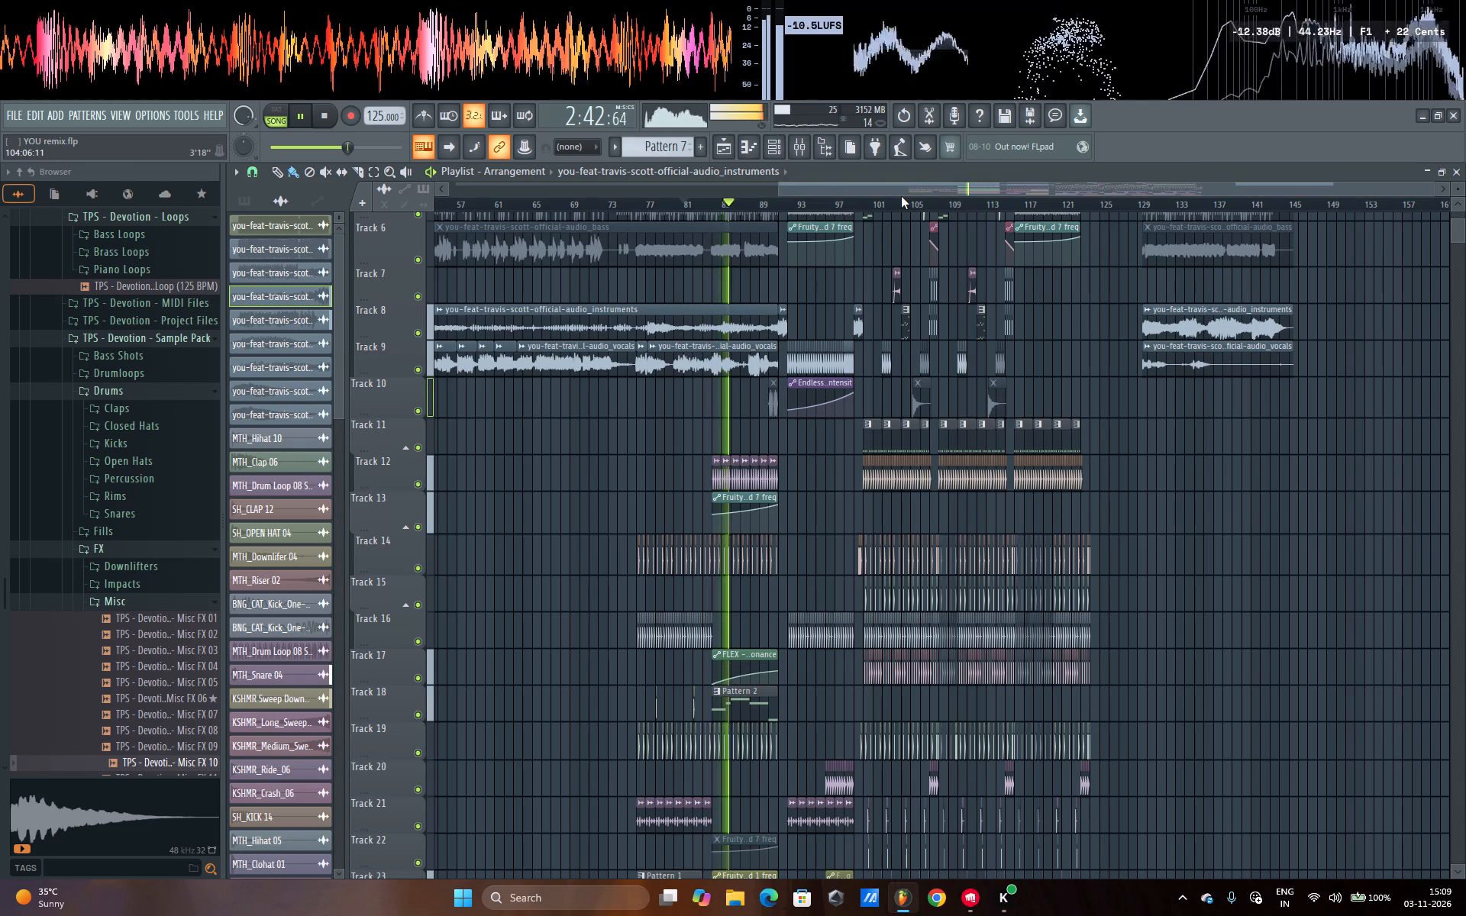
double_click(901, 196)
click(887, 208)
scroll(932, 203, up, 6)
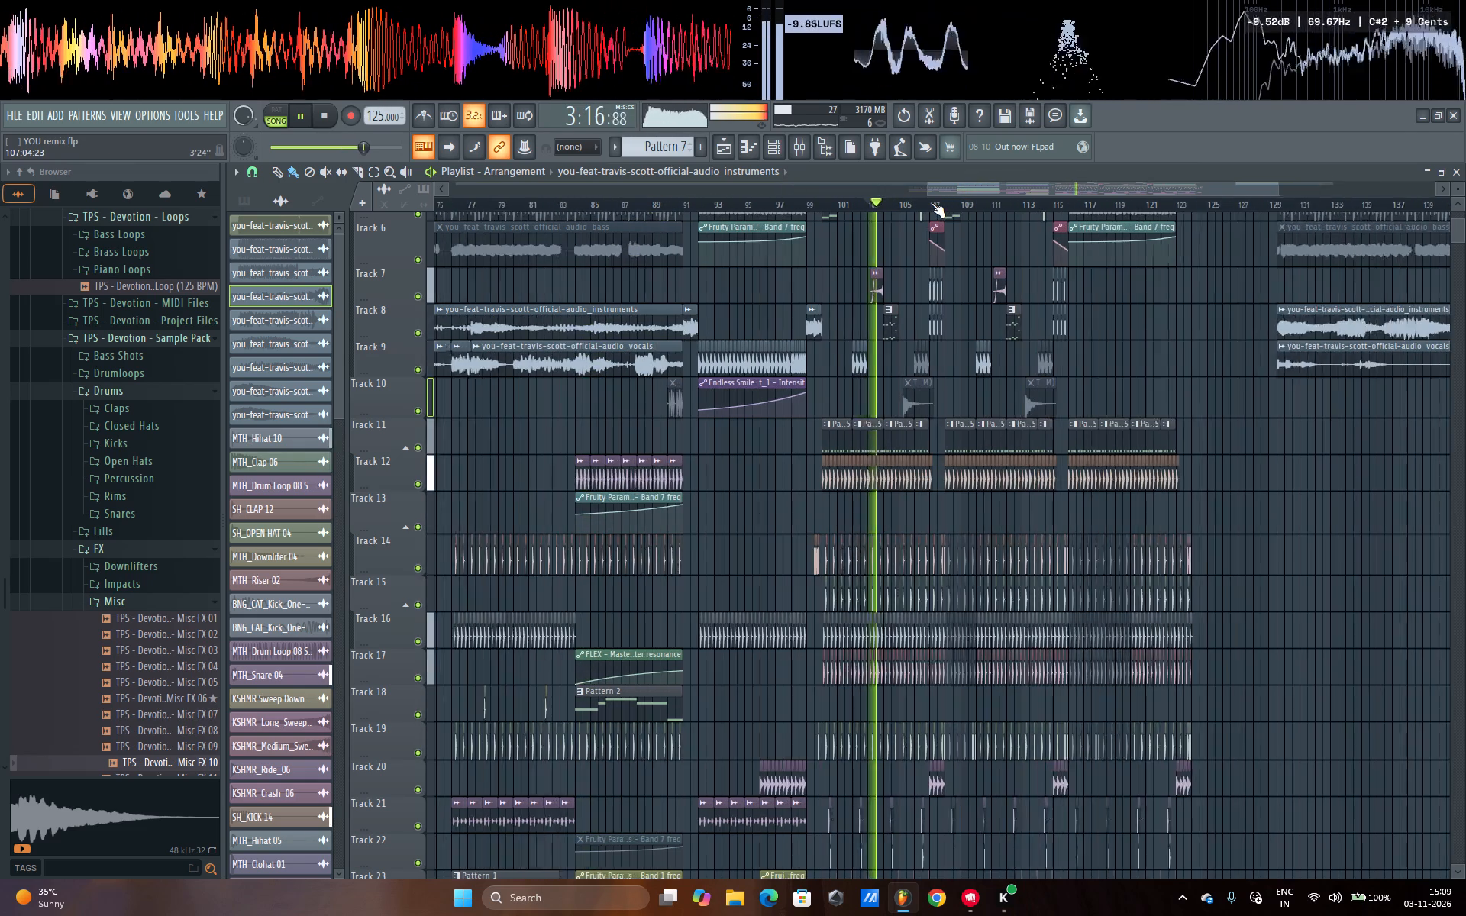
scroll(932, 203, up, 5)
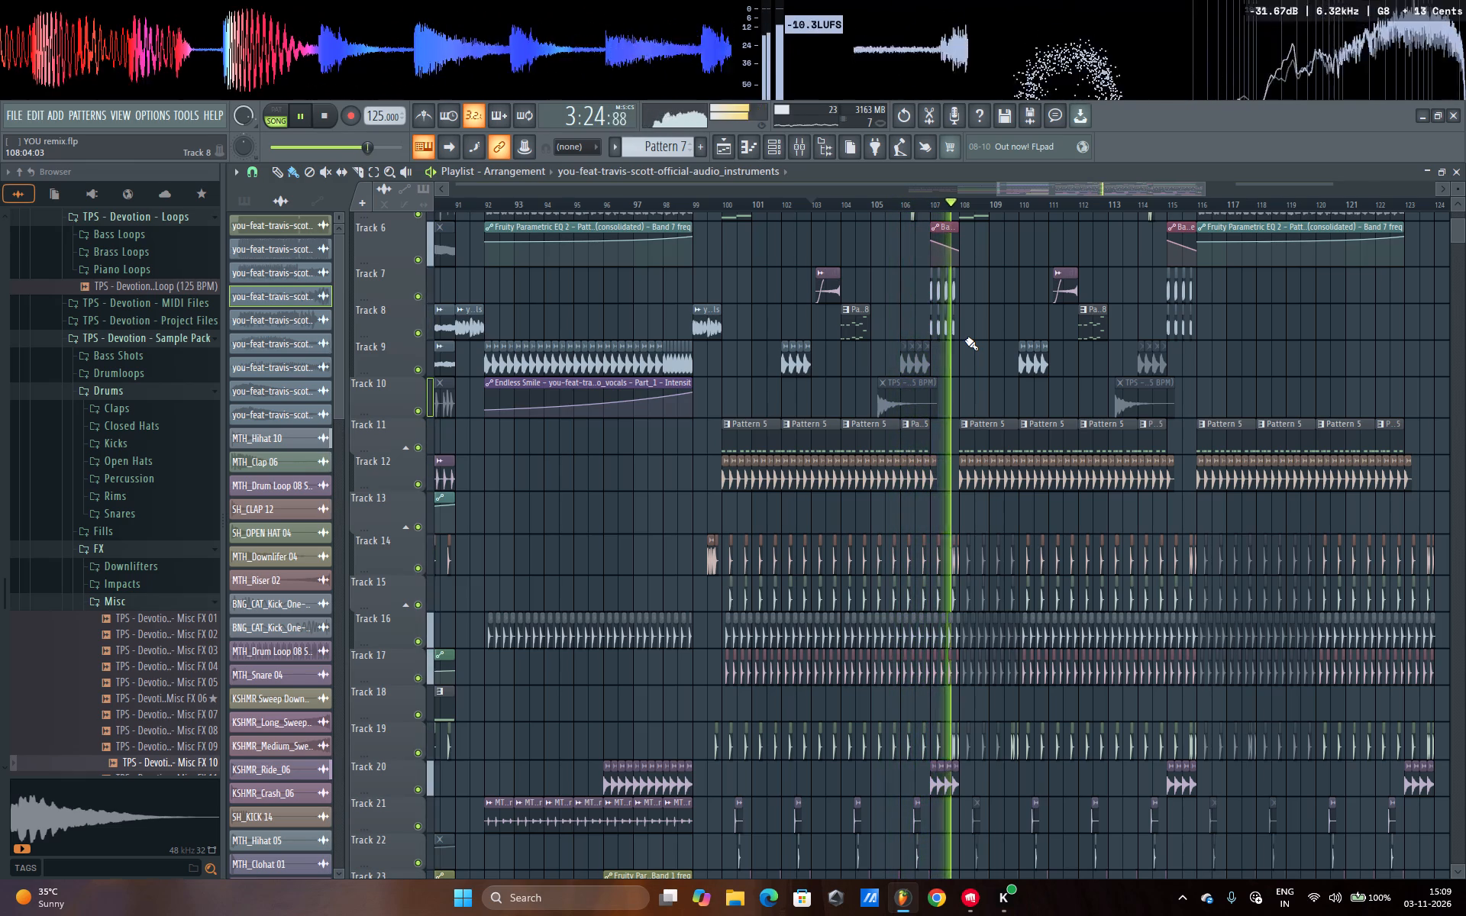
scroll(1008, 205, down, 4)
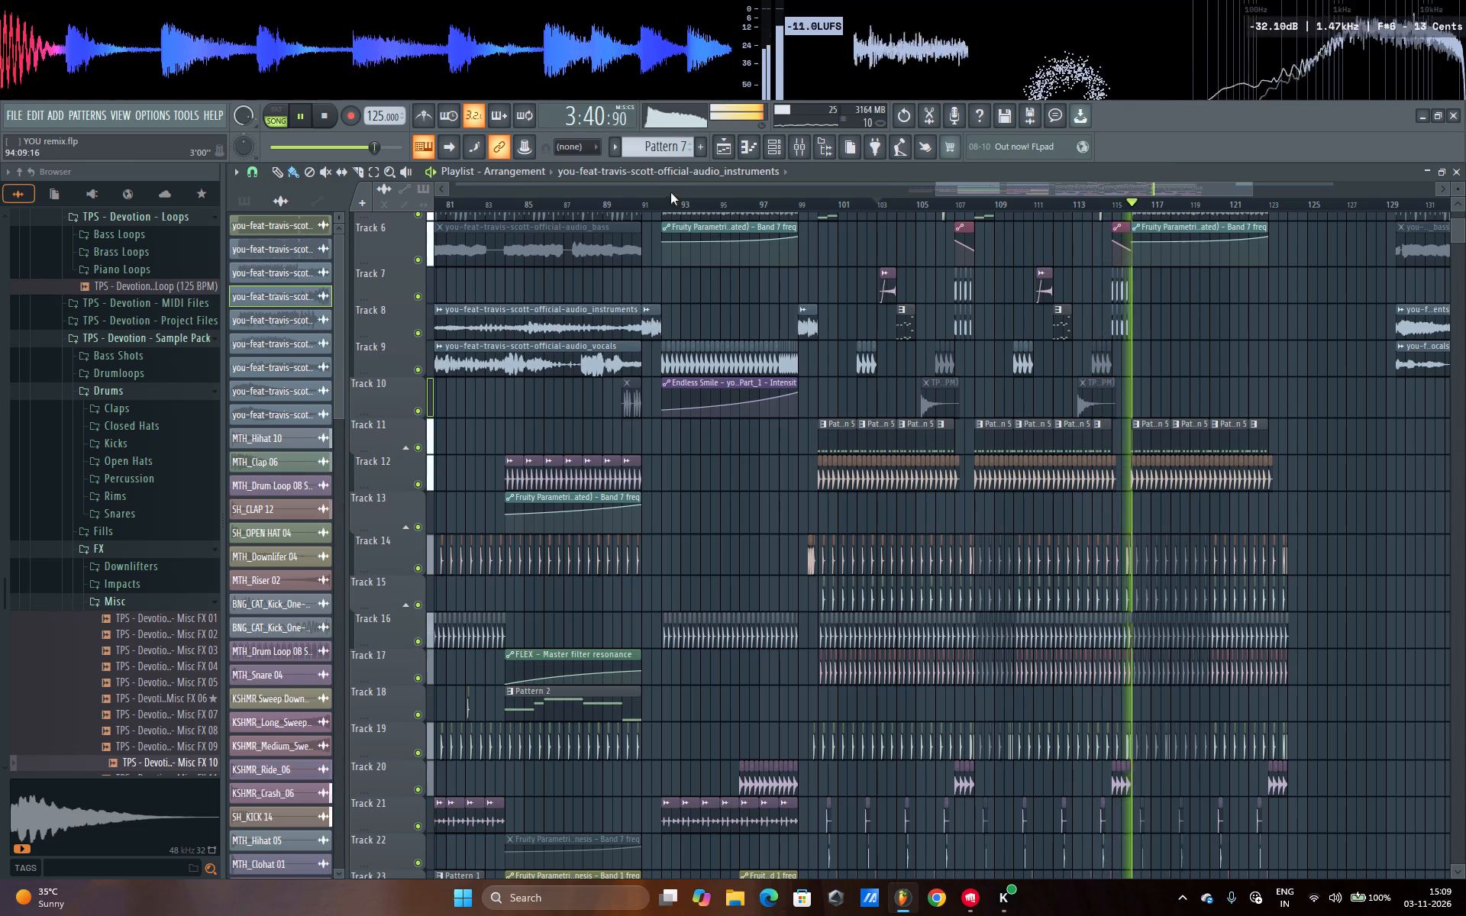
scroll(669, 208, down, 5)
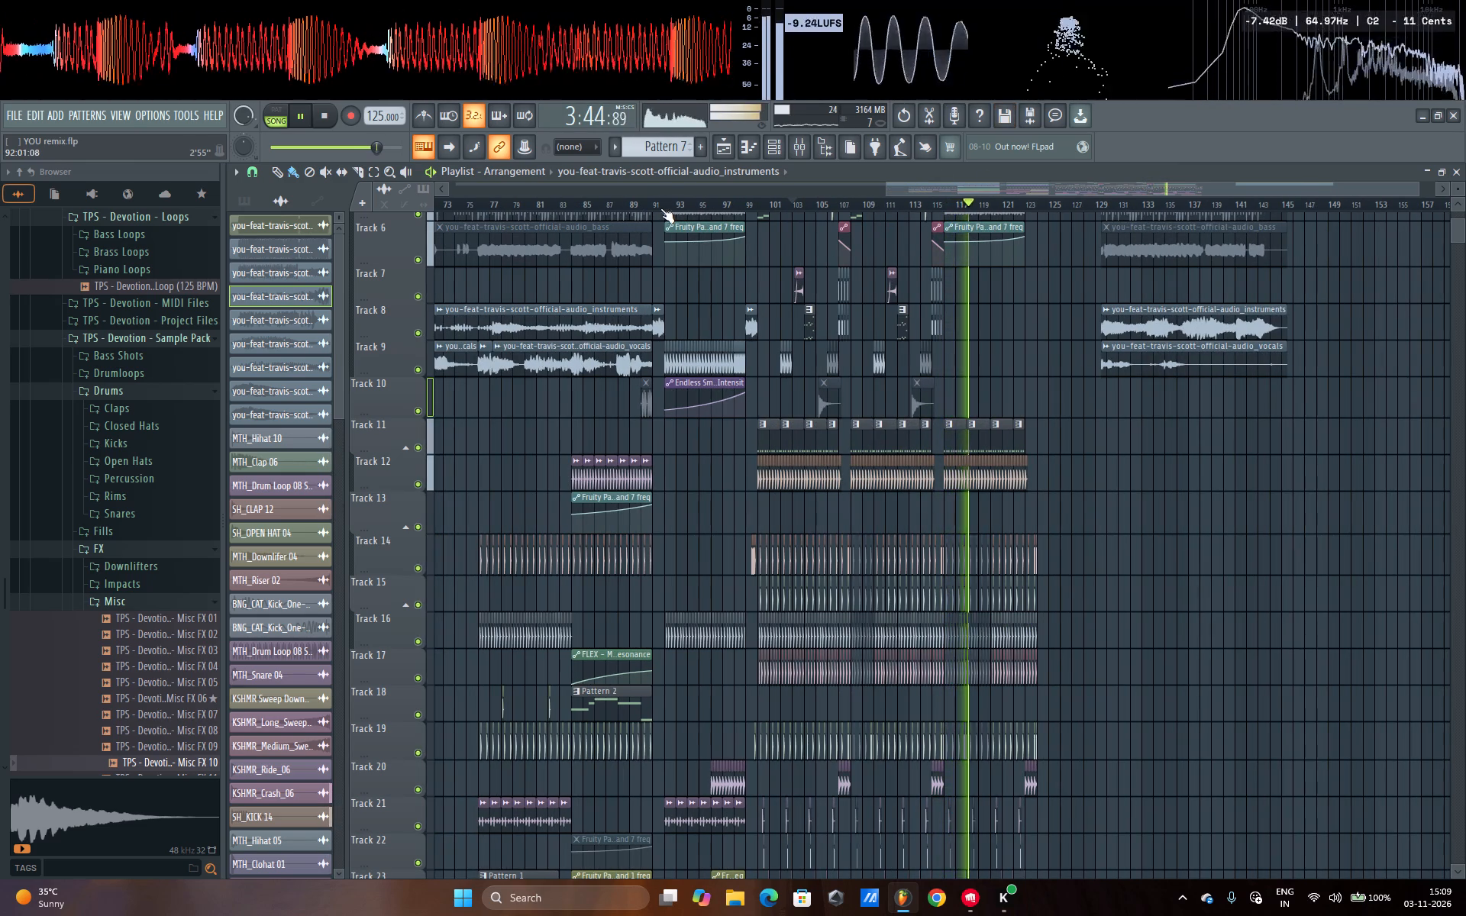
Isolate Tracks 14 and 19 after trying Track 16 with Track 19, and replay them from about bar 77.
click(615, 198)
click(490, 205)
scroll(490, 205, up, 5)
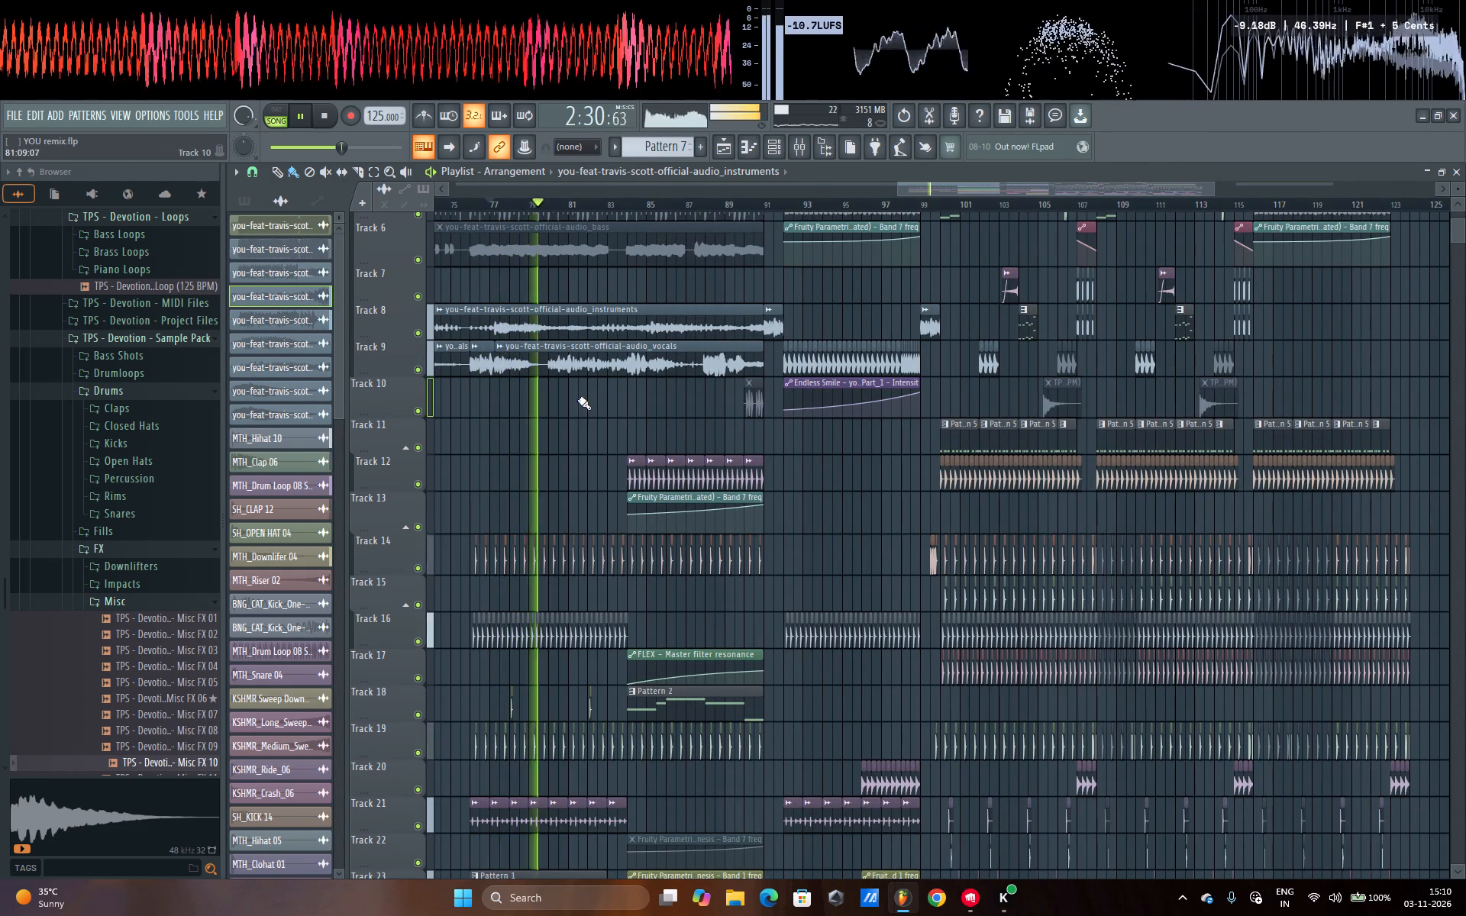
scroll(569, 427, down, 5)
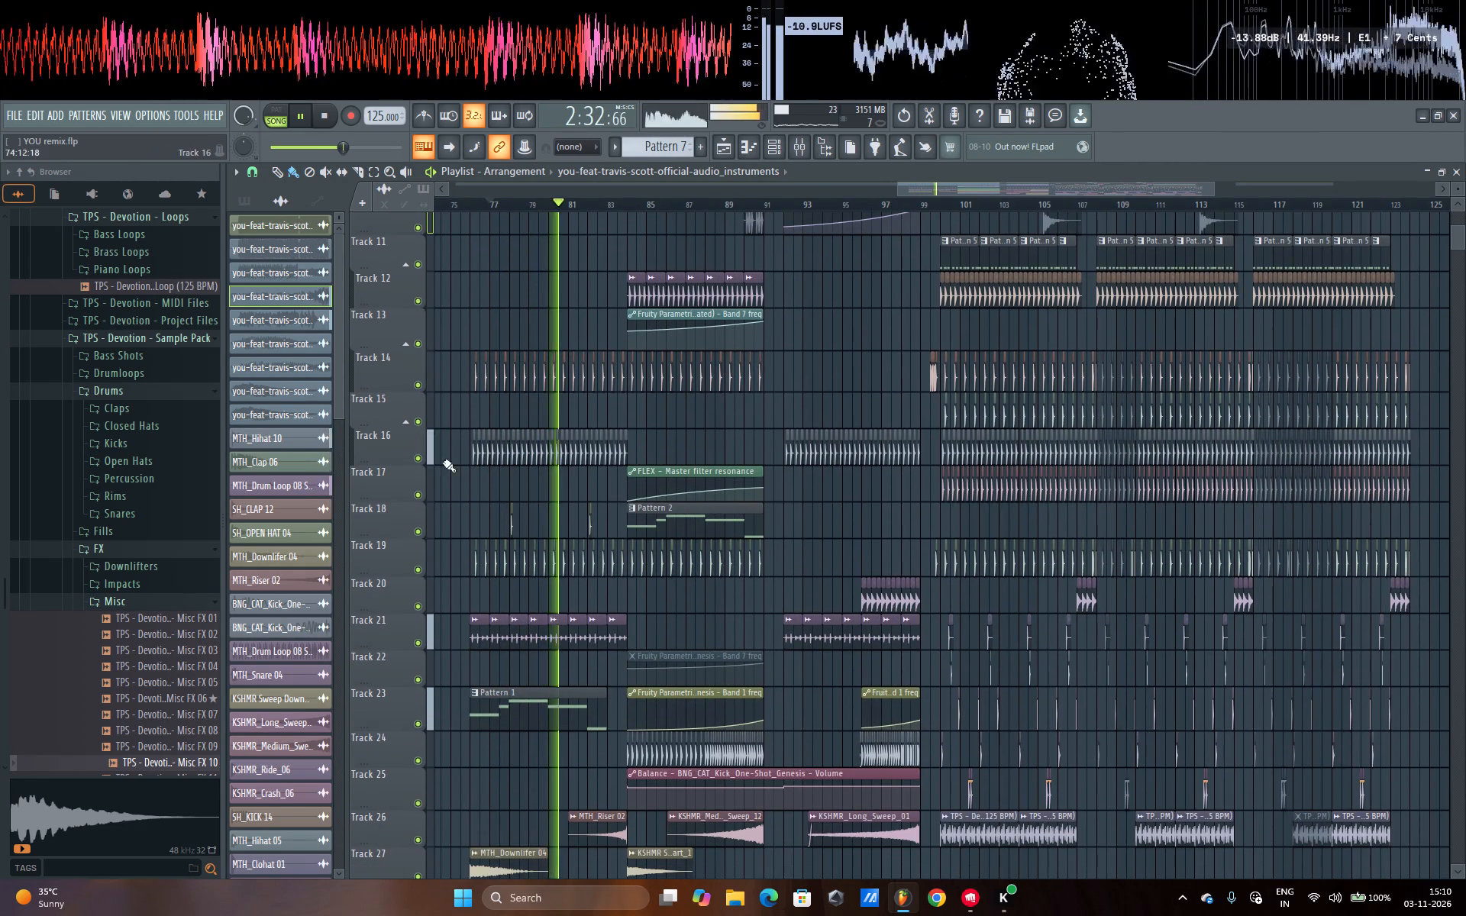
right_click(421, 459)
click(417, 570)
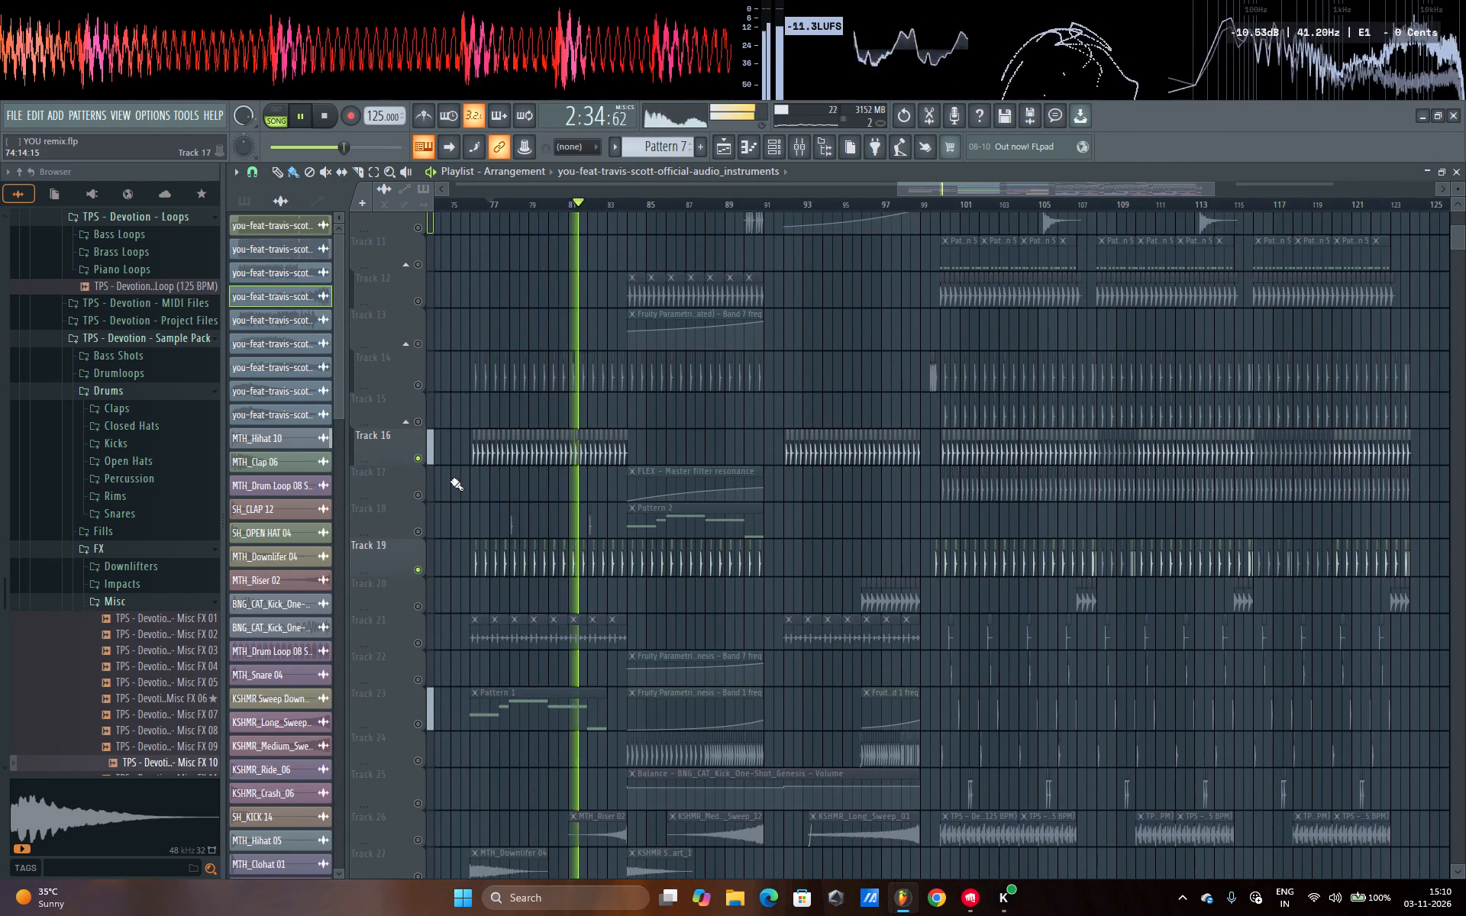
click(422, 455)
click(416, 380)
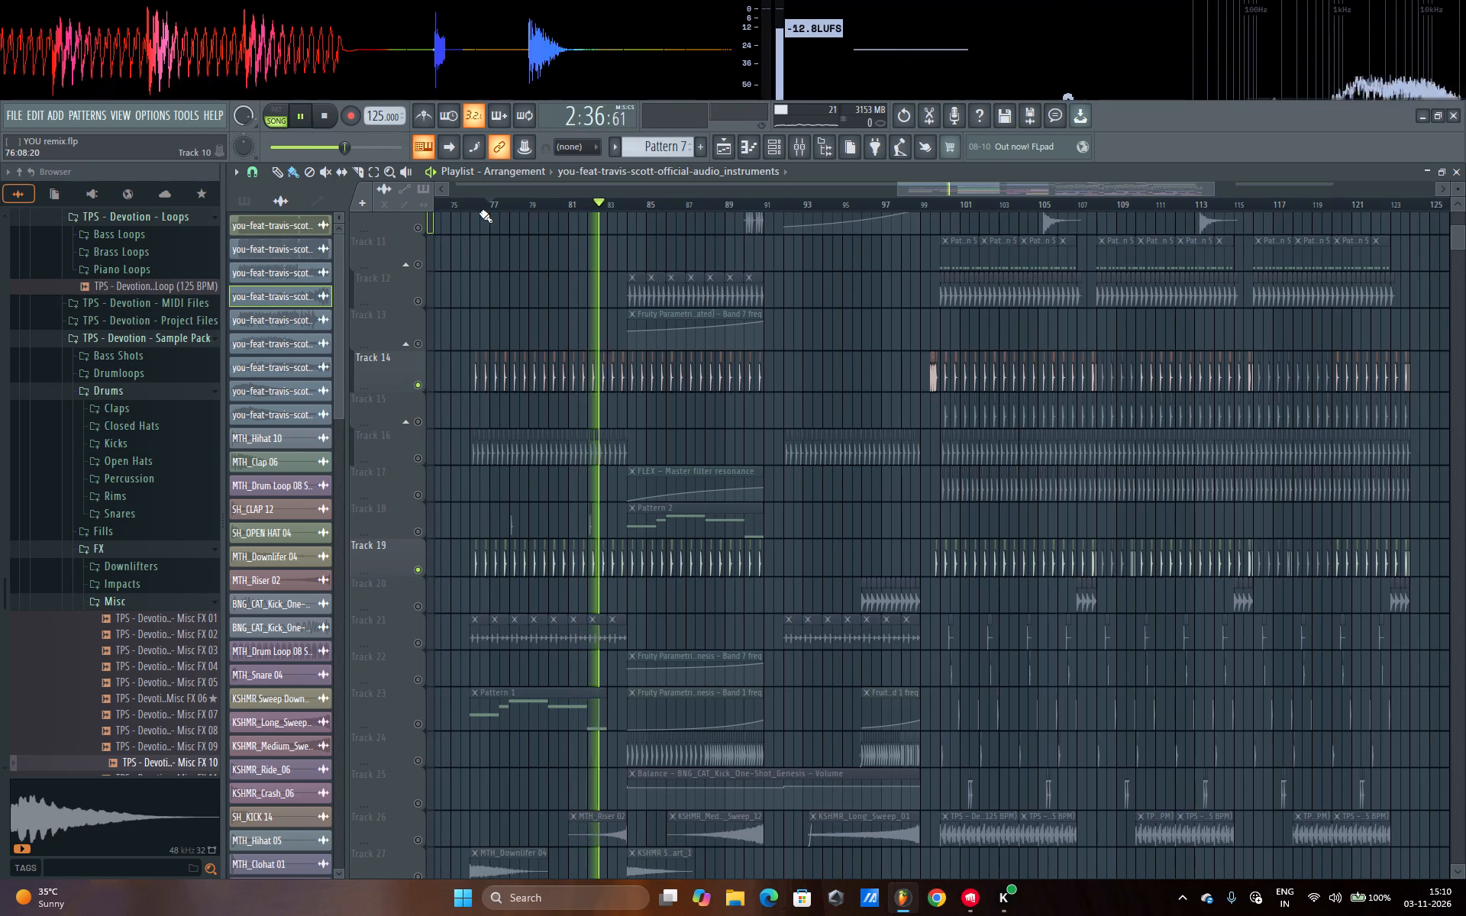
click(489, 206)
Check the mixer levels of the isolated percussion while it plays, looking across the inserts.
click(803, 147)
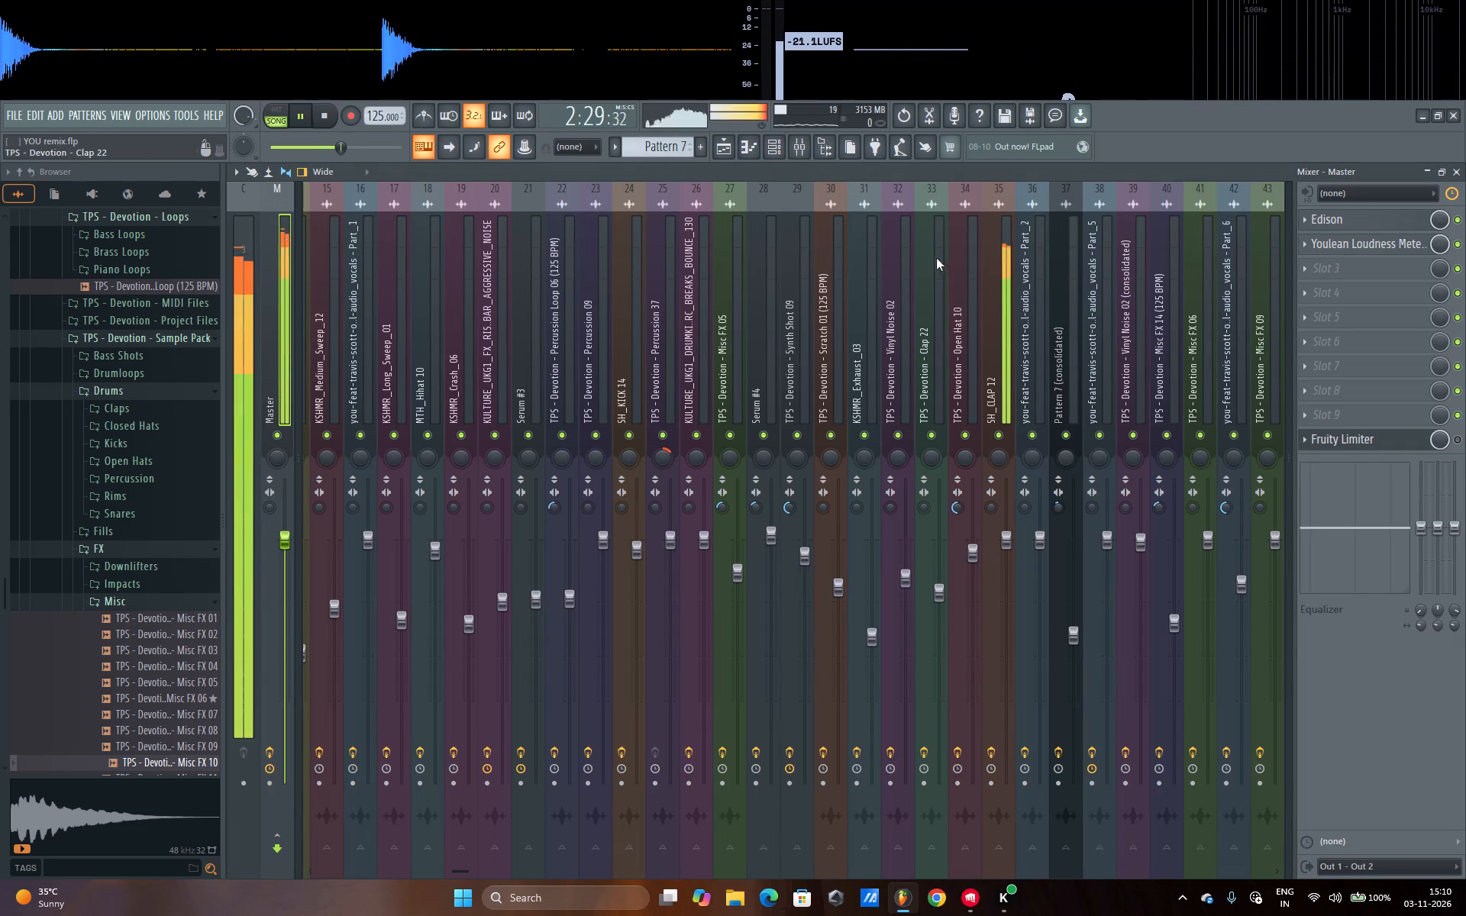
scroll(1003, 316, down, 4)
scroll(1003, 316, up, 7)
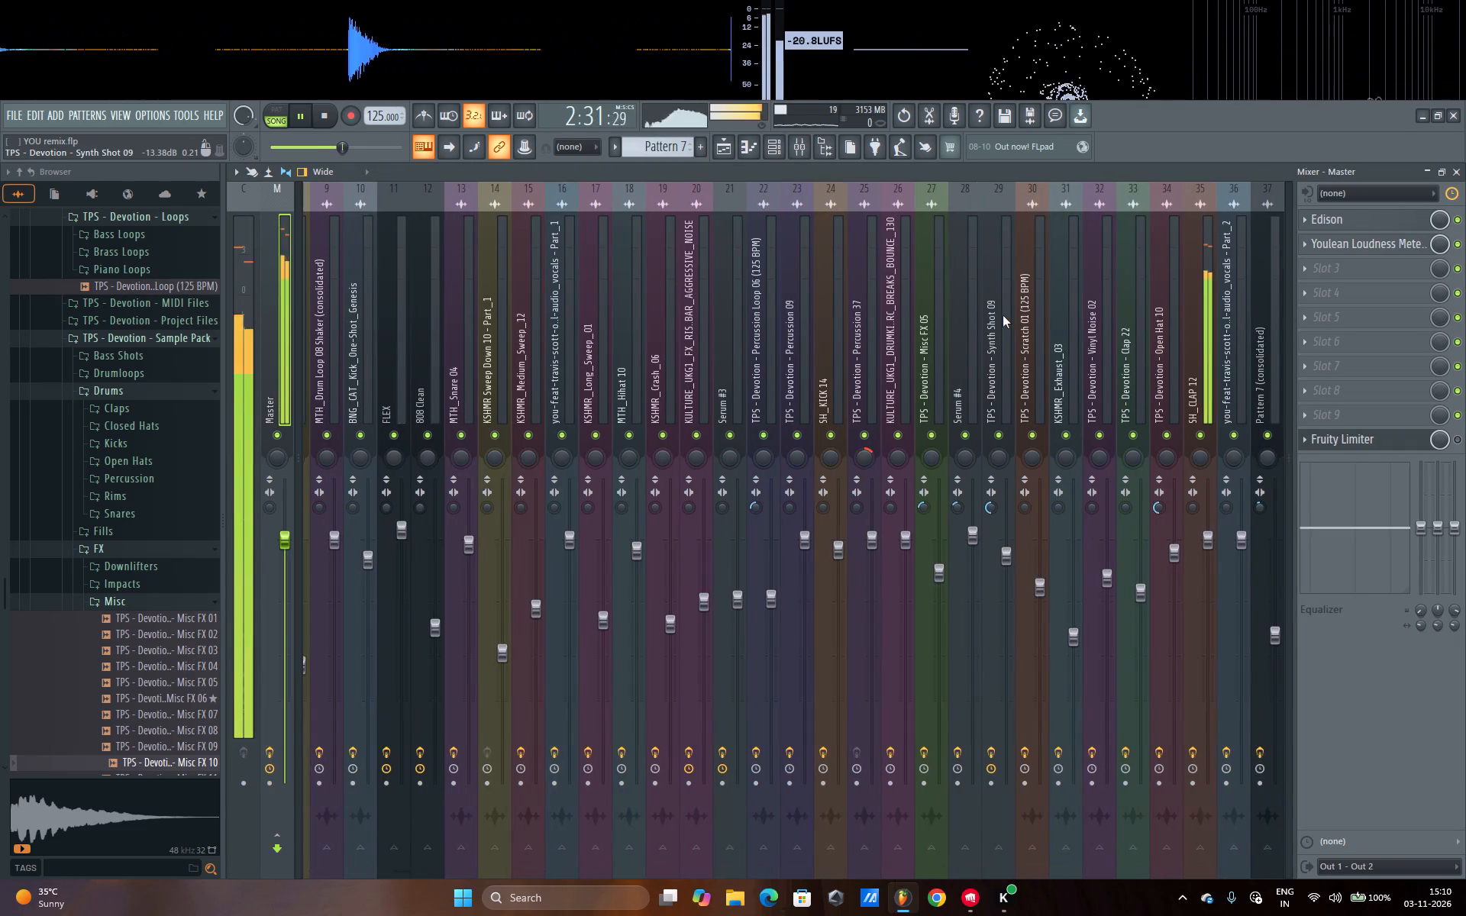
scroll(1003, 315, up, 4)
scroll(1003, 315, down, 7)
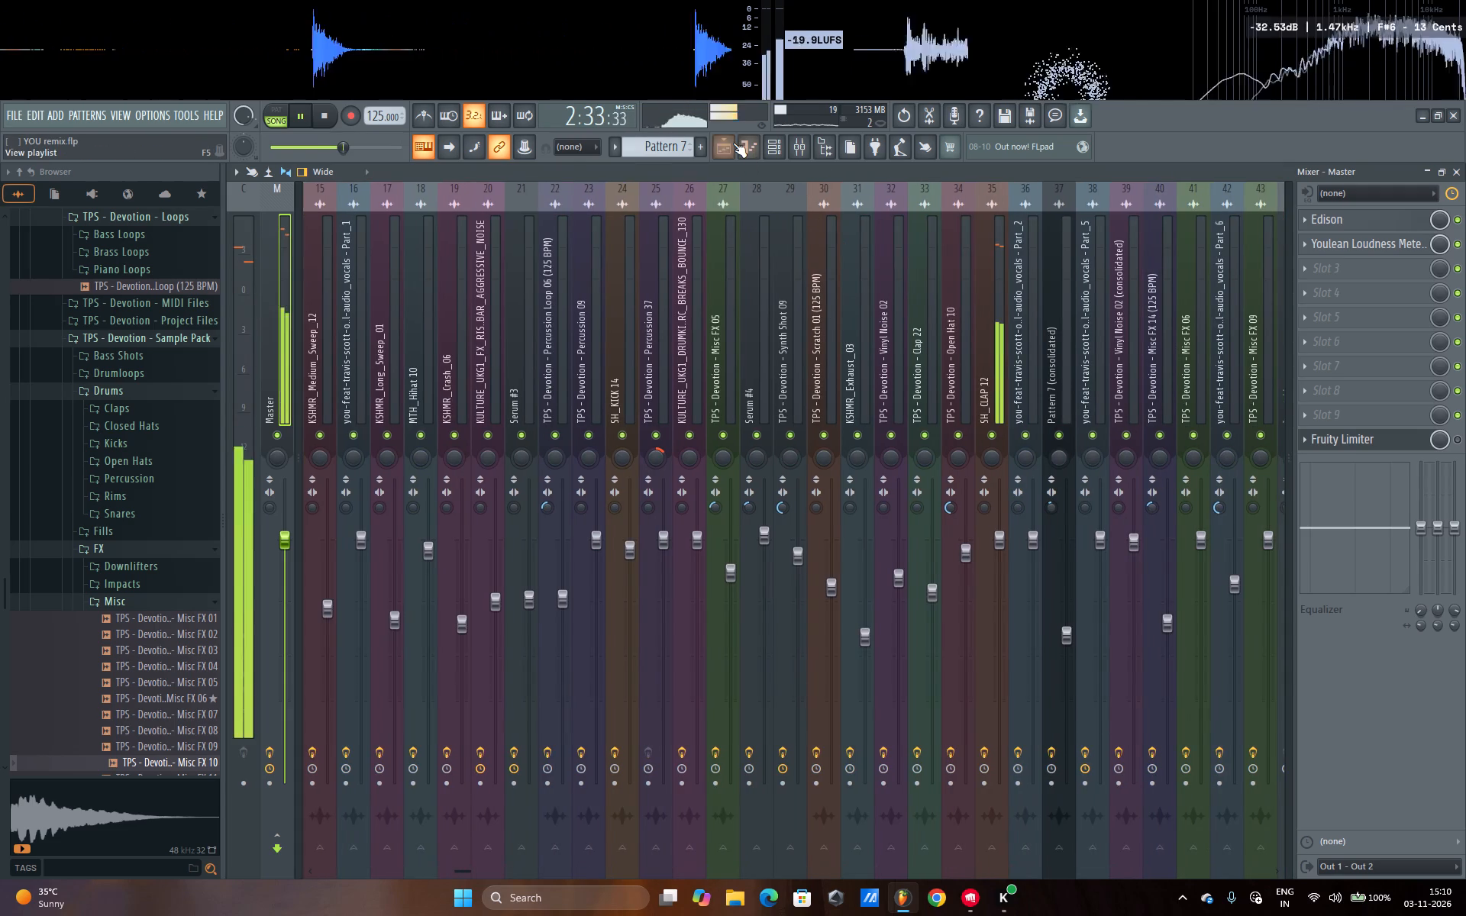
click(733, 143)
Check the routing of the SH_CLAP 12 and MTH_Clap 06 clips and assign MTH_Clap 06 to its own mixer insert, 44.
scroll(502, 204, up, 6)
key(space)
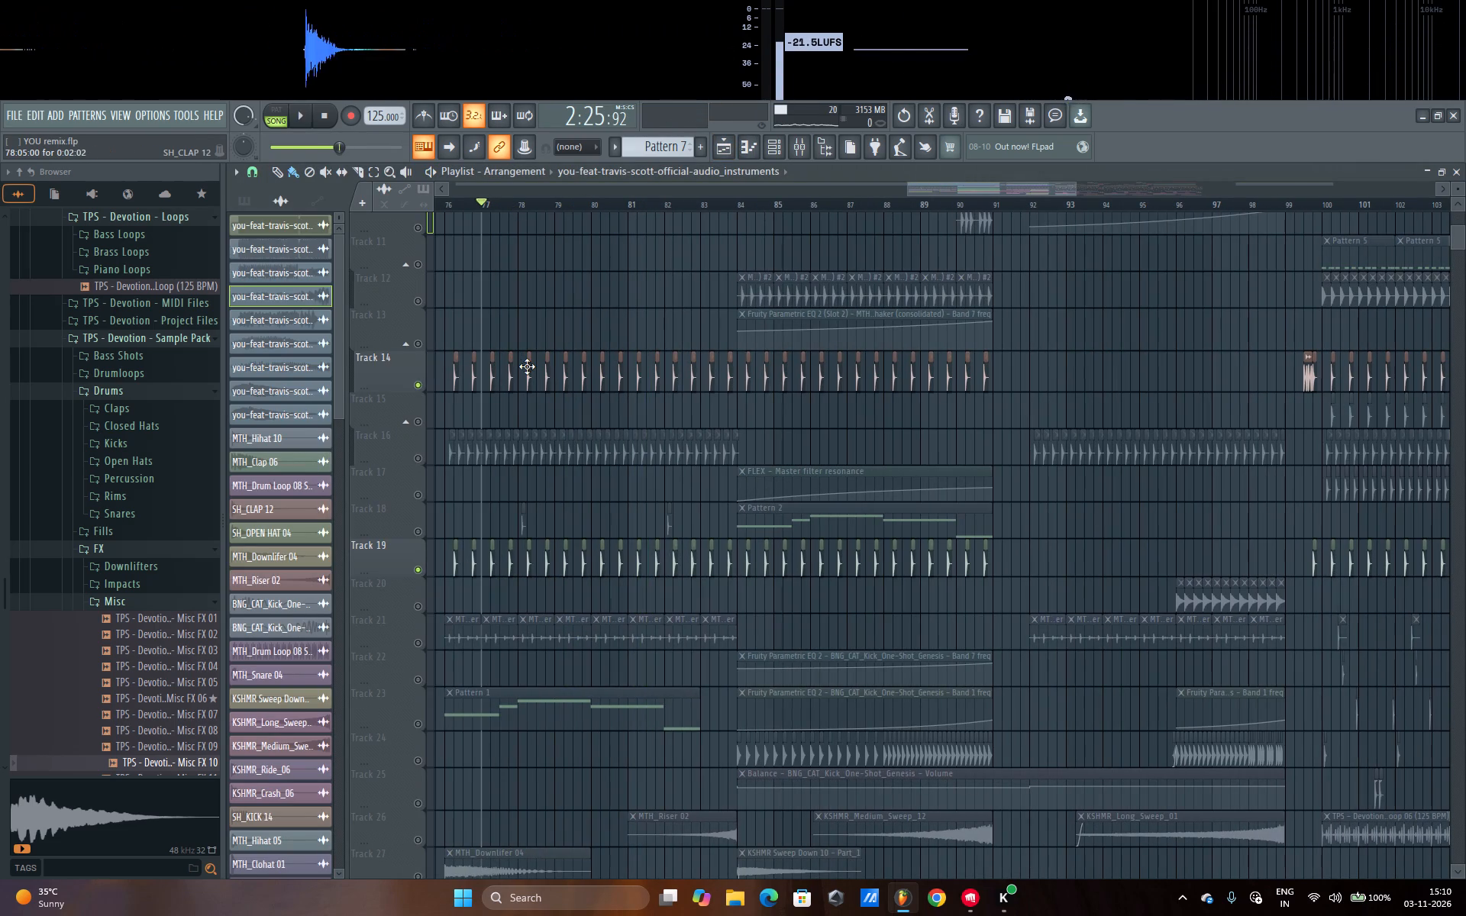
double_click(527, 366)
double_click(527, 535)
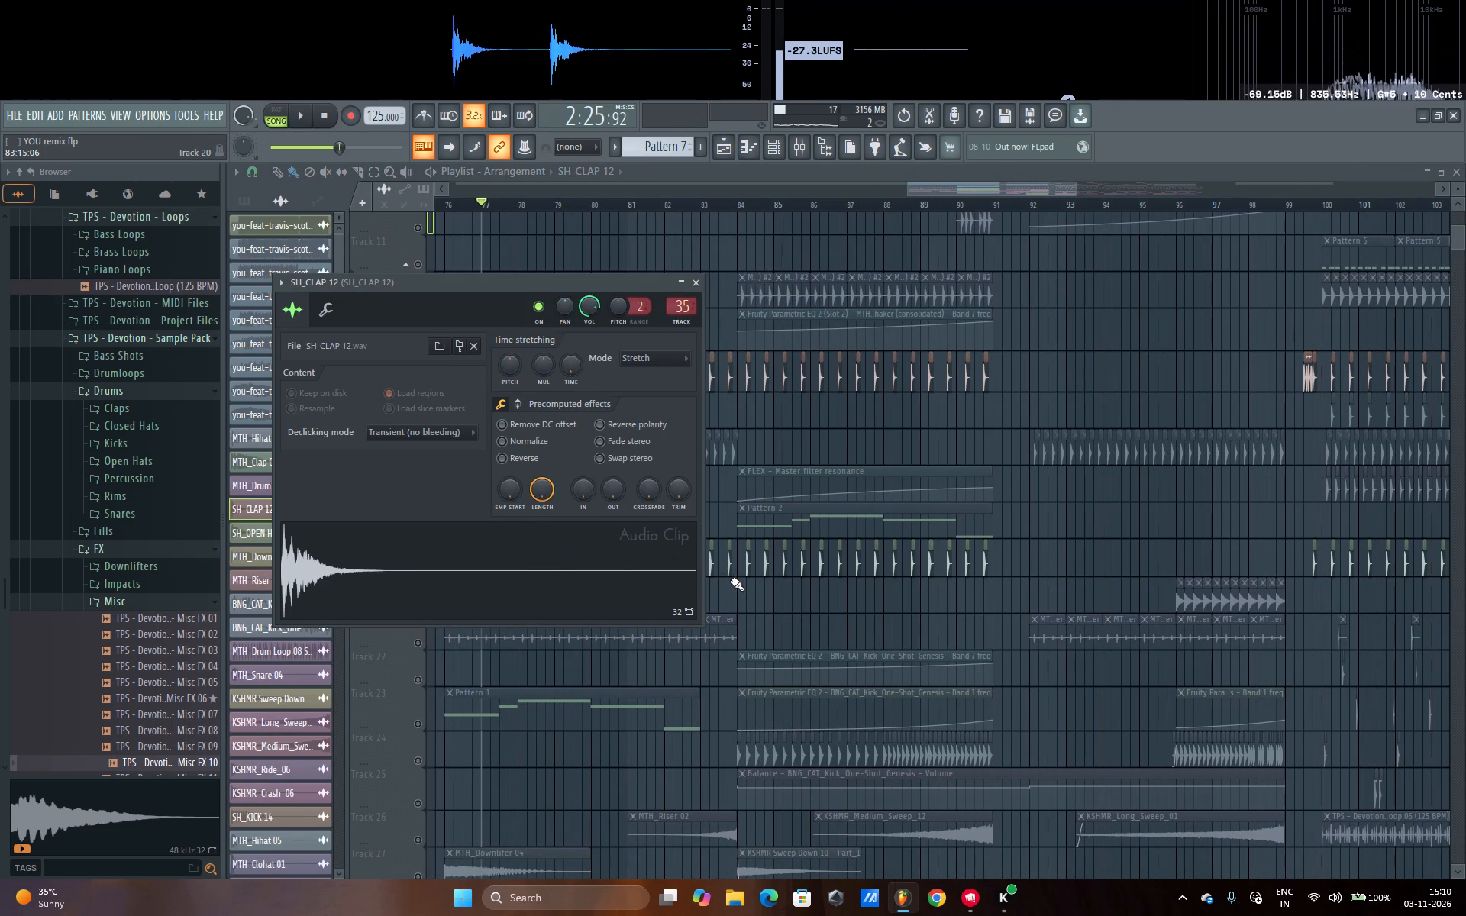
click(725, 569)
double_click(730, 561)
double_click(606, 579)
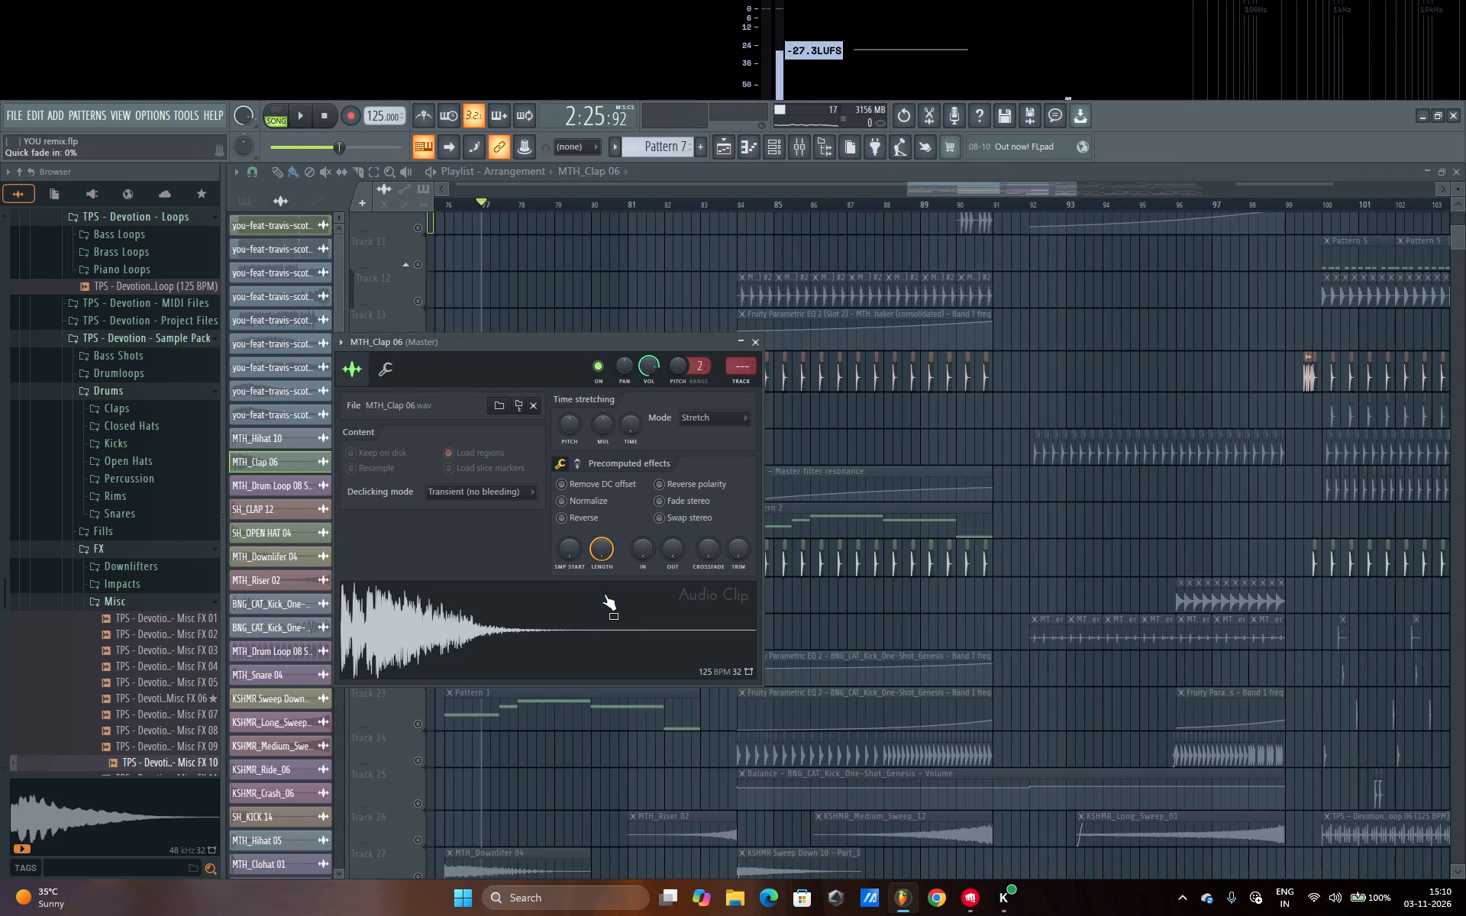
double_click(602, 603)
click(744, 381)
Lower the MTH_Clap 06 insert's volume slightly while the isolated clap tracks play.
key(space)
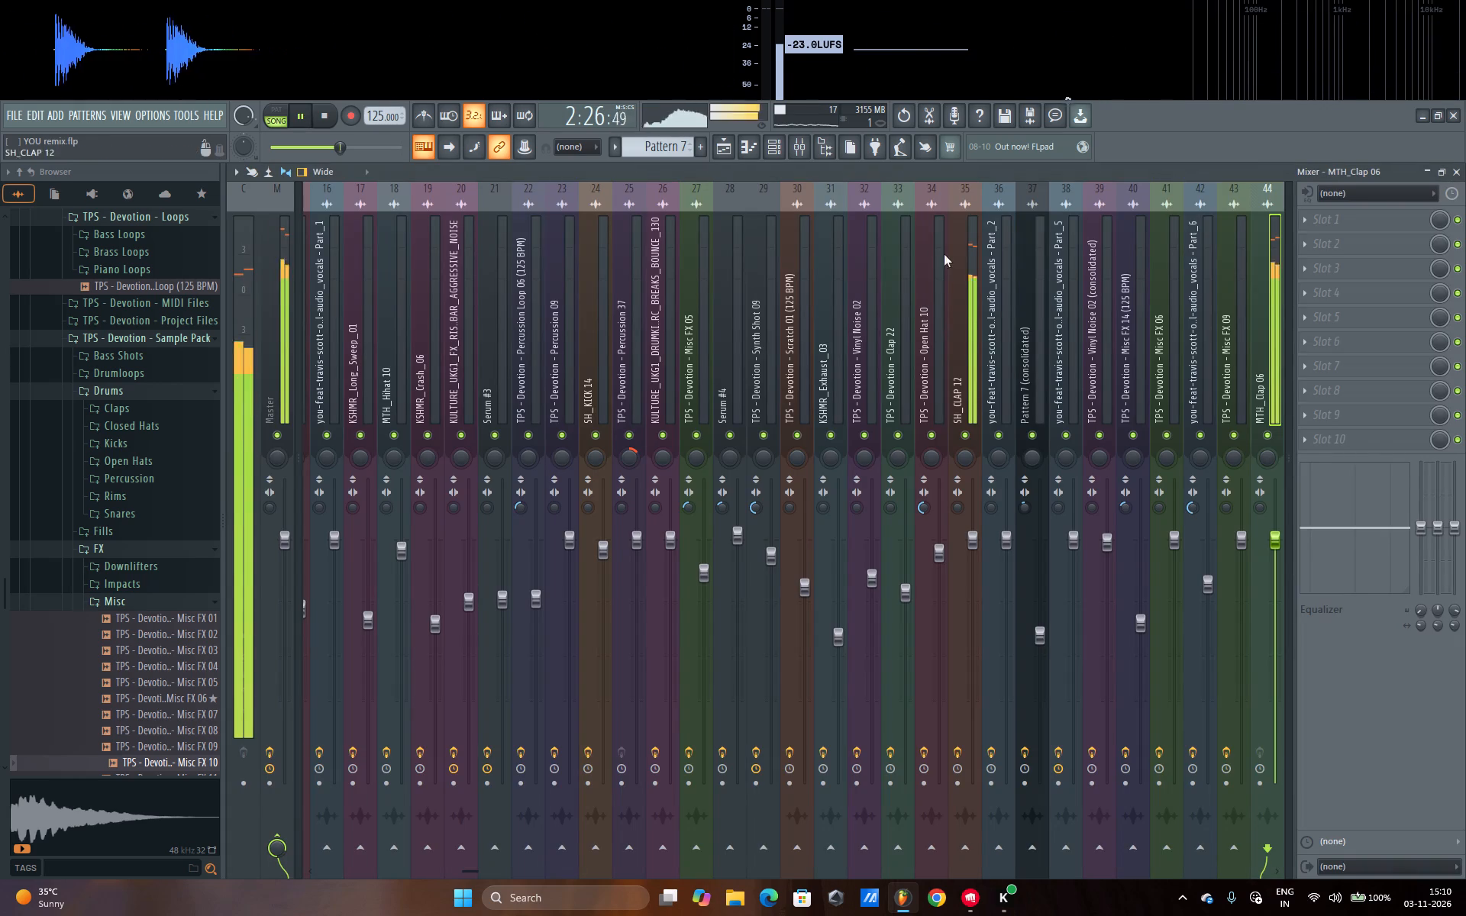
drag(1271, 542, 1275, 569)
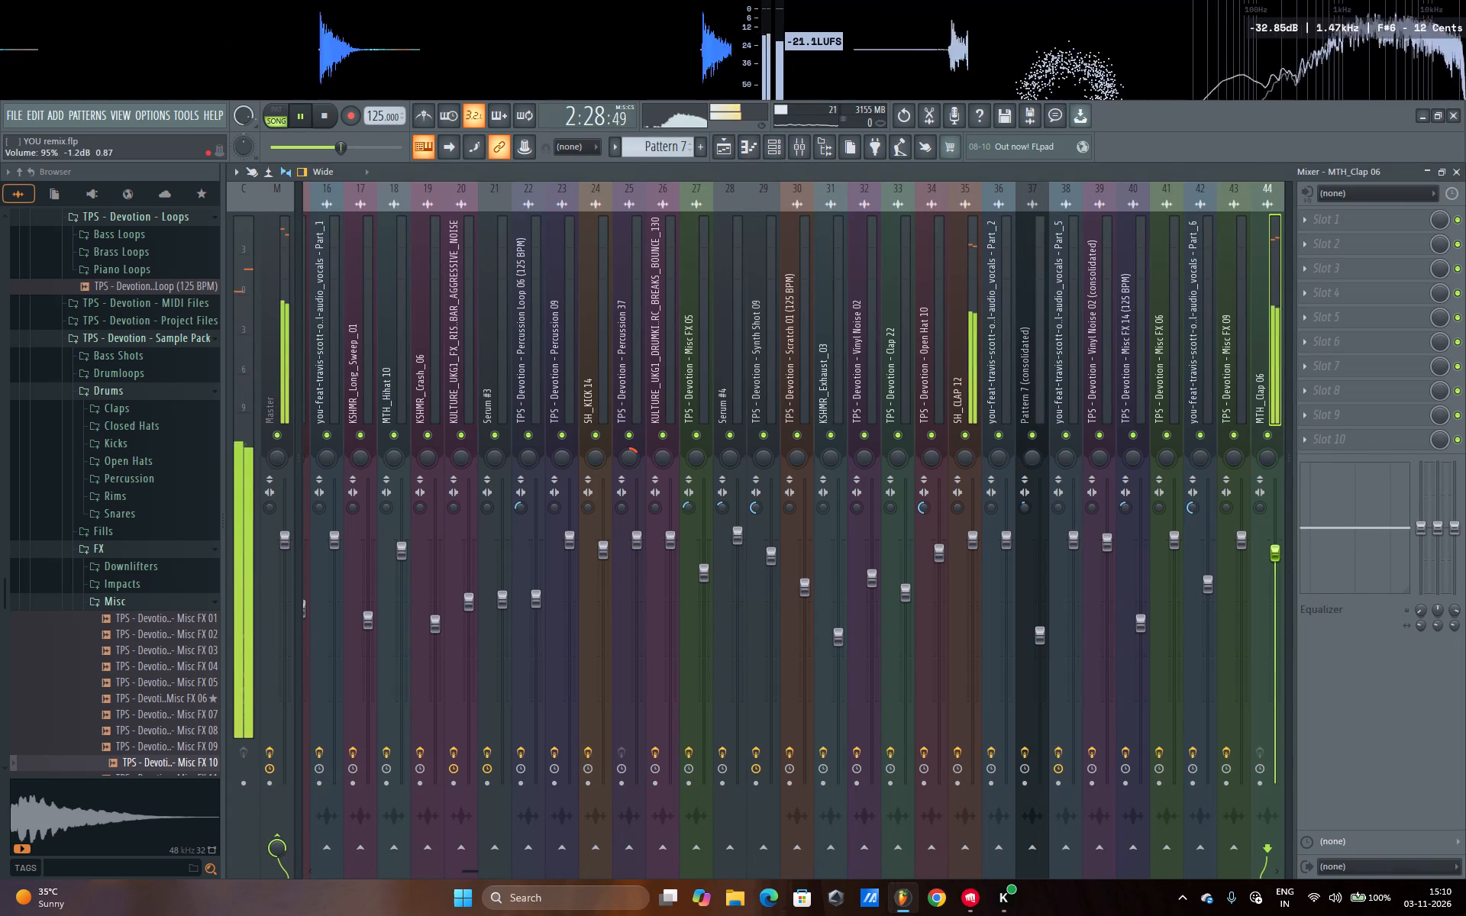
drag(1275, 569, 1277, 577)
Release the isolation of Tracks 14 and 19 in the arrangement so that all tracks play.
click(722, 154)
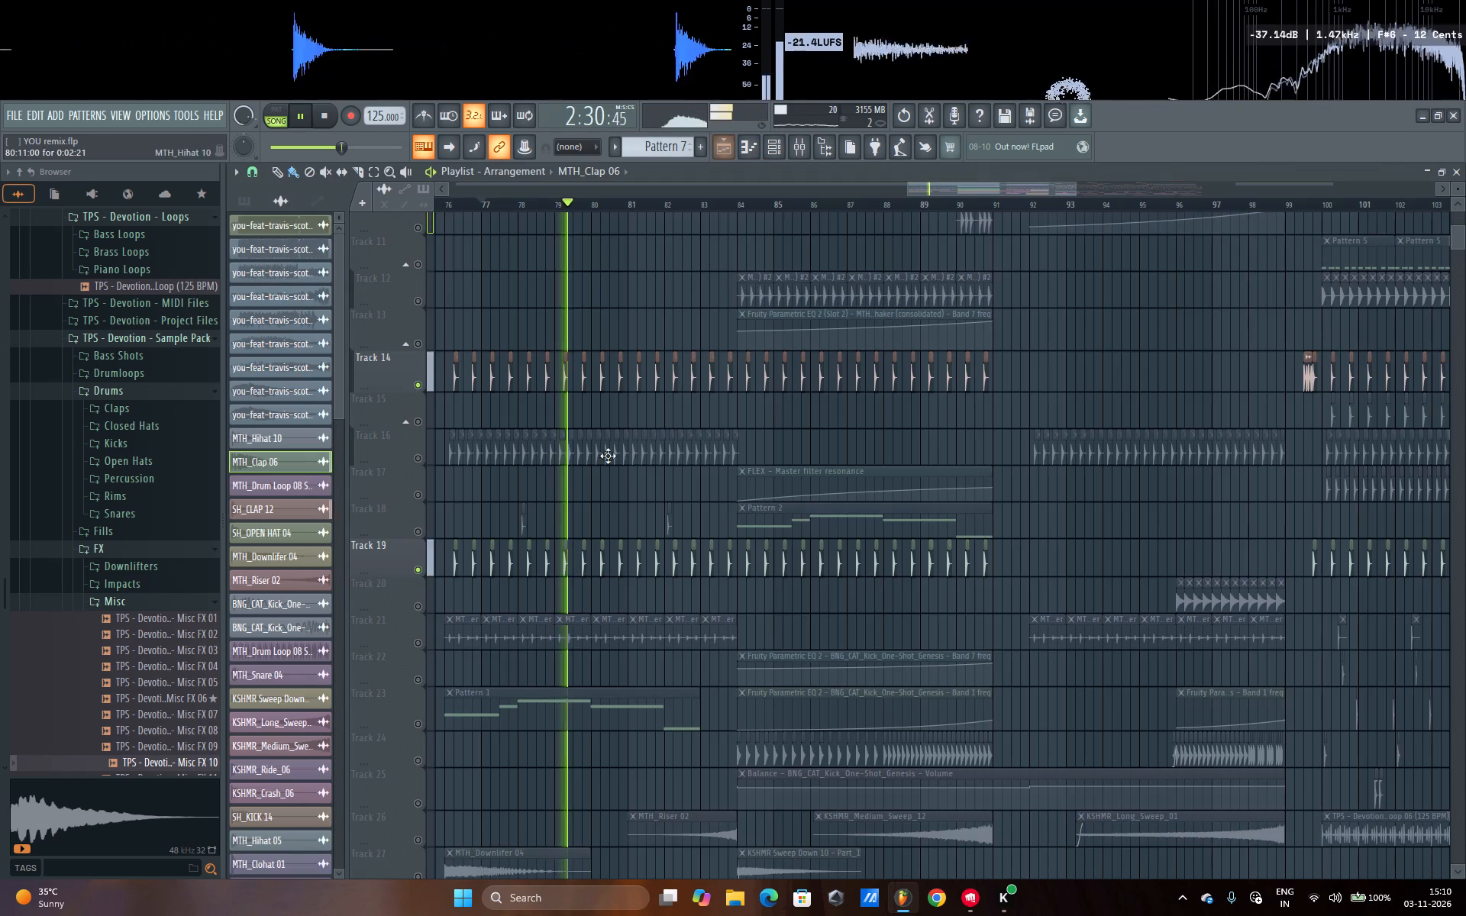
right_click(418, 571)
right_click(418, 571)
scroll(836, 208, down, 5)
Add Fruity Parametric EQ 2 to the MTH_Clap 06 insert and shape a low cut with band 1, raising its cutoff frequency.
double_click(1162, 564)
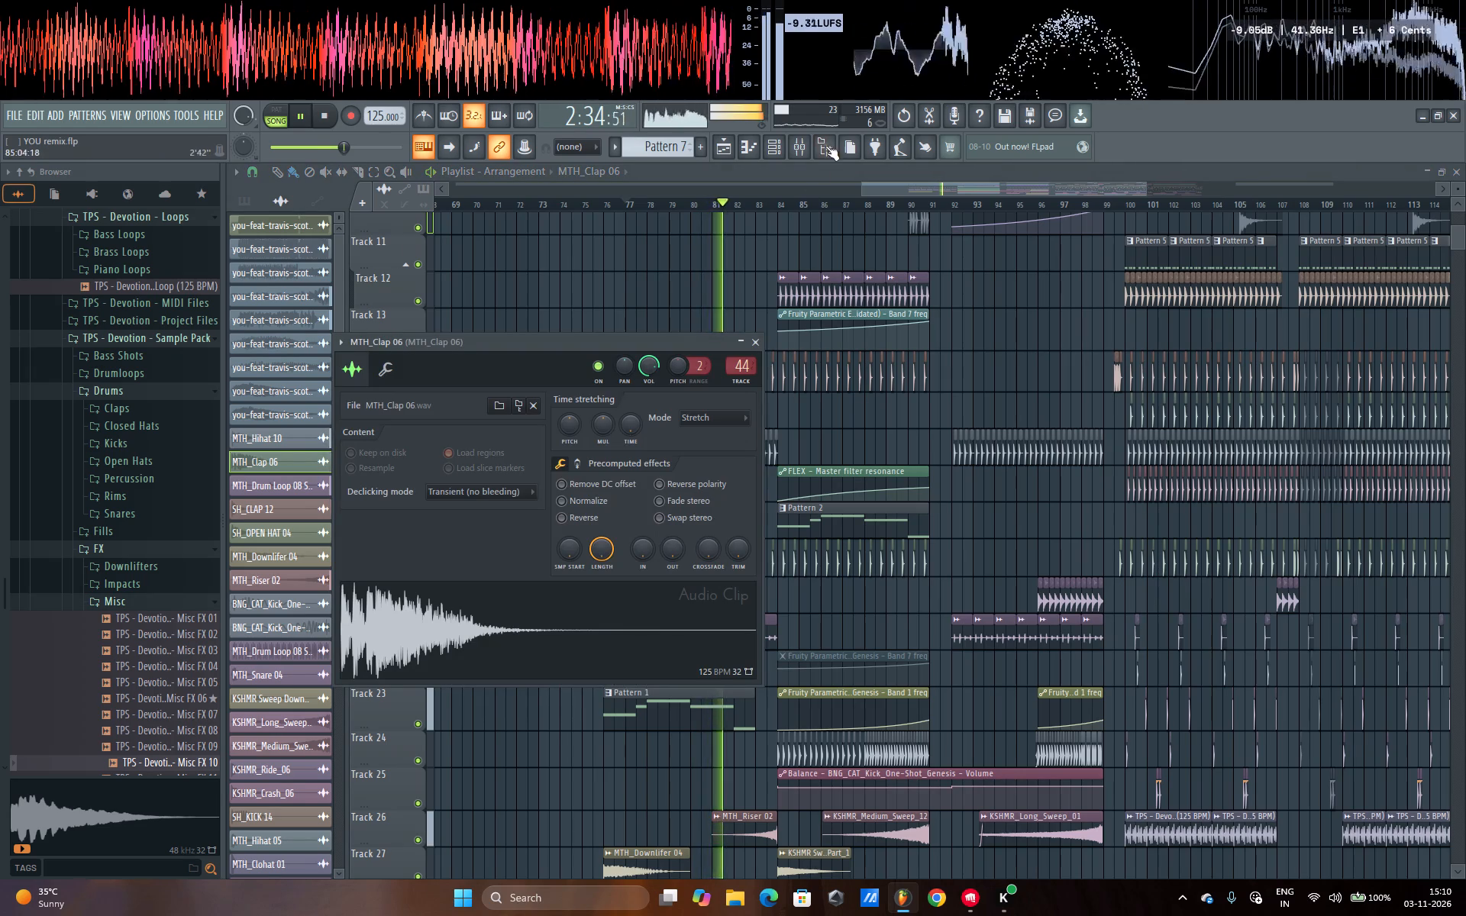
click(809, 143)
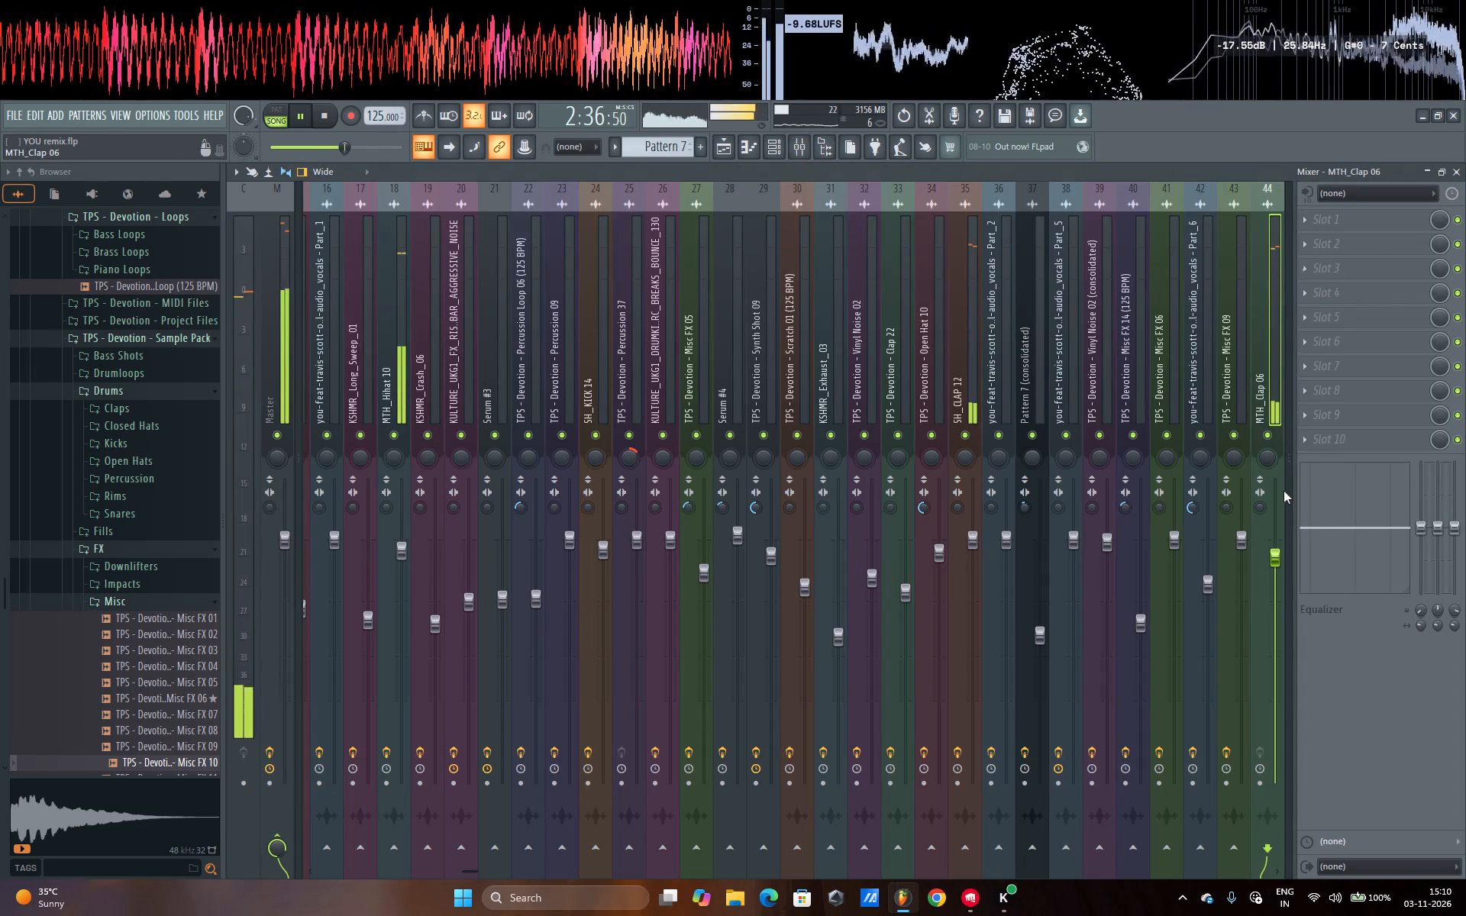
click(1387, 210)
click(1135, 273)
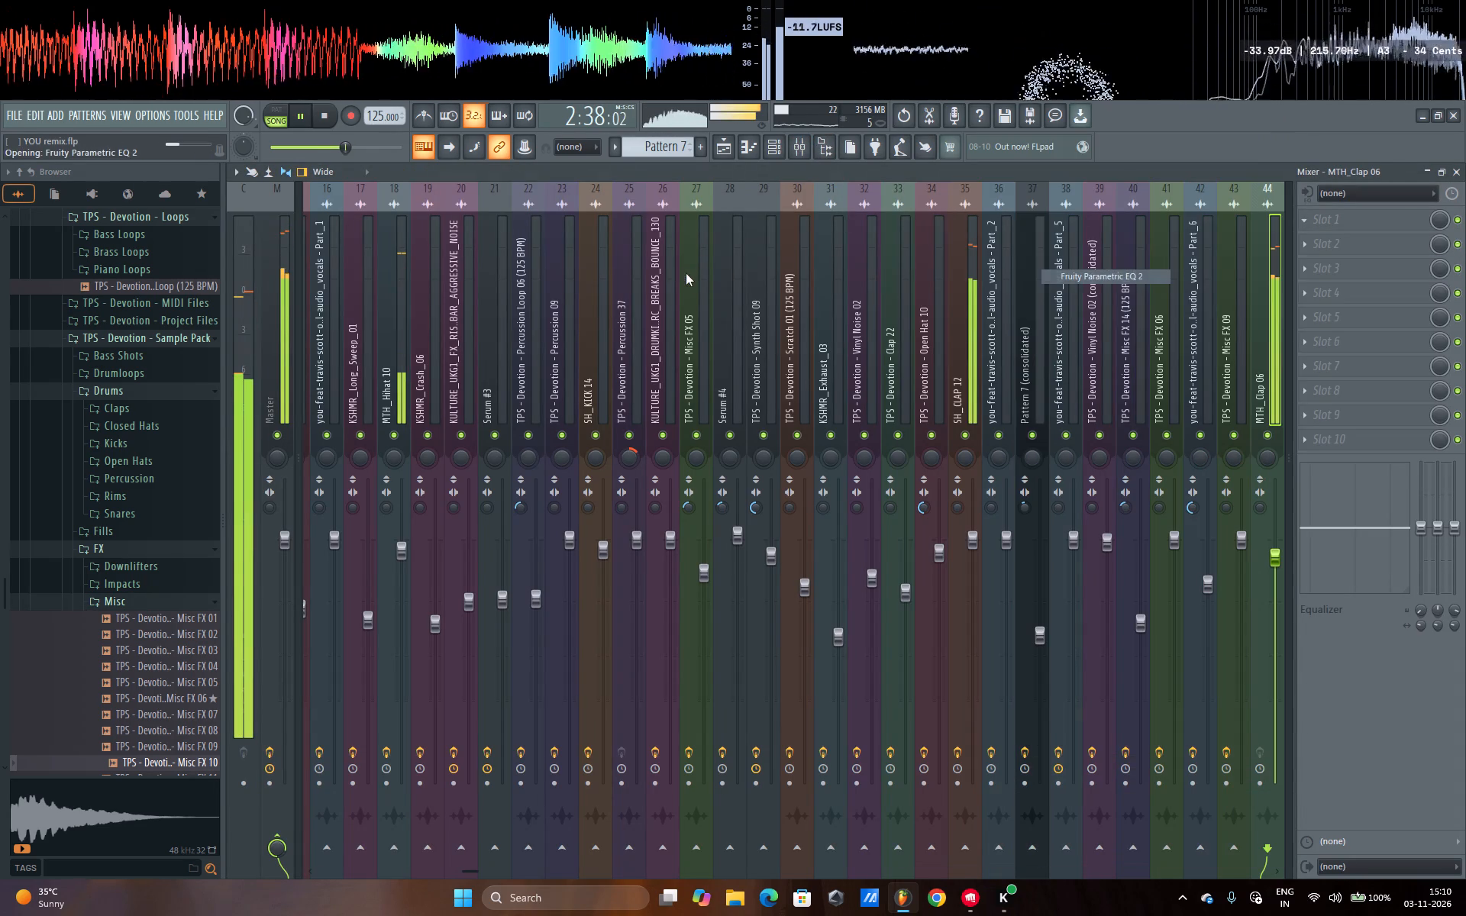
drag(697, 296, 699, 328)
drag(699, 311, 674, 406)
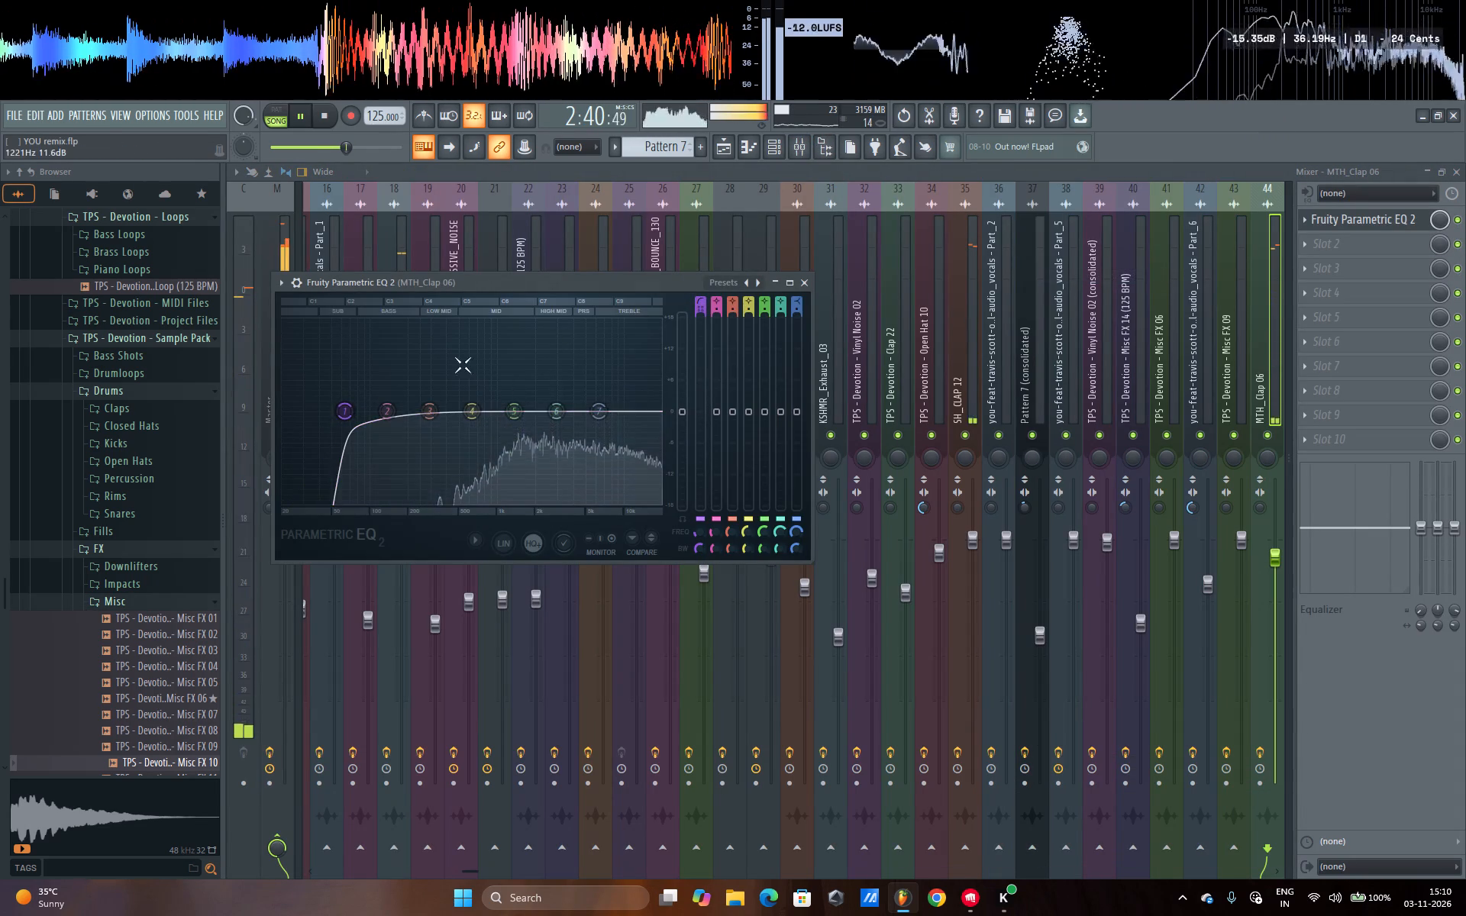
drag(349, 404, 426, 414)
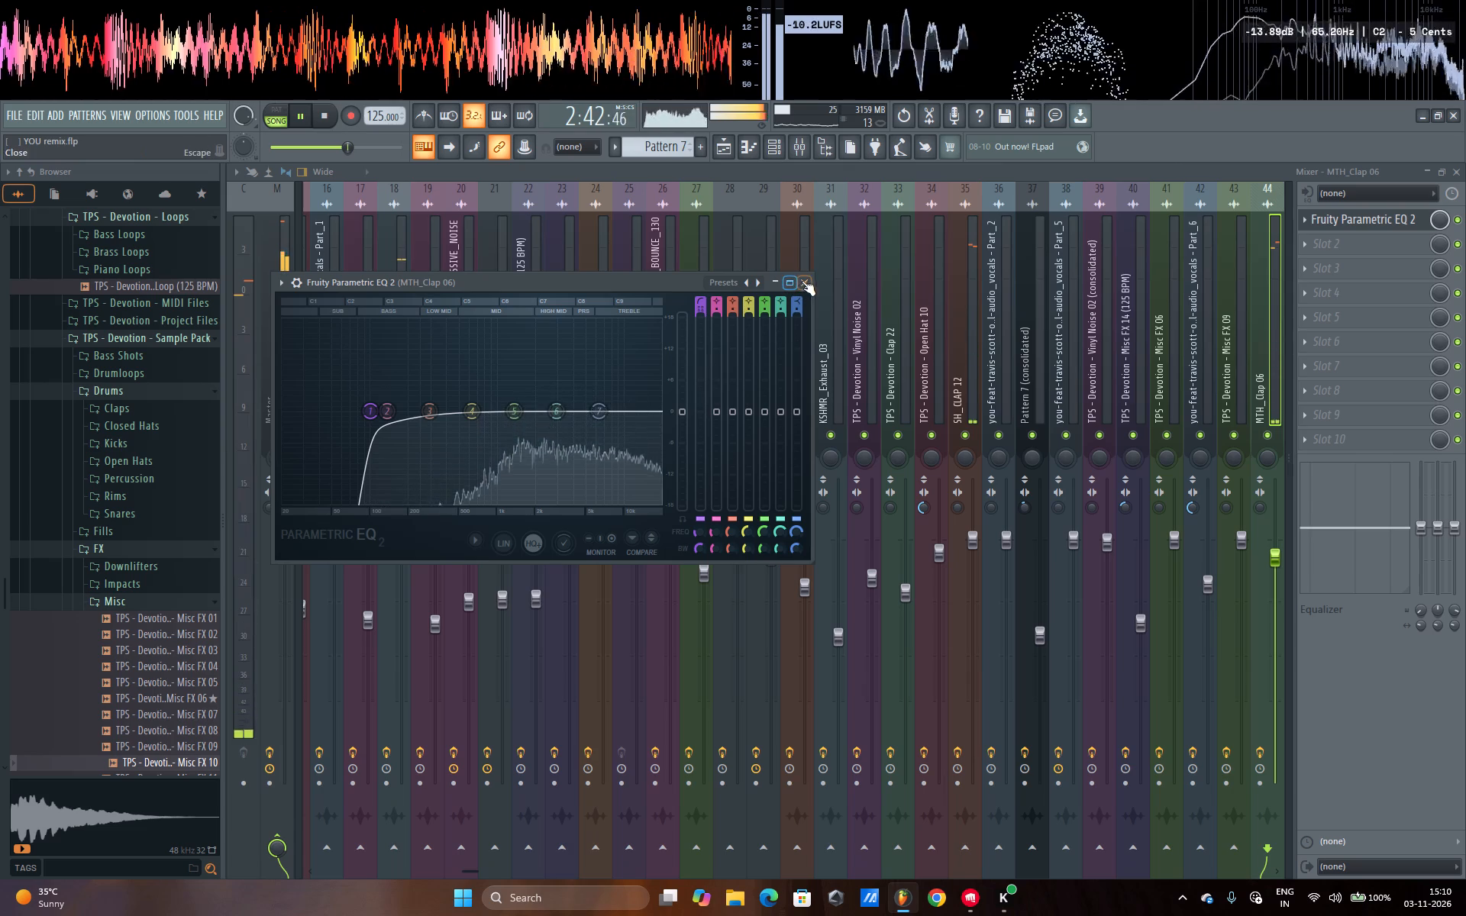
Compare the Master output with Fruity Limiter on and off, replaying from about bar 77 and leaving the limiter bypassed.
click(723, 143)
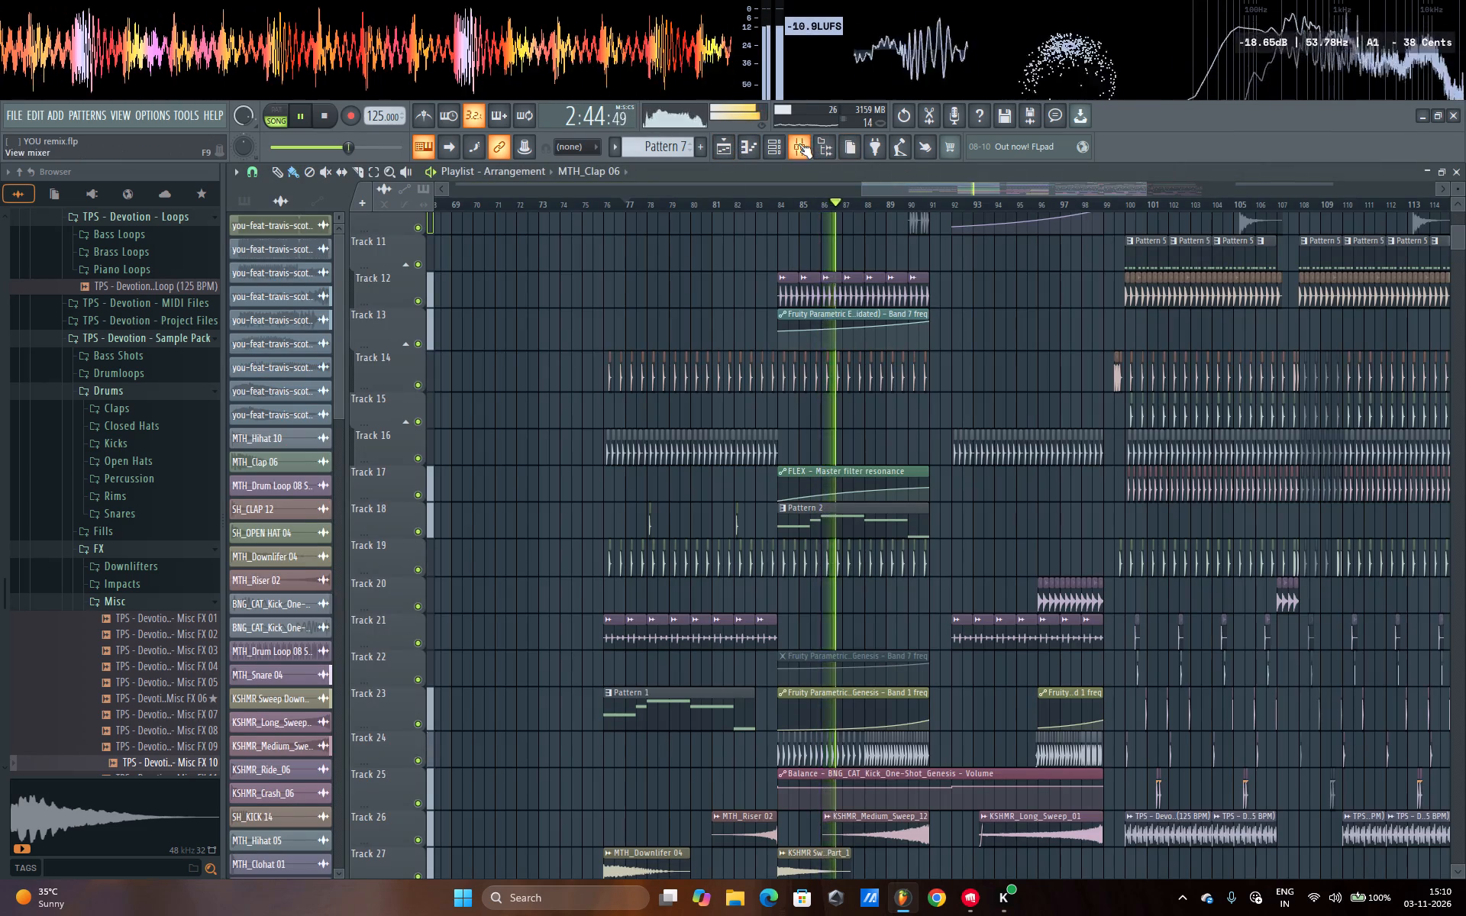
click(799, 144)
click(285, 226)
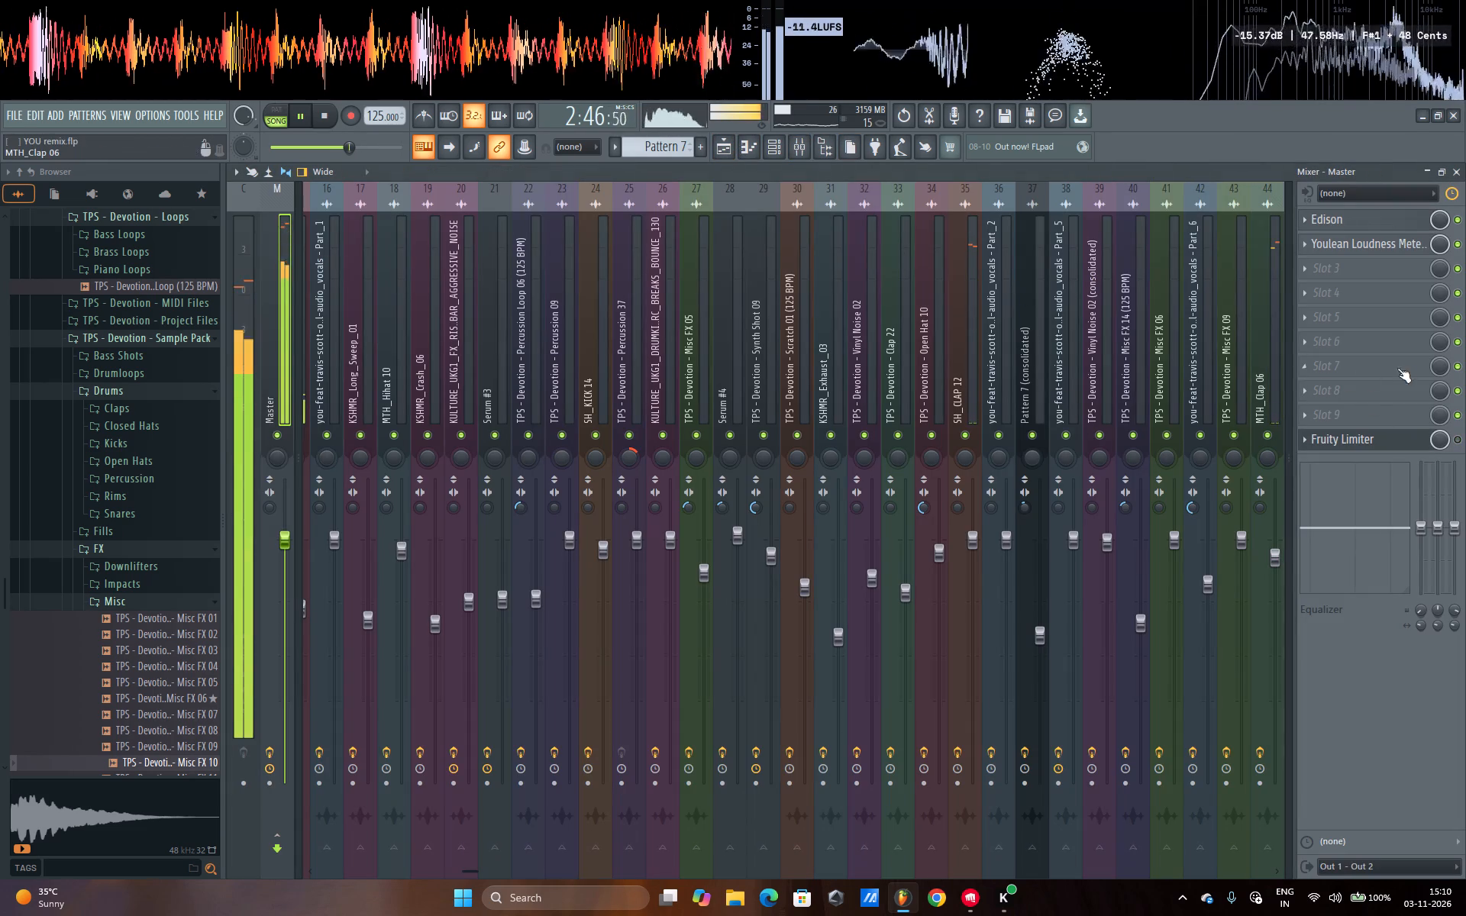
click(1457, 443)
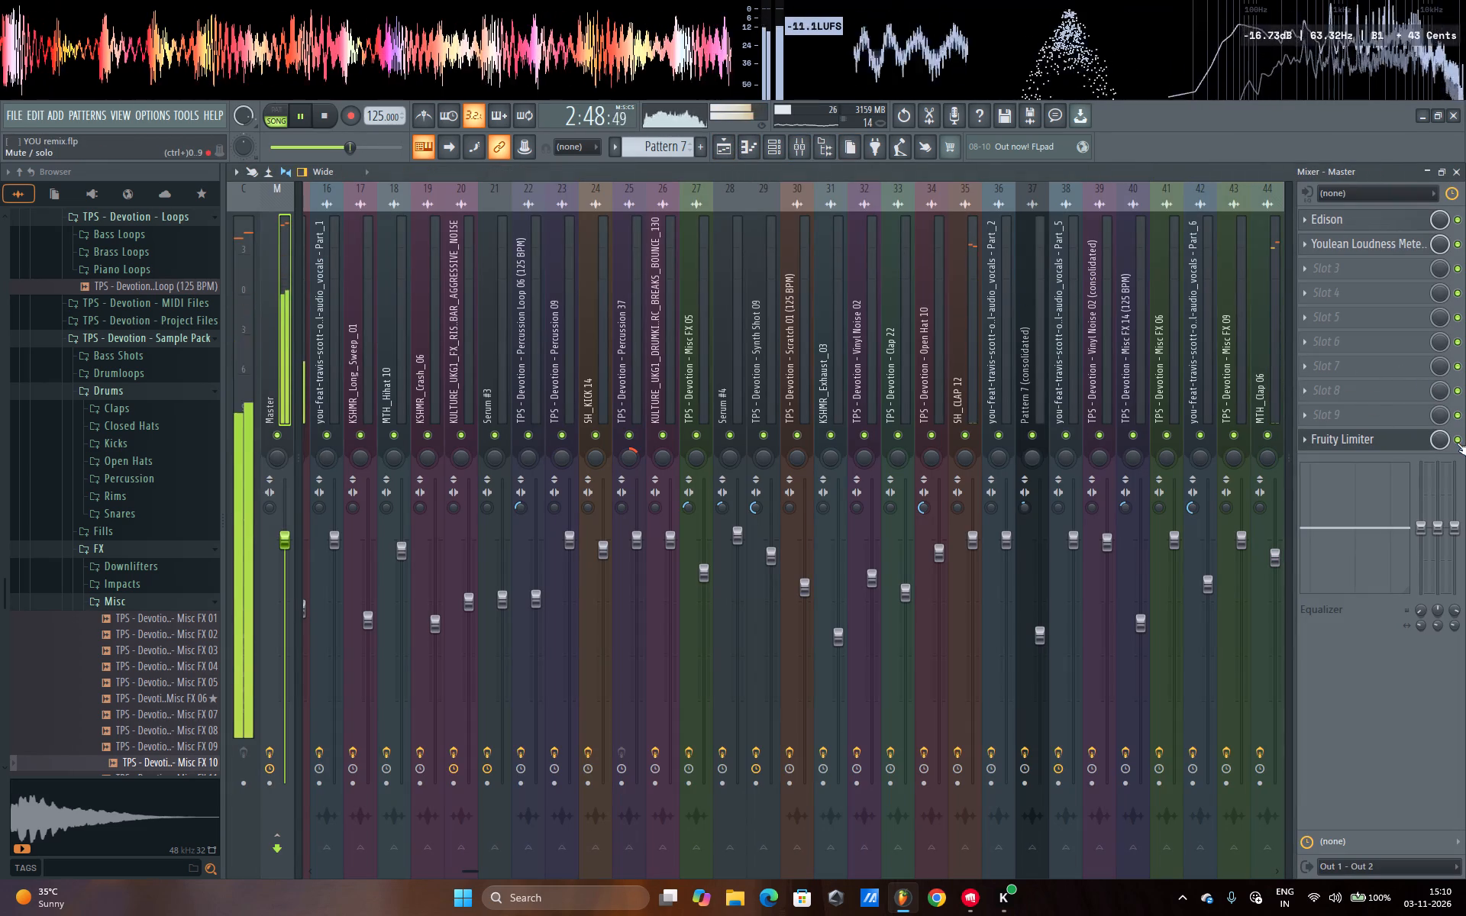
key(space)
key(space)
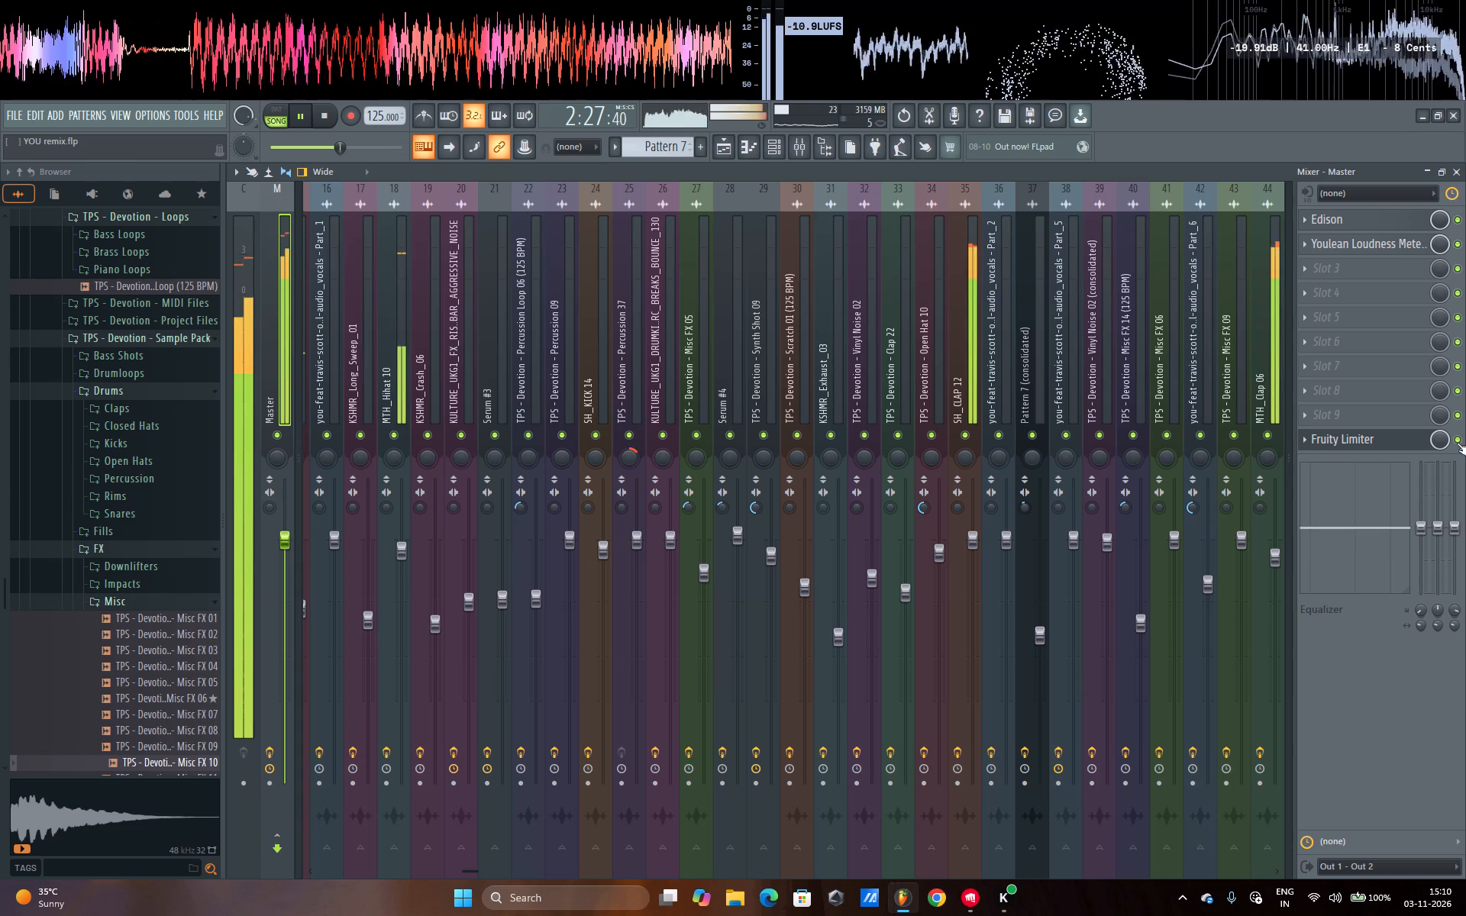
click(1457, 443)
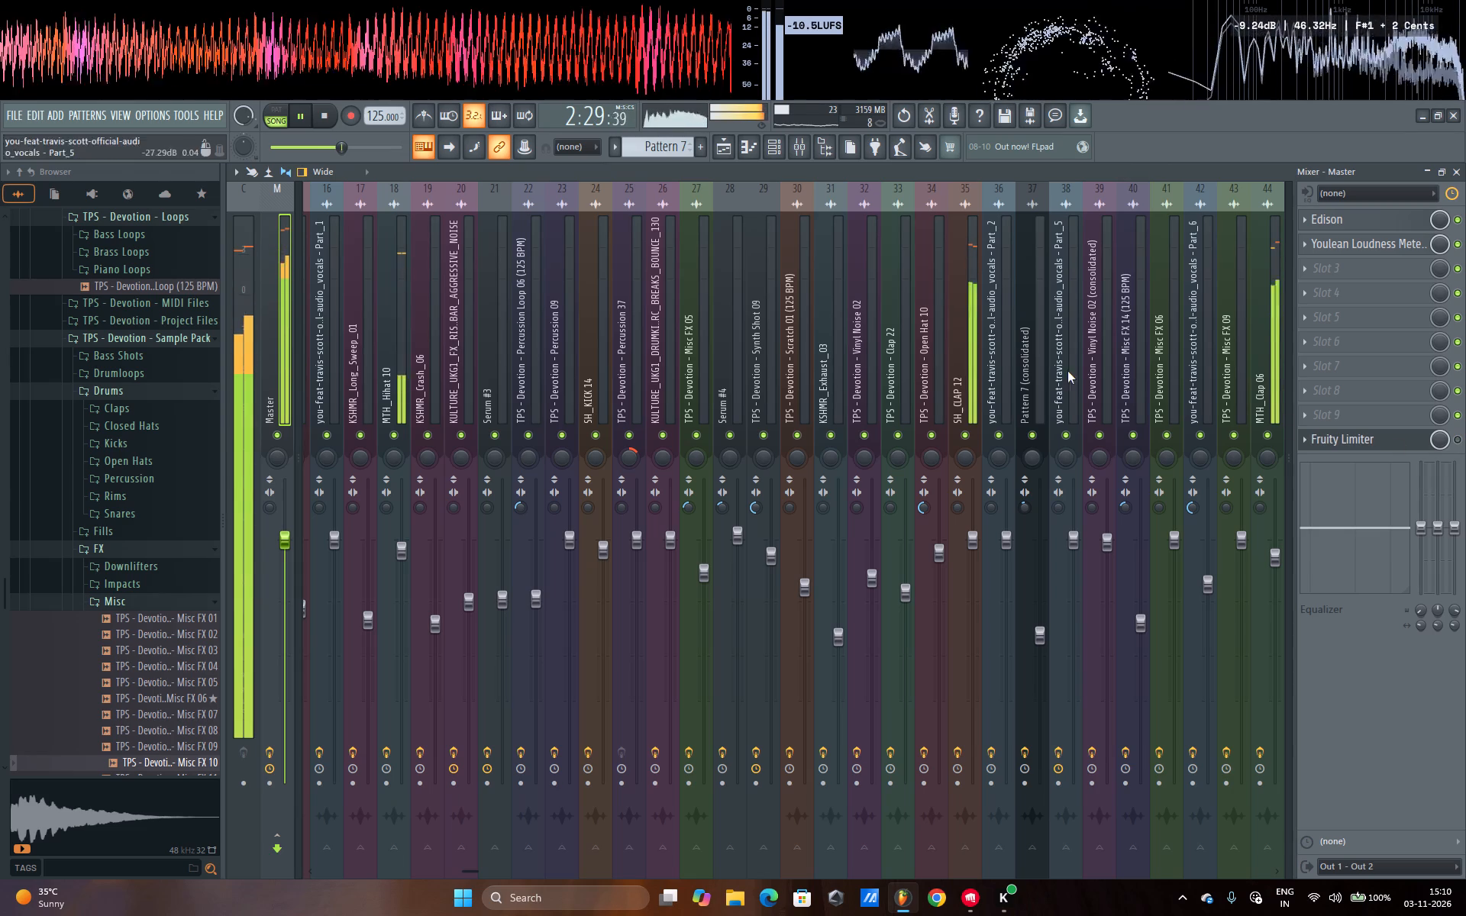
Solo Track 19 in the arrangement and lower the MTH_Clap 06 insert's volume further in the mixer.
click(800, 144)
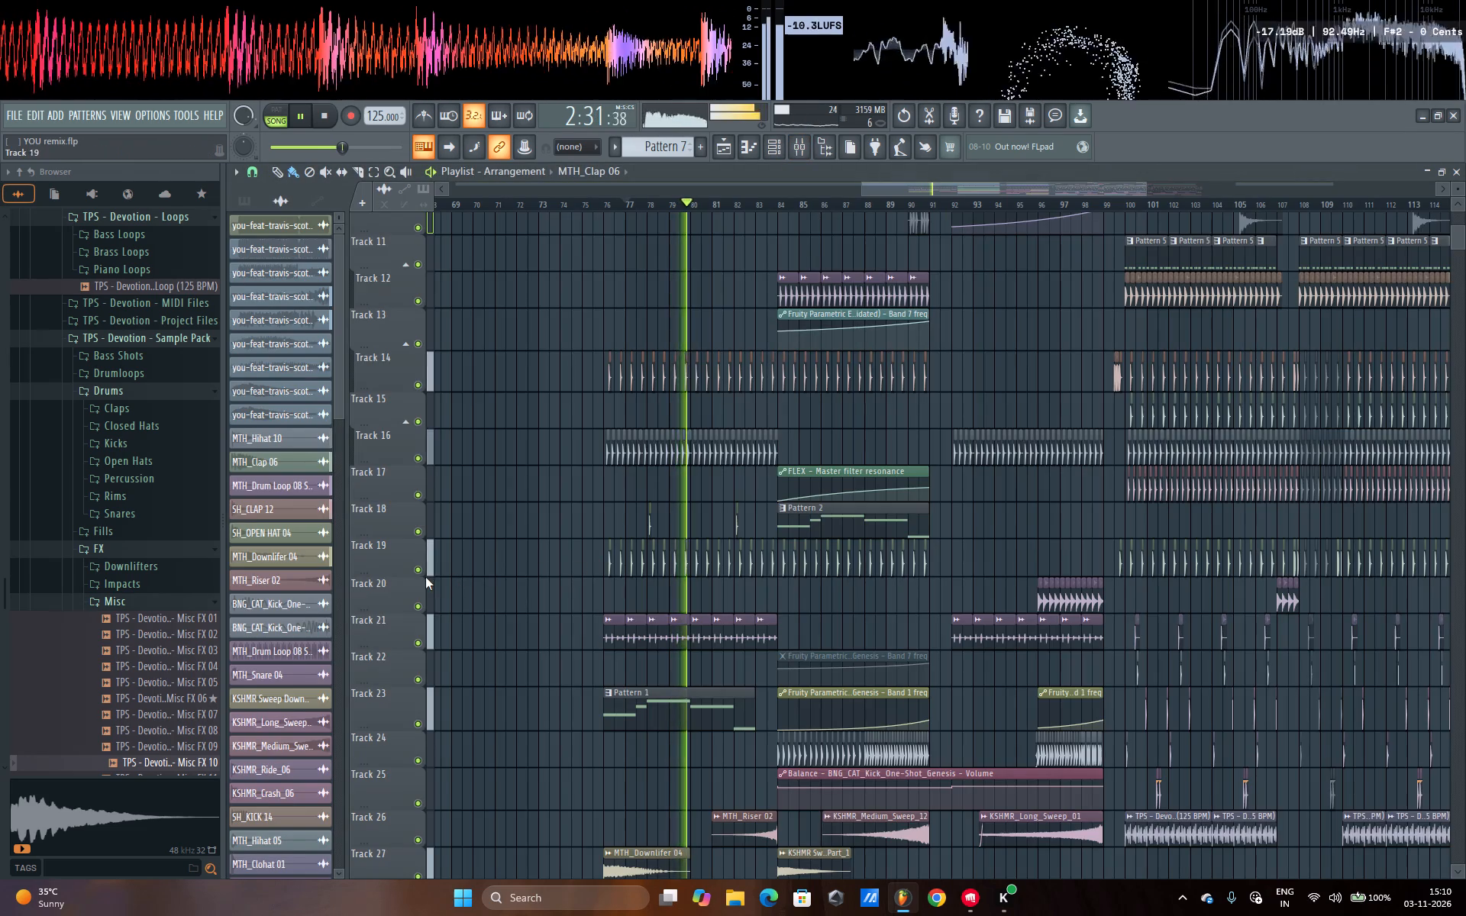
right_click(421, 566)
click(794, 151)
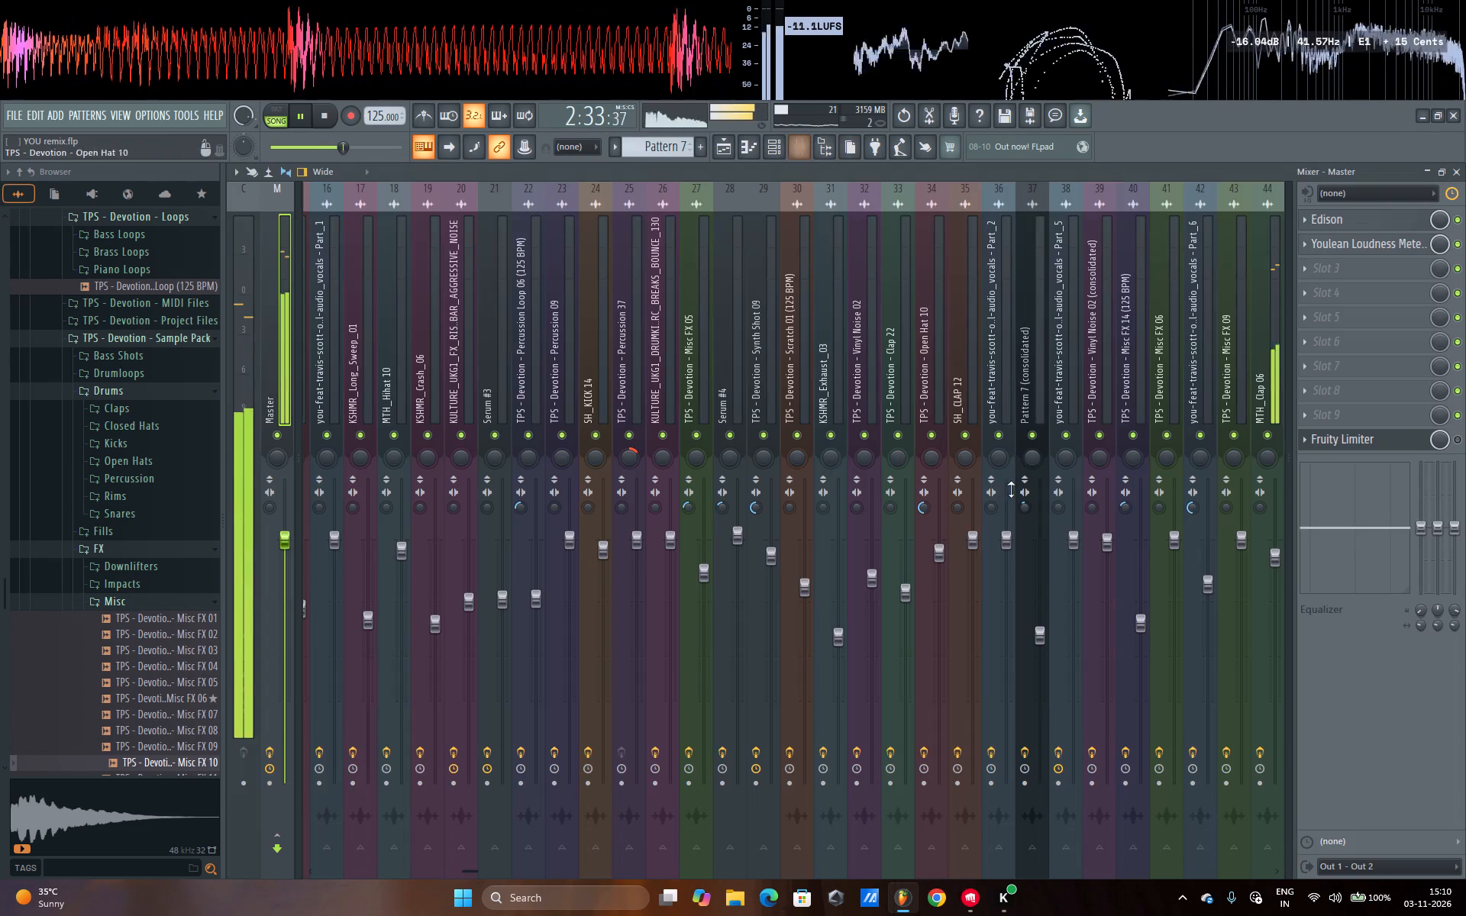
drag(1278, 562, 1280, 614)
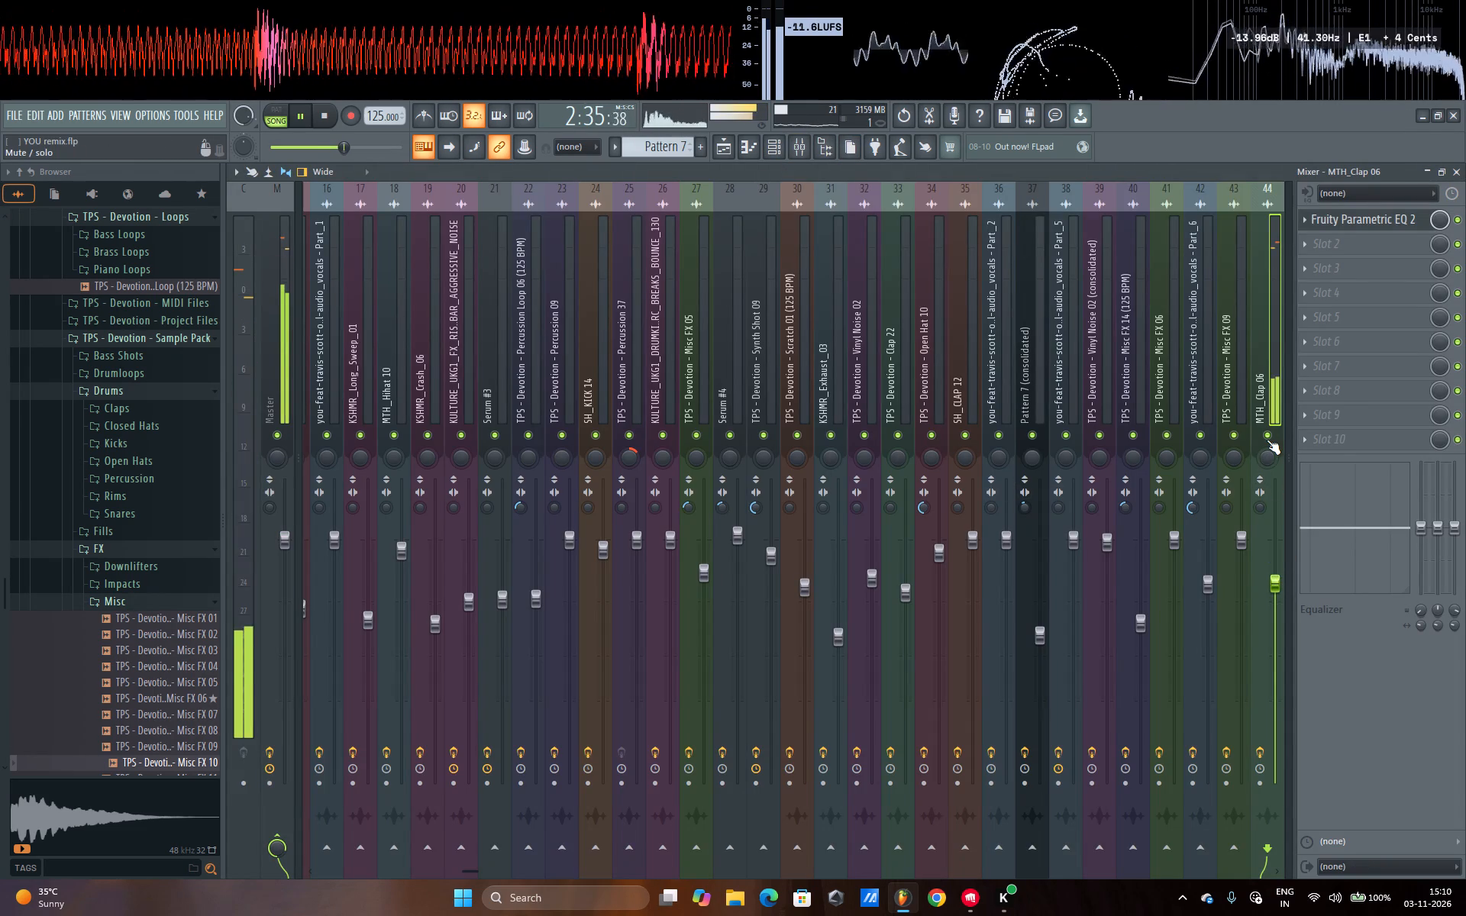
Audition the lowered clap with the MTH_Clap 06 insert's solo on and off, replay from about bar 77, and release Track 19's solo.
right_click(1267, 440)
key(space)
key(space)
key(space)
right_click(1264, 431)
key(space)
key(space)
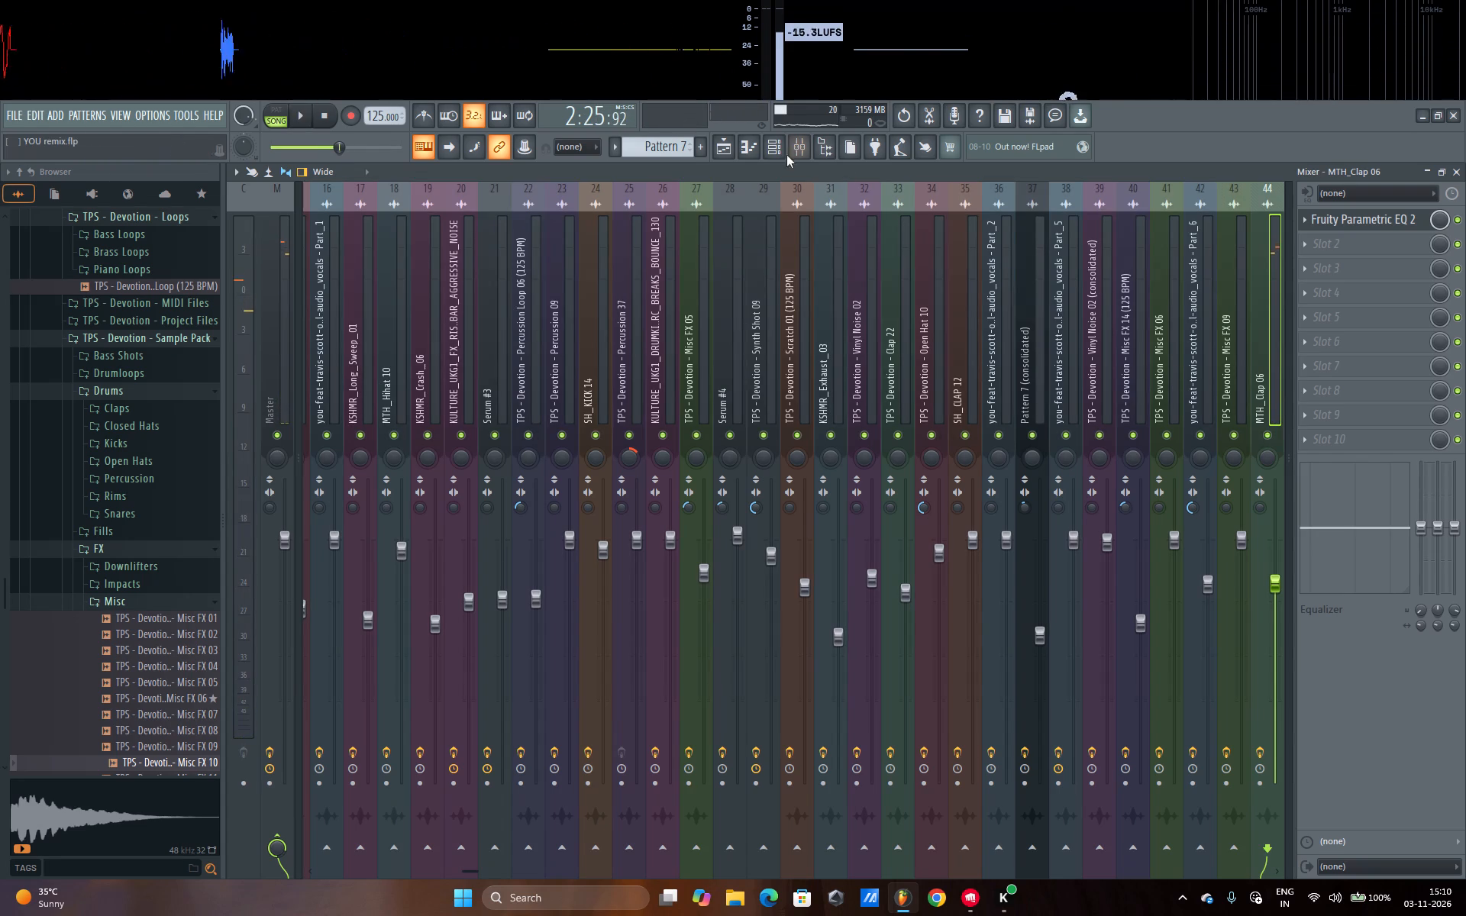
click(727, 143)
key(space)
right_click(416, 566)
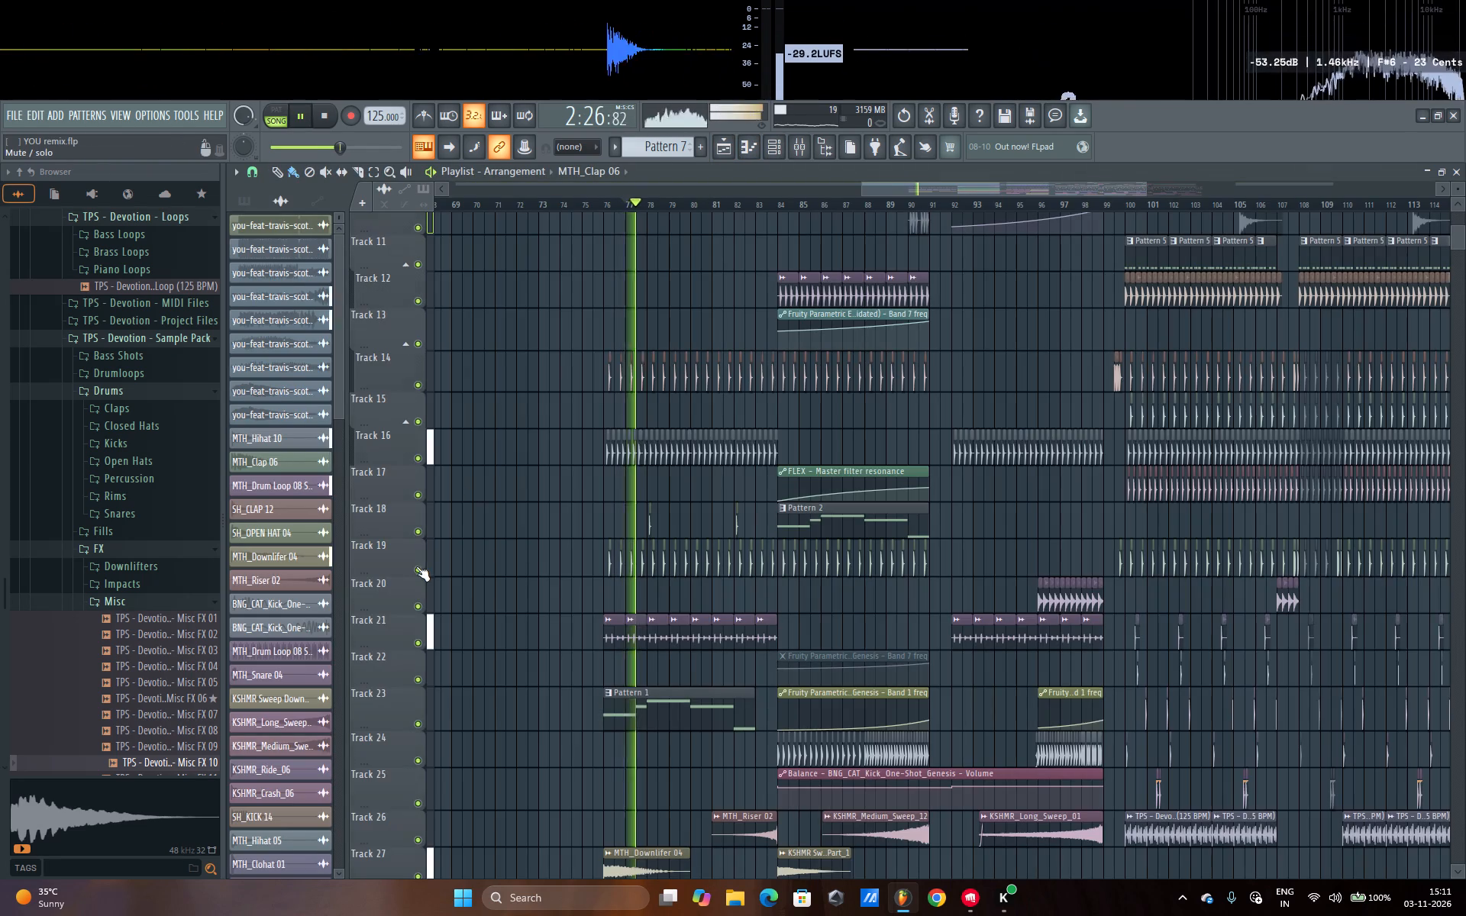
Solo Track 14 in the arrangement and lower the SH_CLAP 12 insert's volume slightly in the mixer.
scroll(709, 199, up, 5)
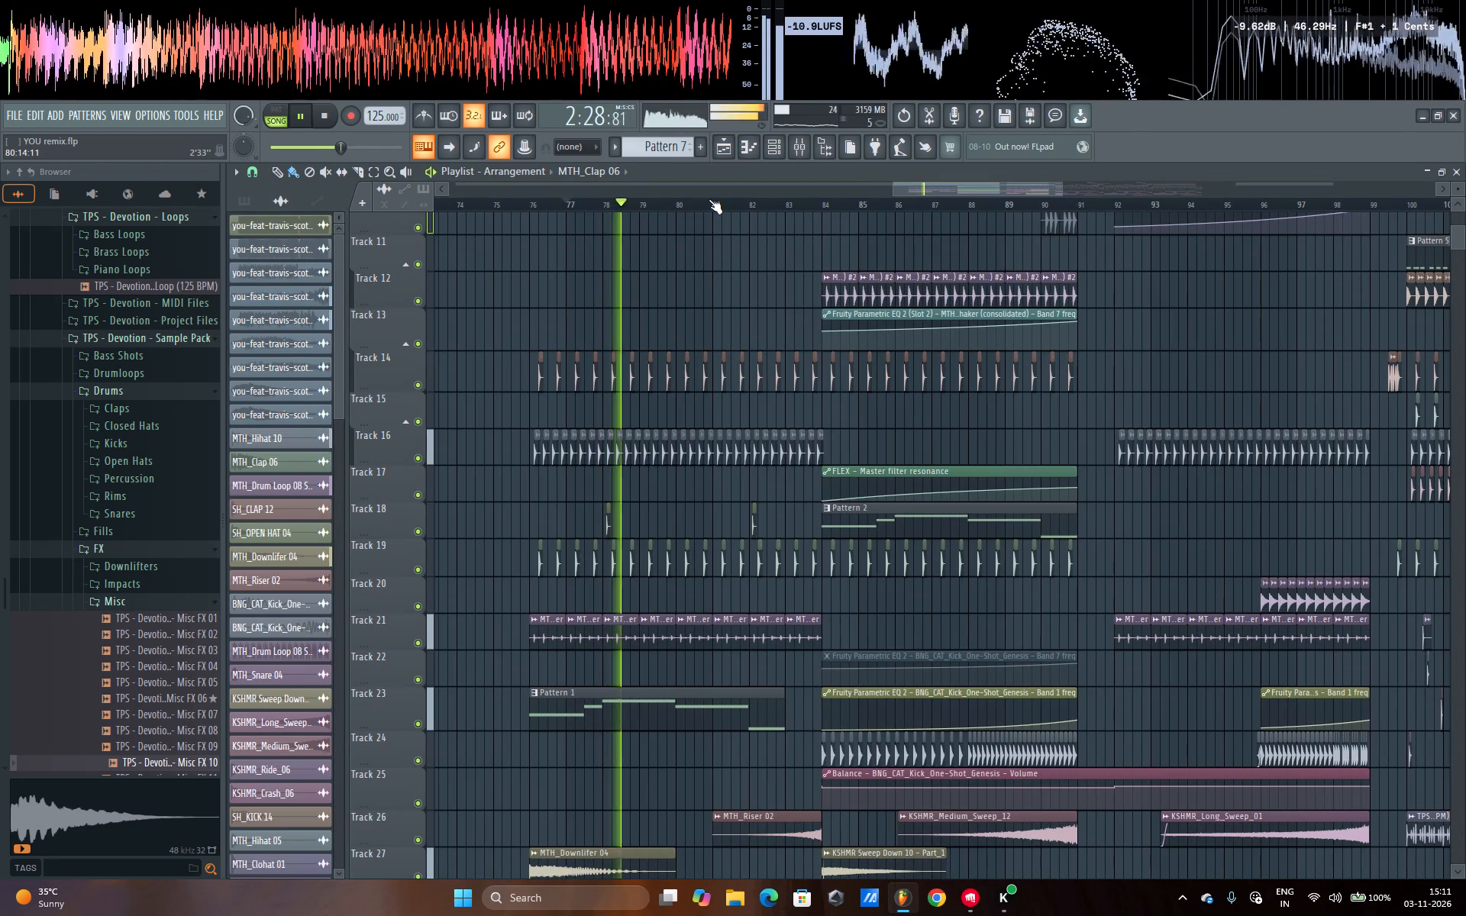
right_click(422, 385)
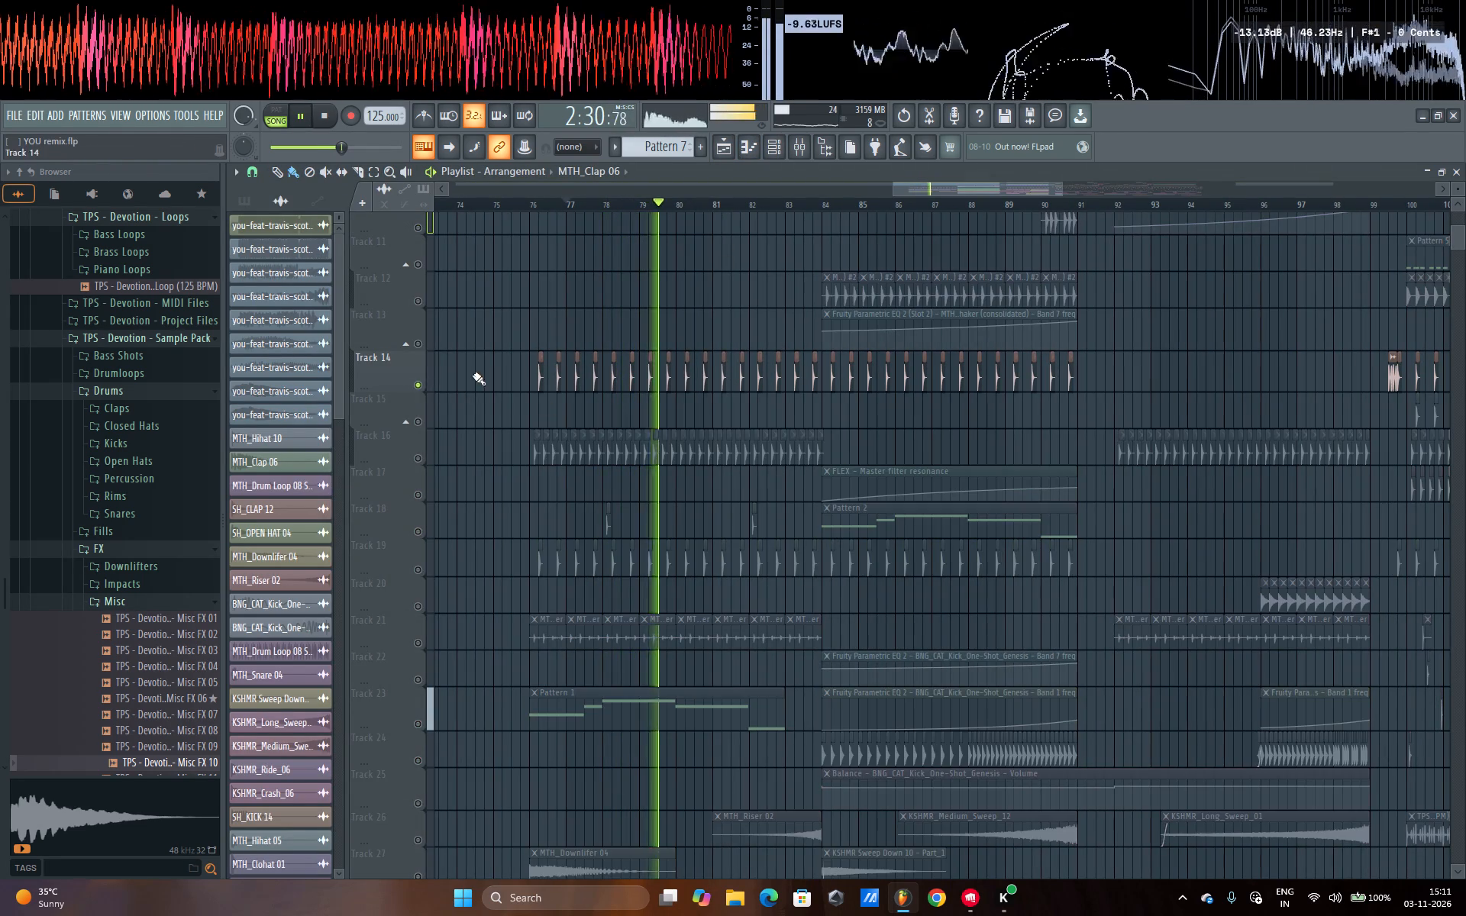
click(799, 147)
click(962, 289)
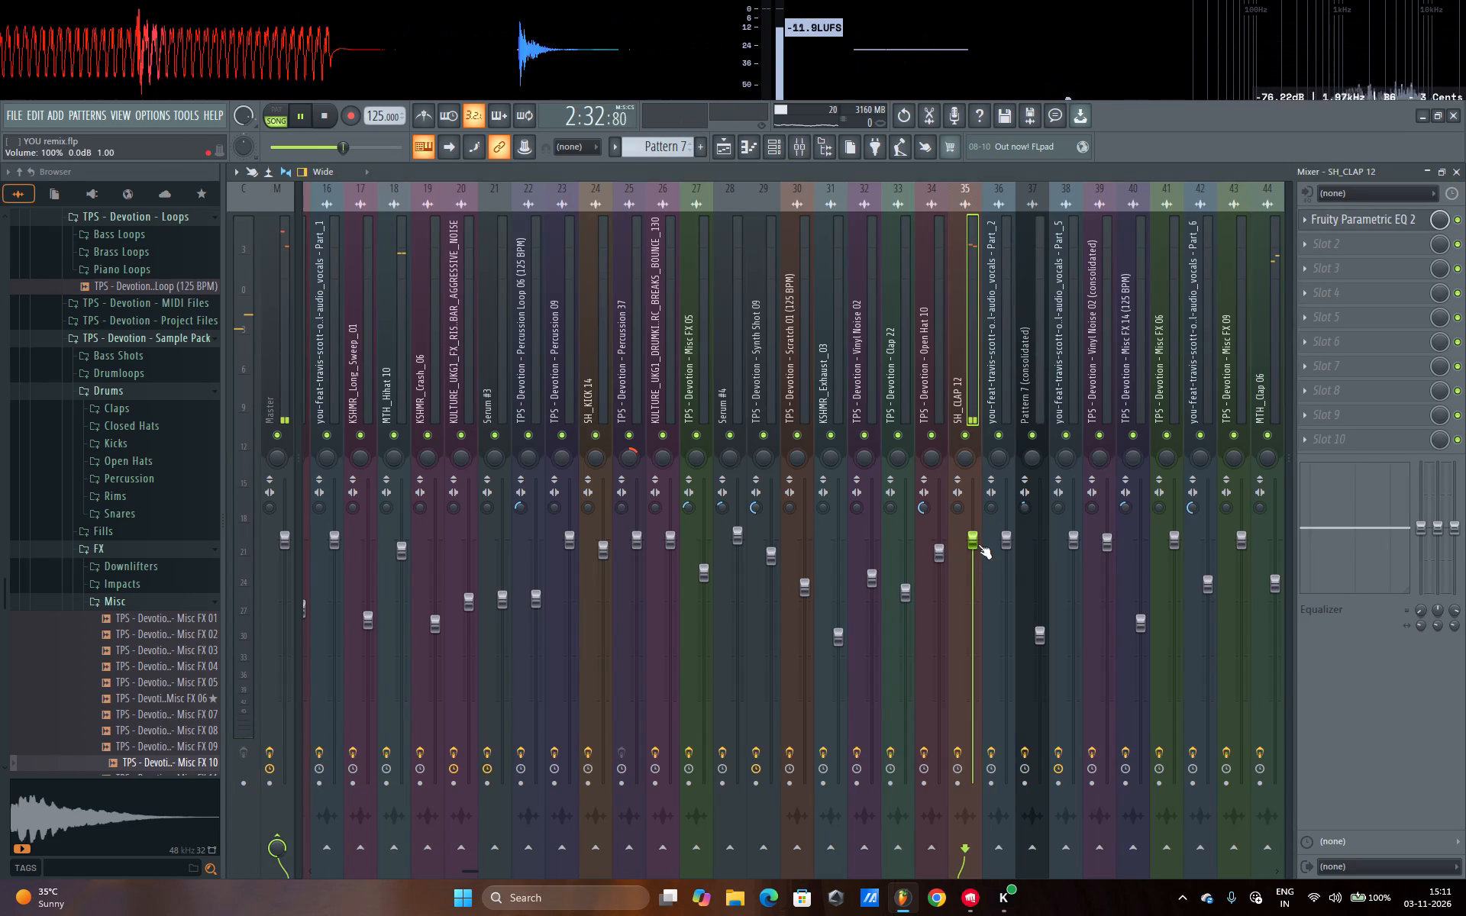
drag(978, 544, 980, 572)
Audition the lowered SH_CLAP 12 insert with its solo toggled on and off, and restart playback from about bar 77.
right_click(971, 443)
right_click(956, 422)
click(710, 147)
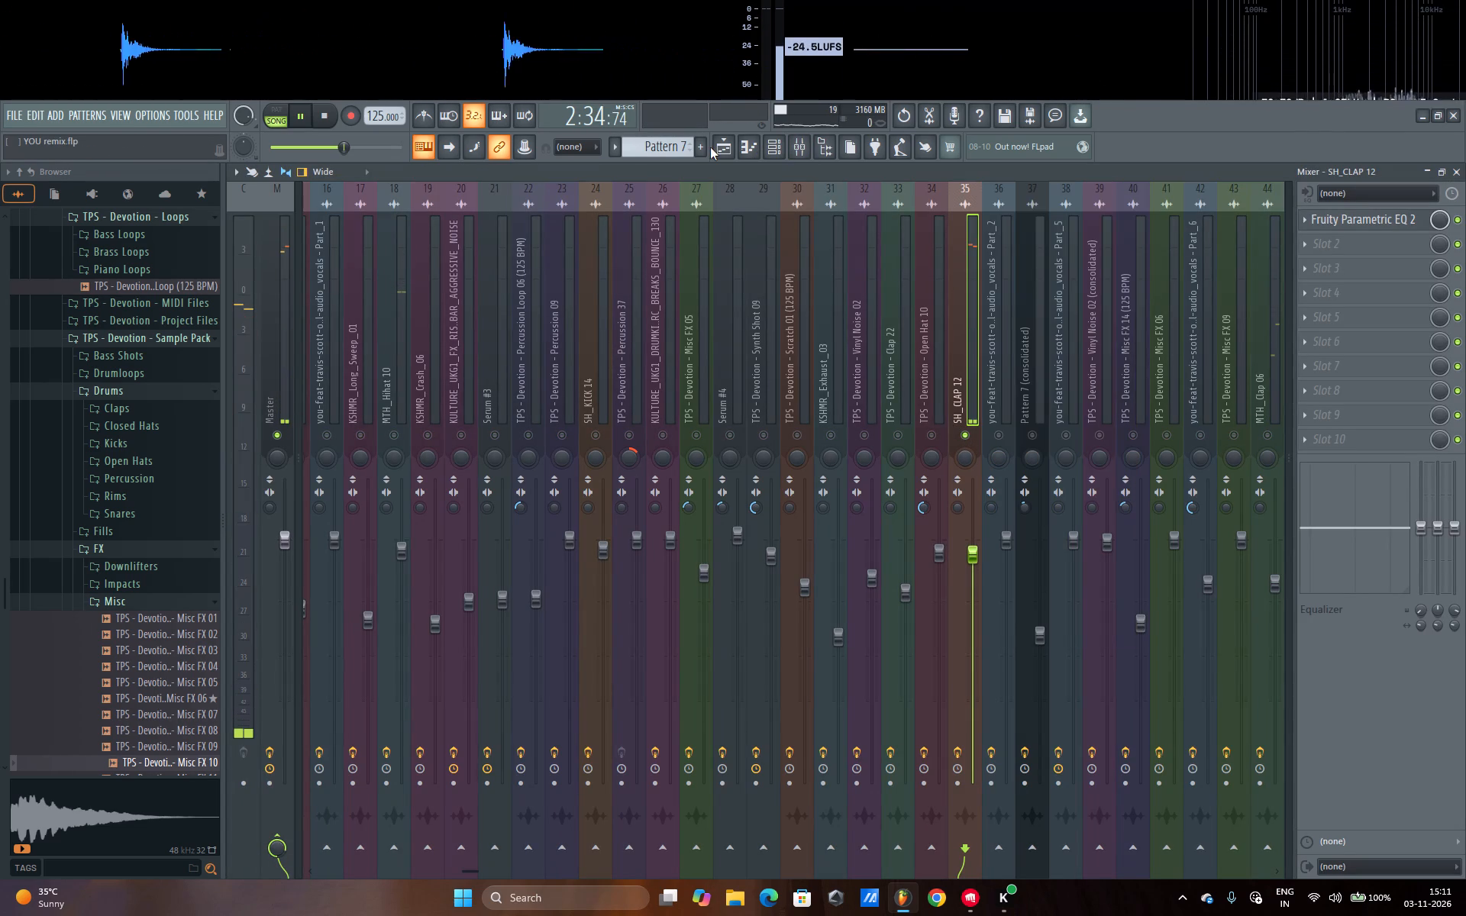
click(720, 146)
key(space)
key(space)
click(721, 136)
click(728, 137)
click(727, 143)
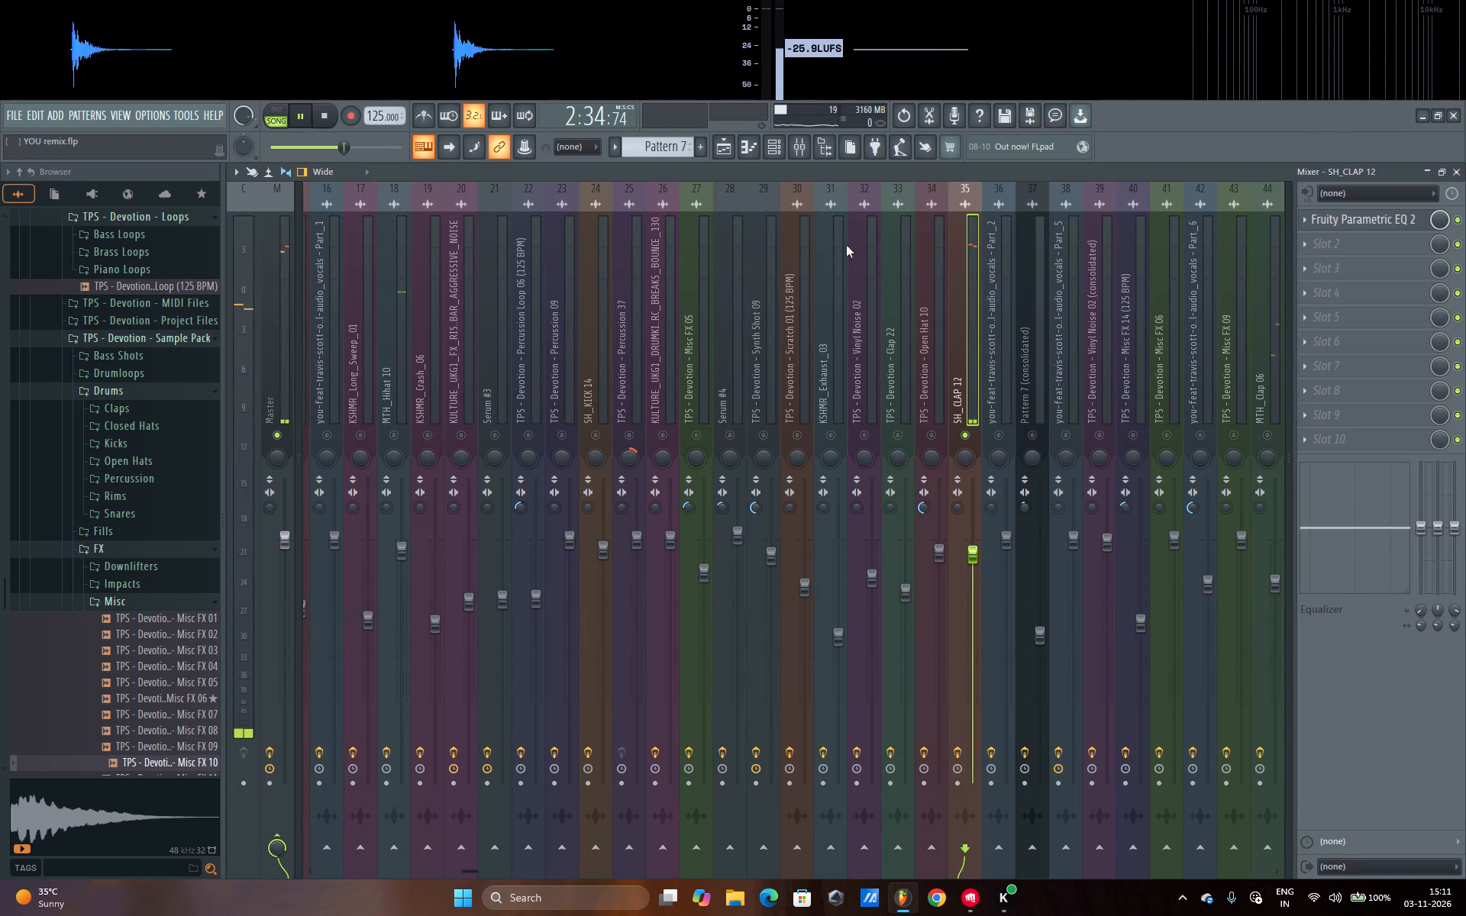
right_click(970, 436)
key(space)
key(space)
Release Track 14's solo in the arrangement and replay the full mix from about bar 77.
click(727, 156)
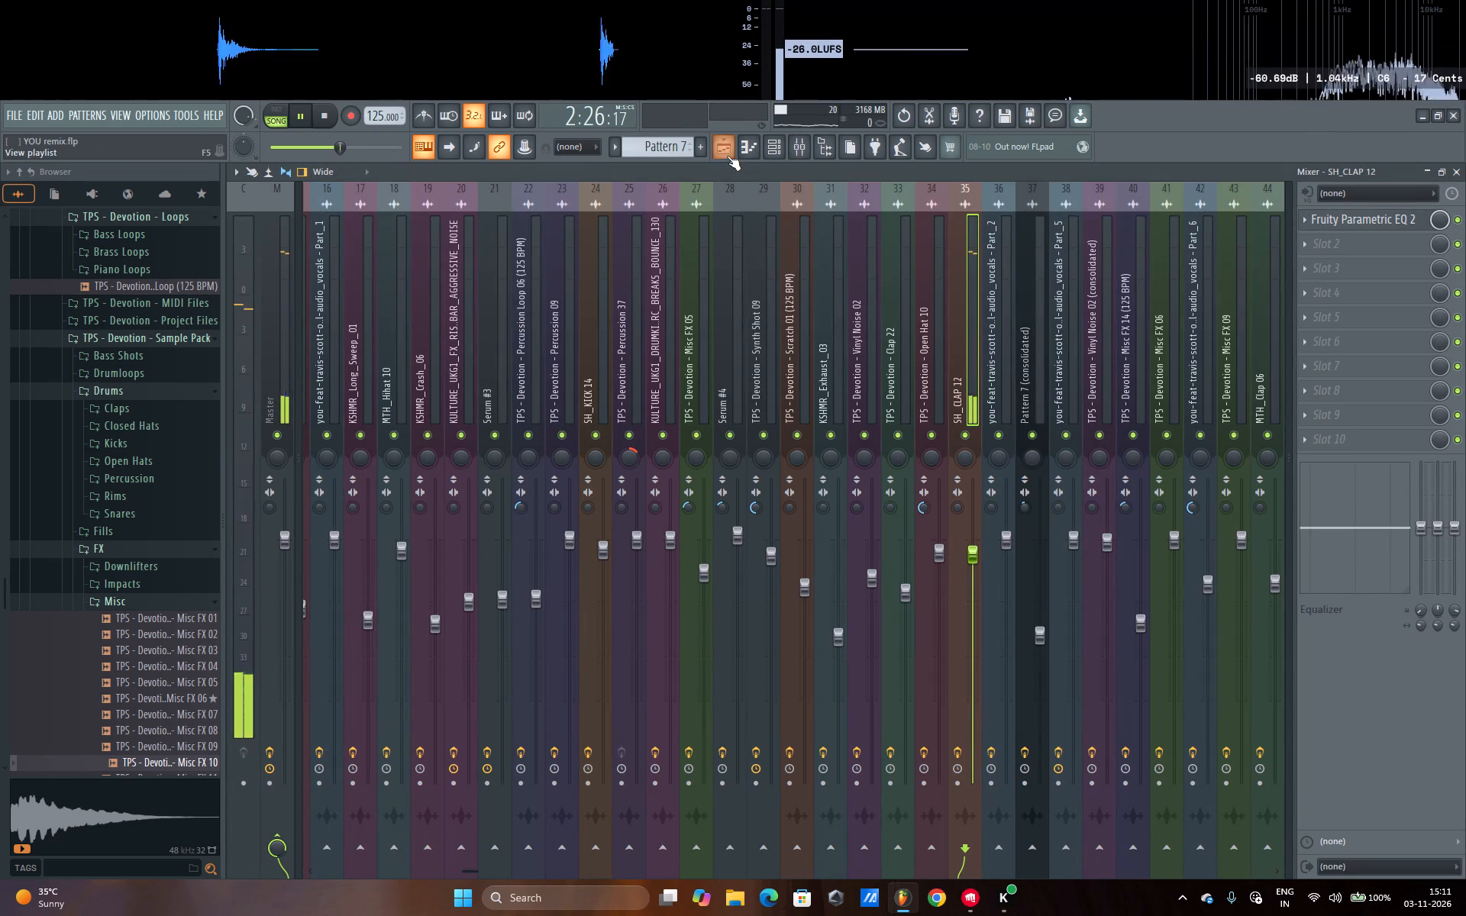
right_click(418, 378)
key(space)
key(space)
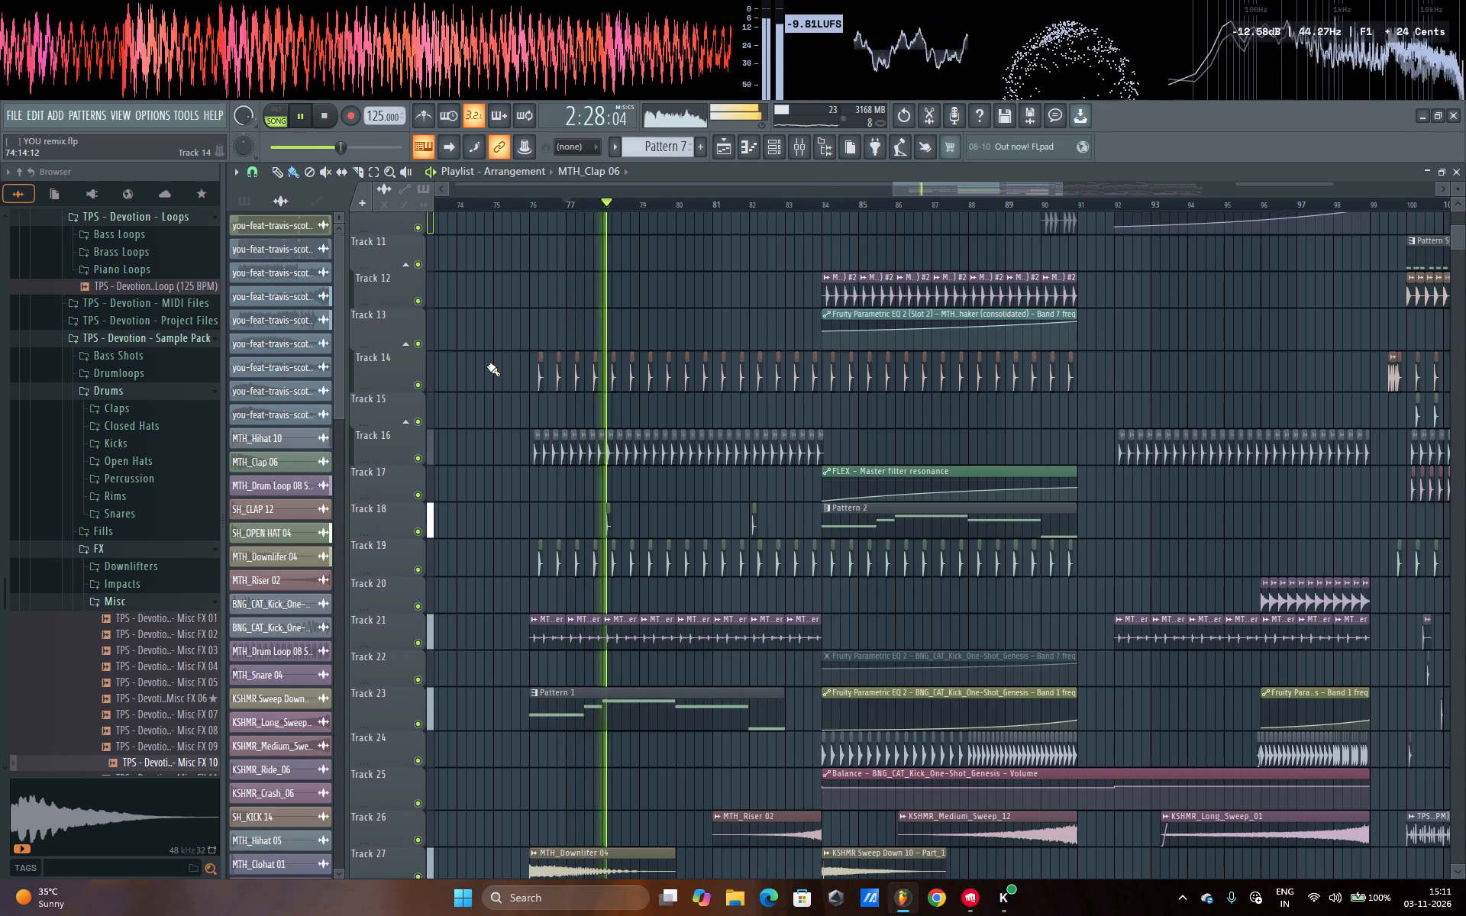
Audition the rebalanced mix from about bar 84 past bar 93, looking over the tracks through the drop section.
click(851, 196)
click(861, 205)
scroll(861, 205, down, 6)
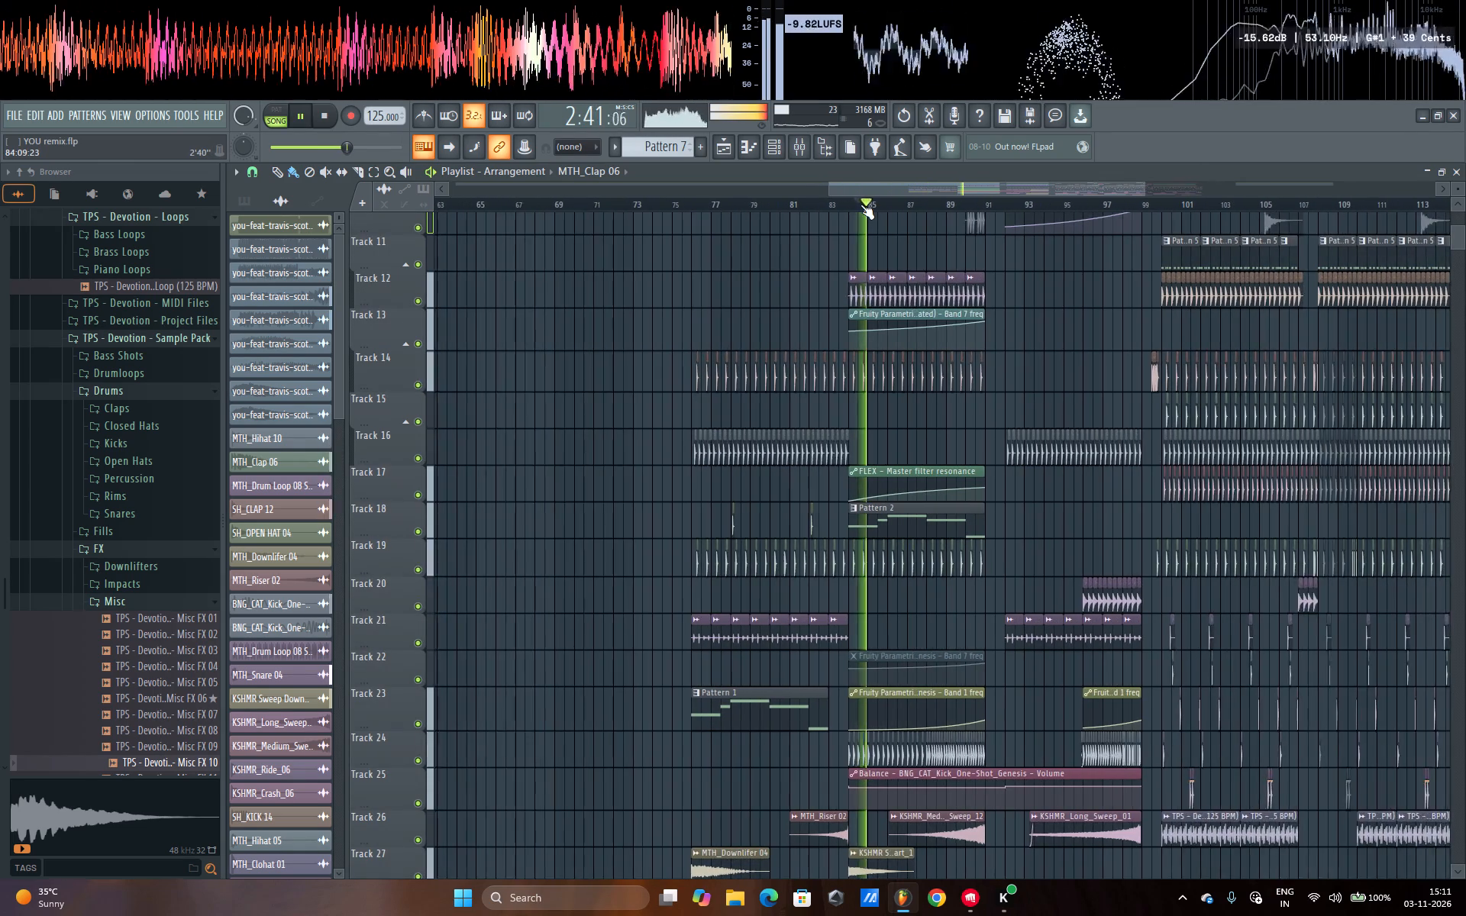
scroll(861, 205, down, 1)
scroll(956, 199, up, 4)
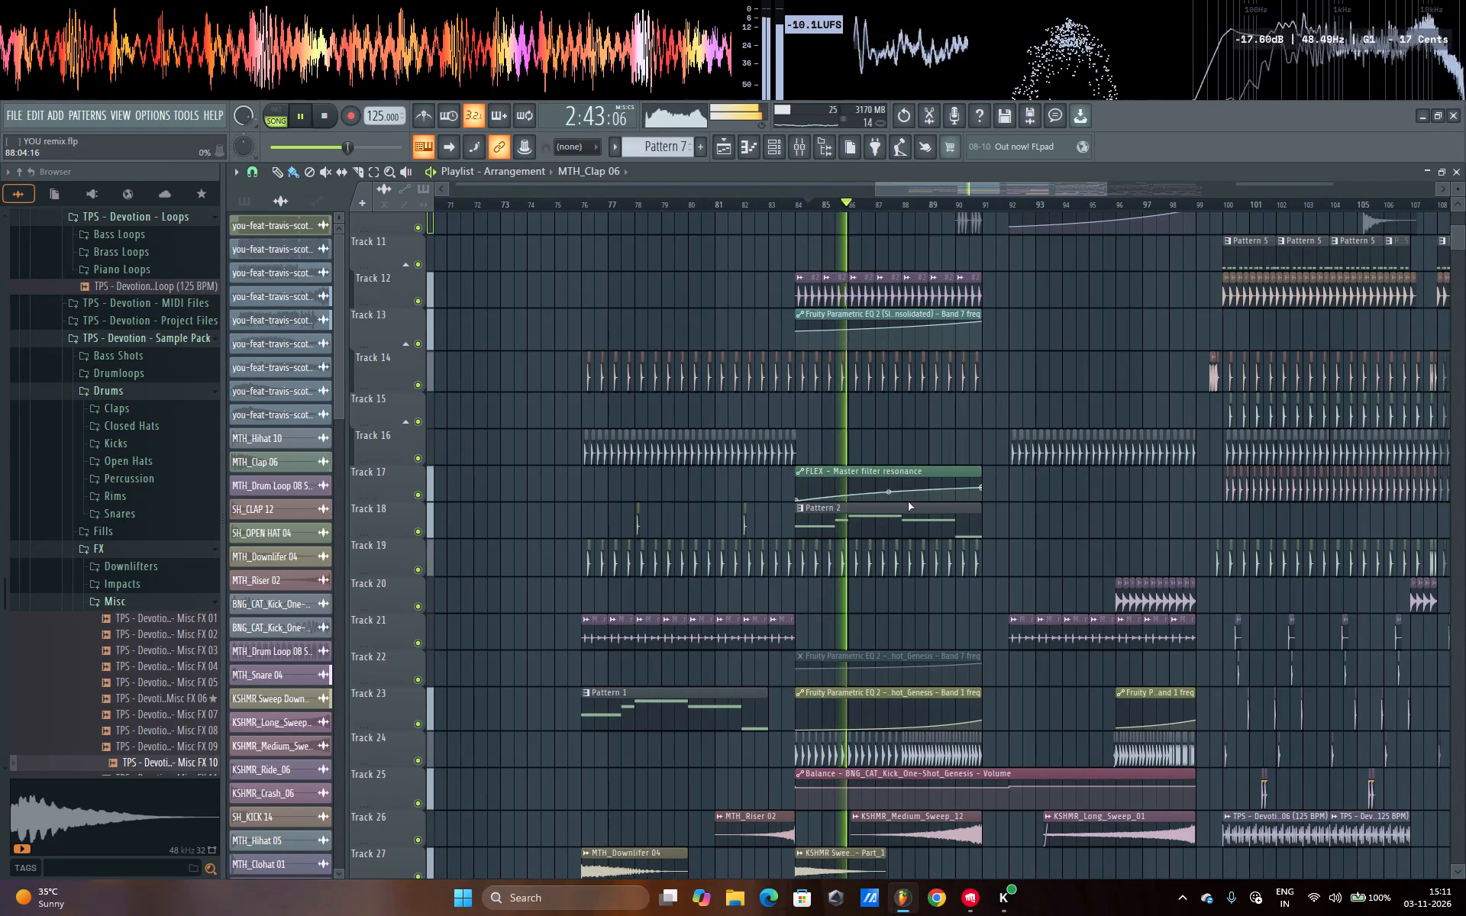
click(793, 200)
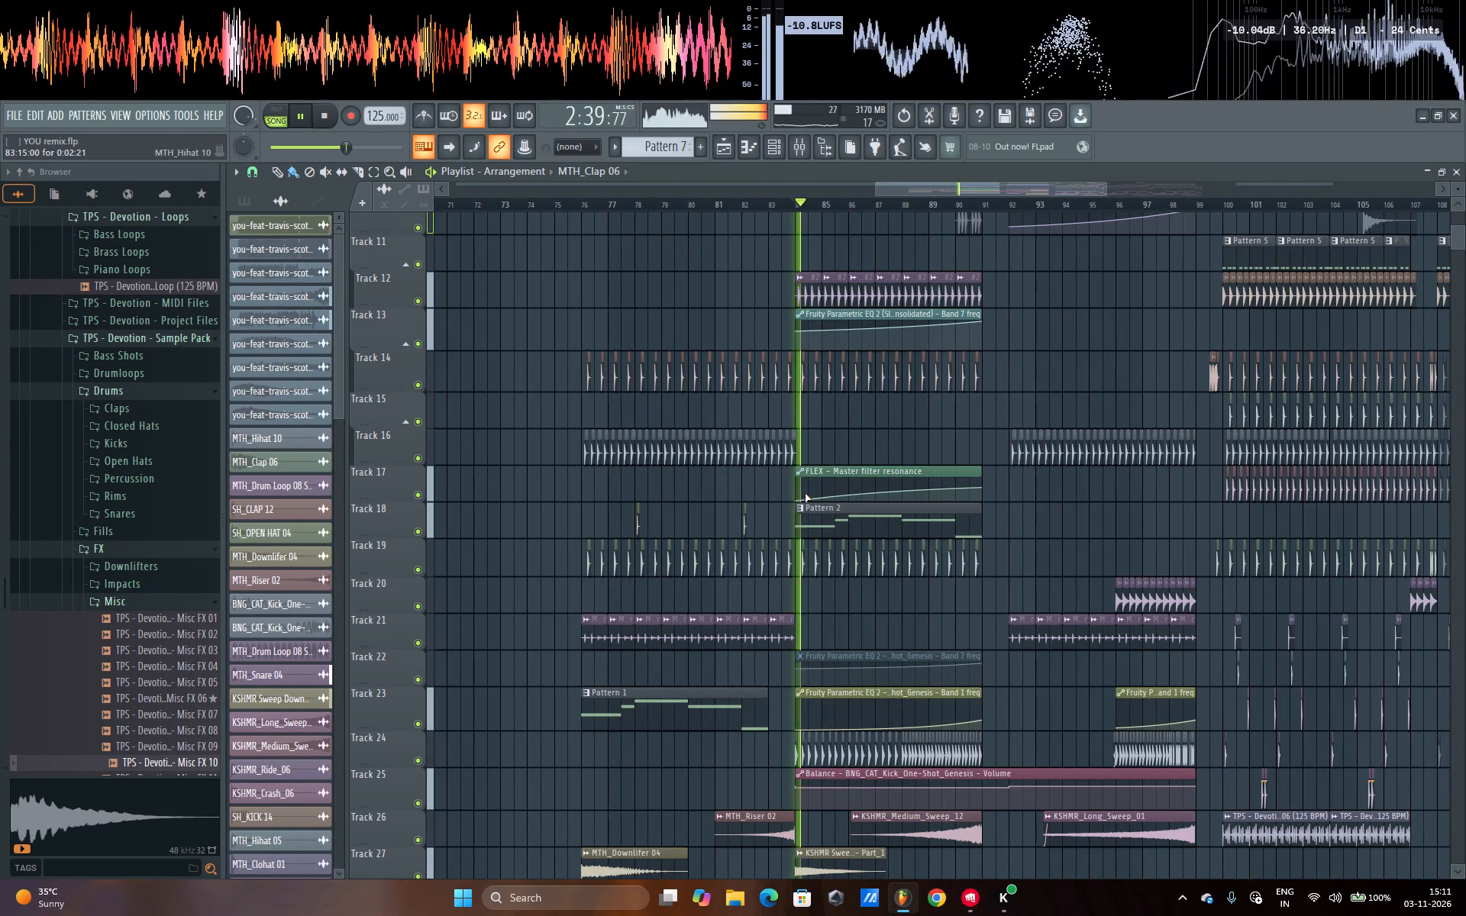
scroll(922, 208, down, 5)
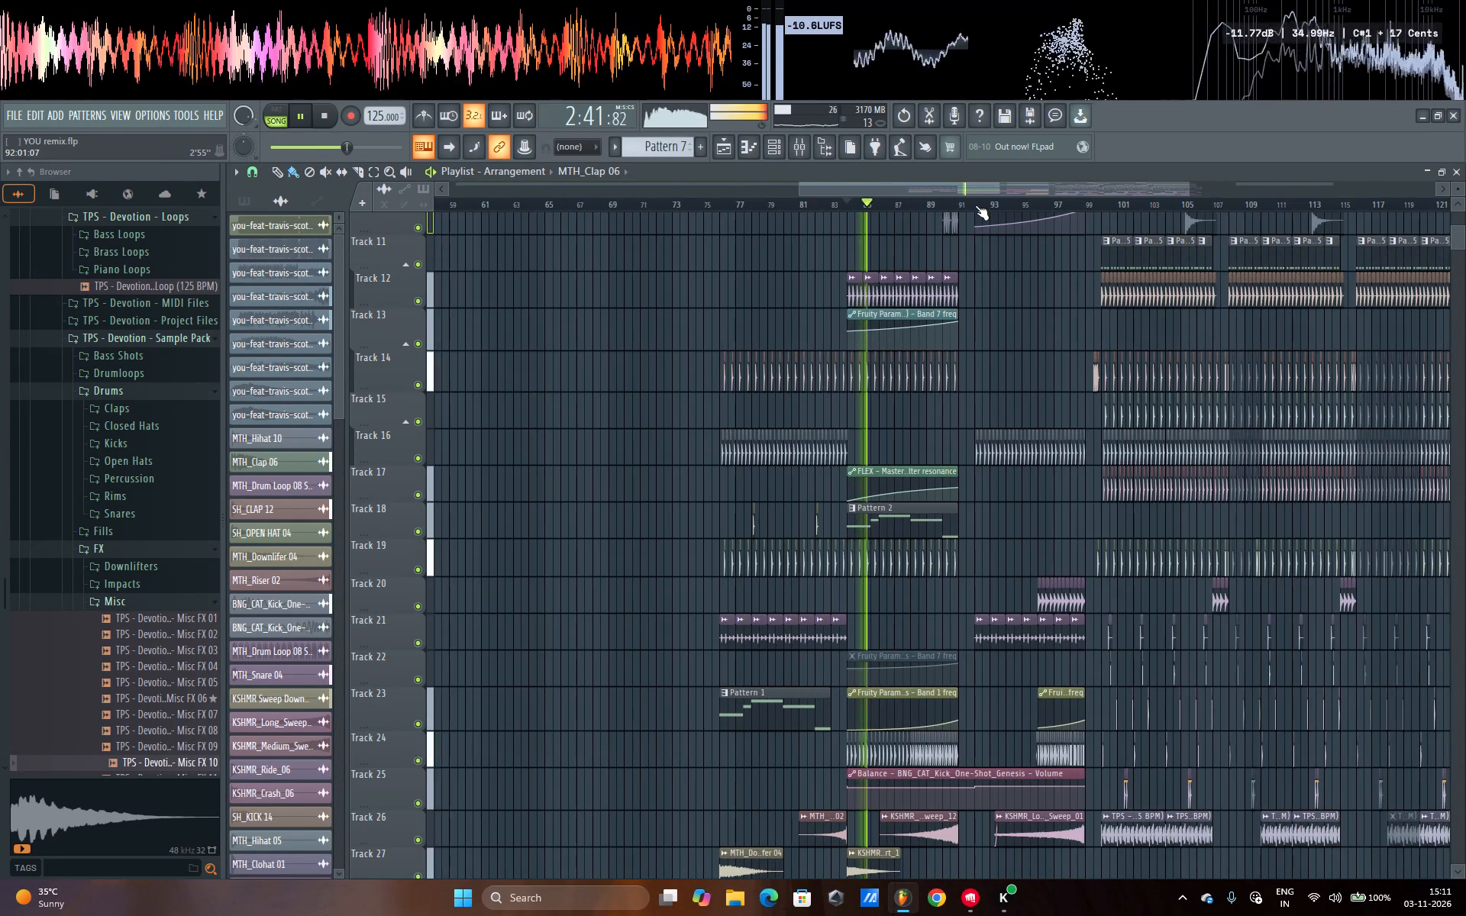
scroll(976, 205, up, 4)
scroll(964, 419, down, 3)
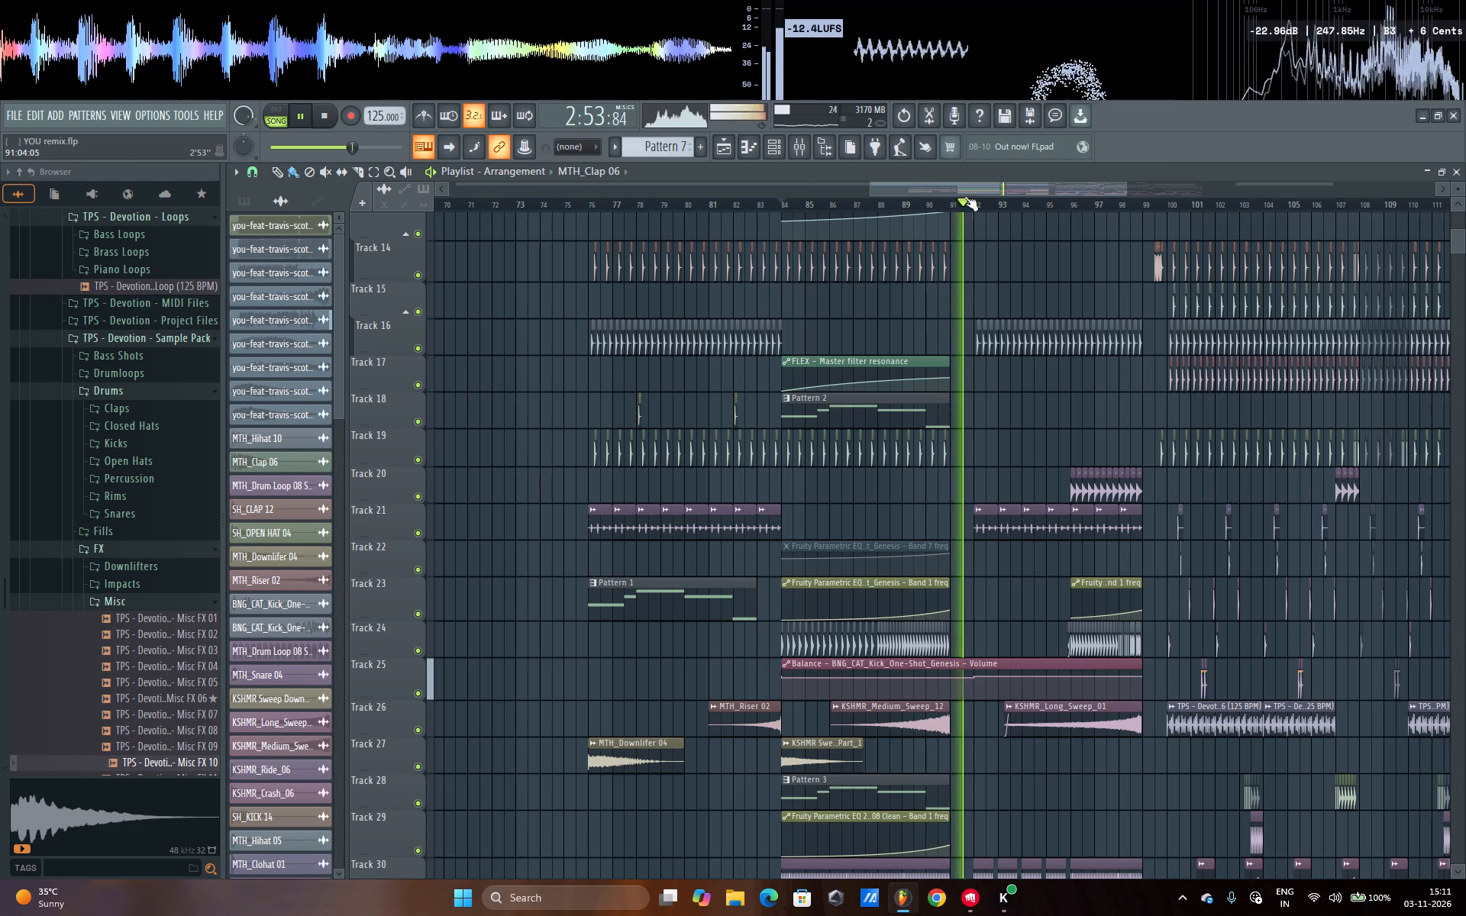
scroll(1035, 207, down, 13)
scroll(1178, 207, up, 2)
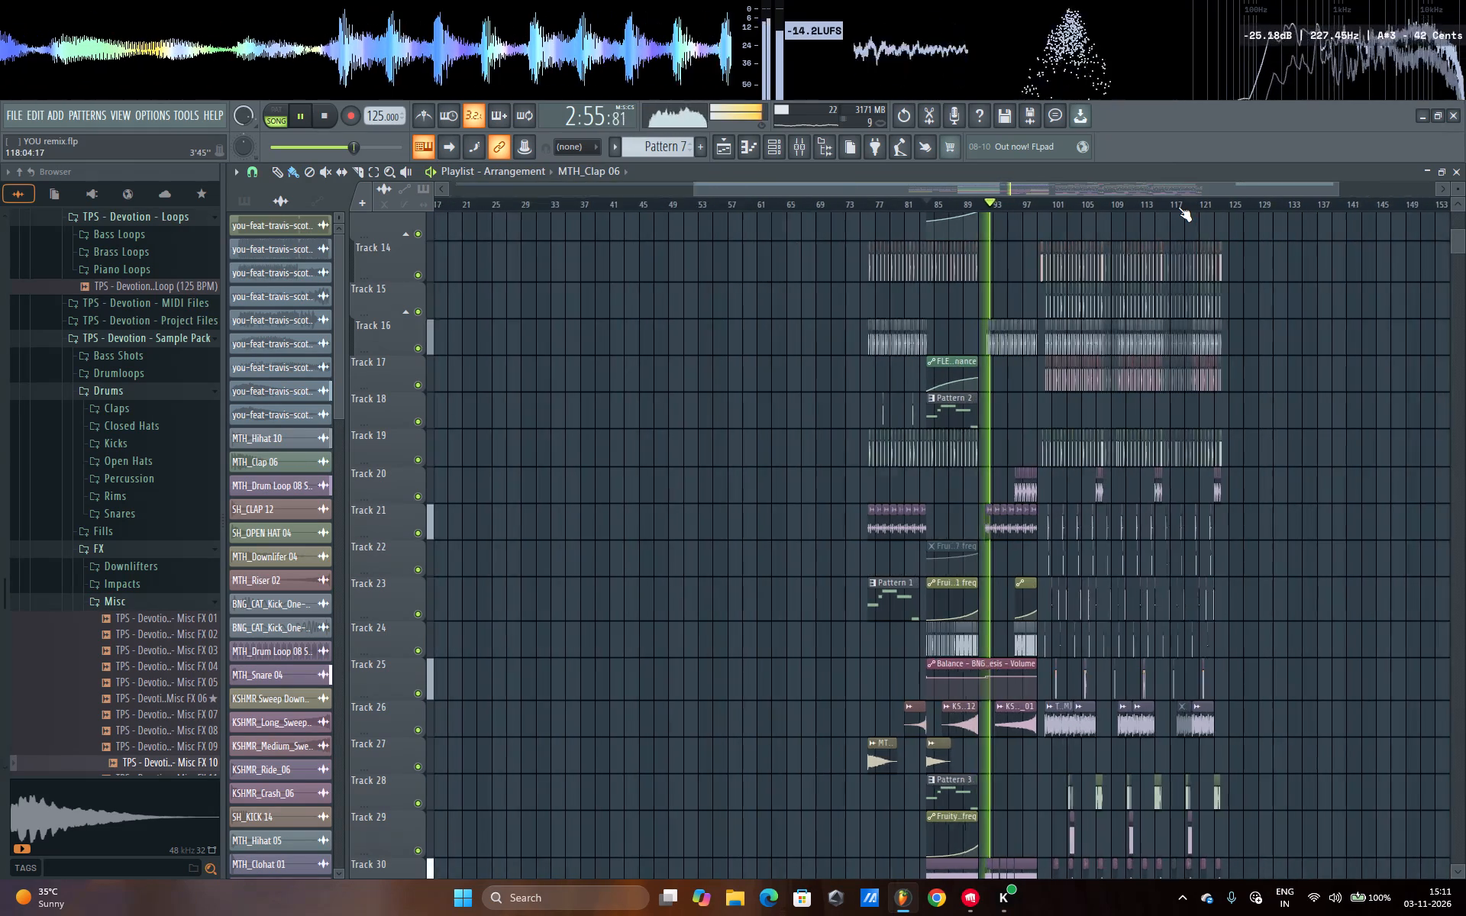
scroll(1178, 207, up, 7)
scroll(1304, 366, up, 9)
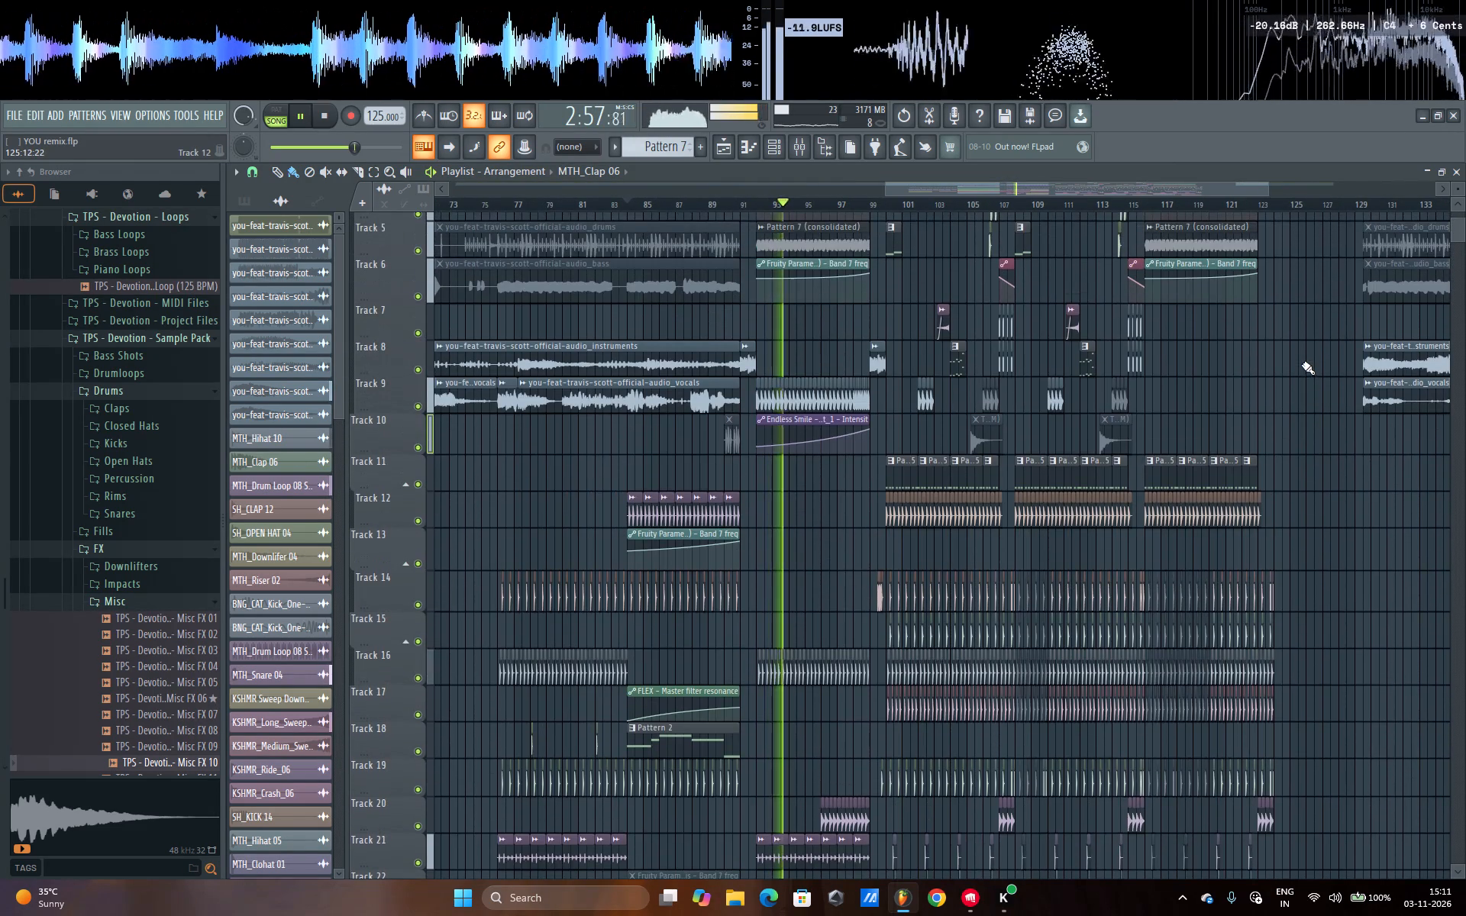
Audition the build-up before the drop in the full mix, select the Master insert, and restart playback from about bar 94.
scroll(992, 208, up, 6)
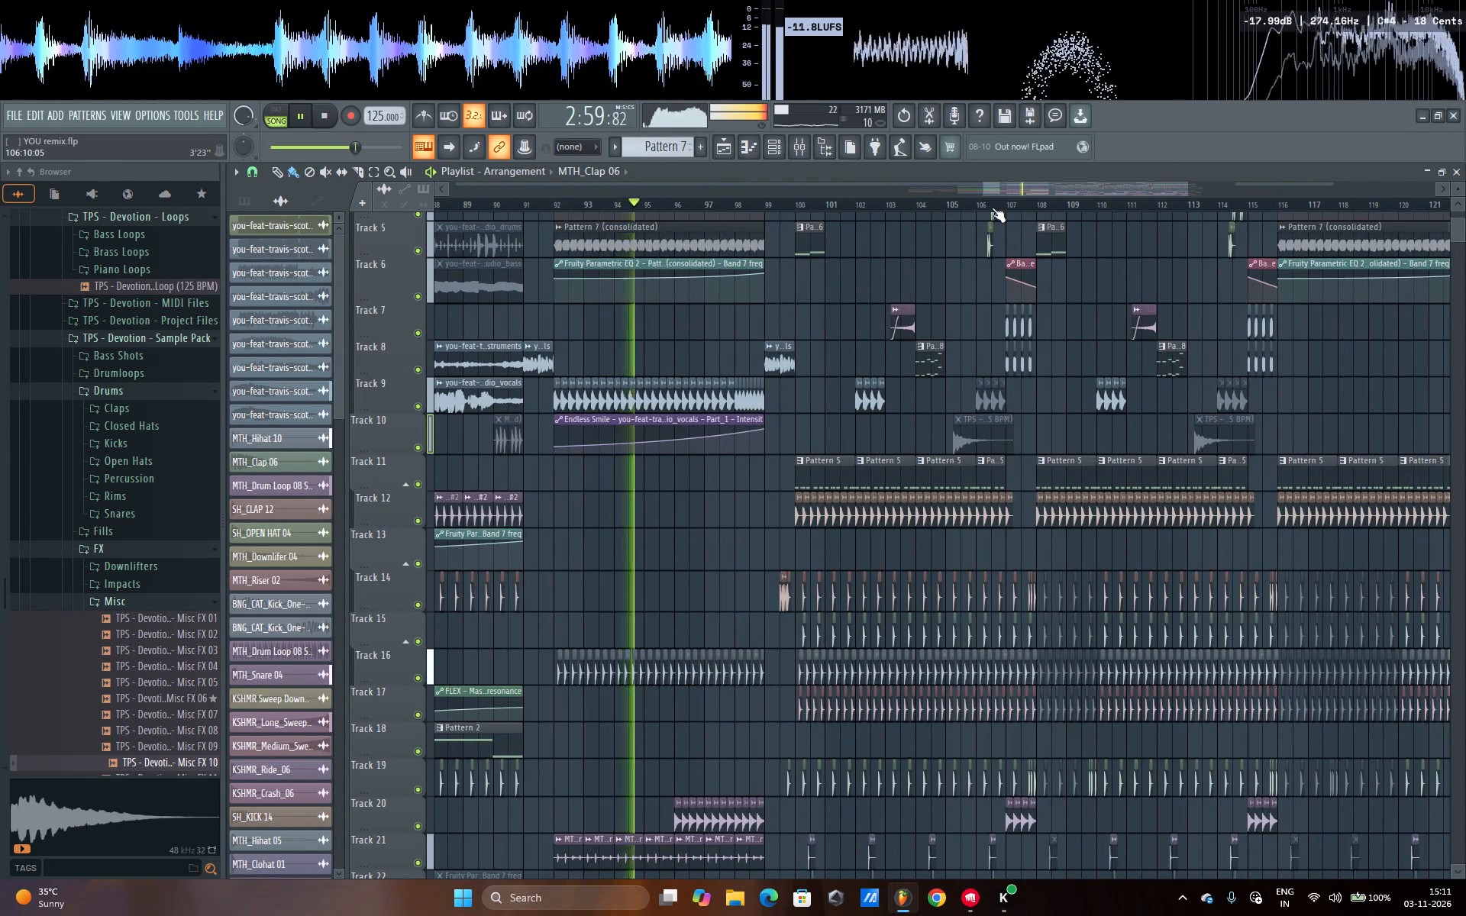
scroll(992, 208, up, 5)
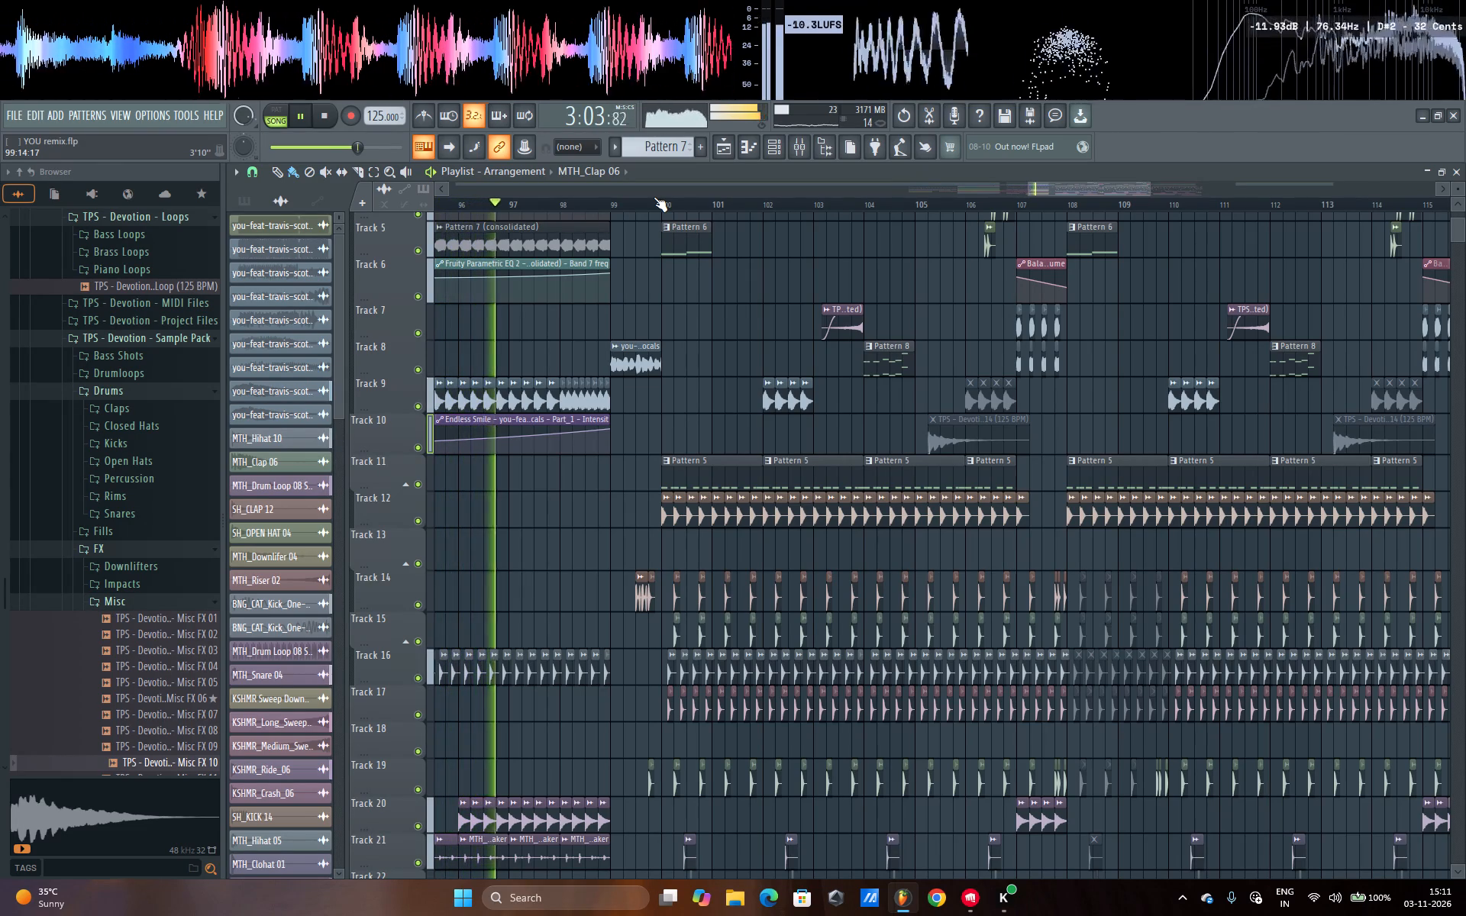
scroll(654, 197, down, 2)
click(795, 145)
key(space)
key(space)
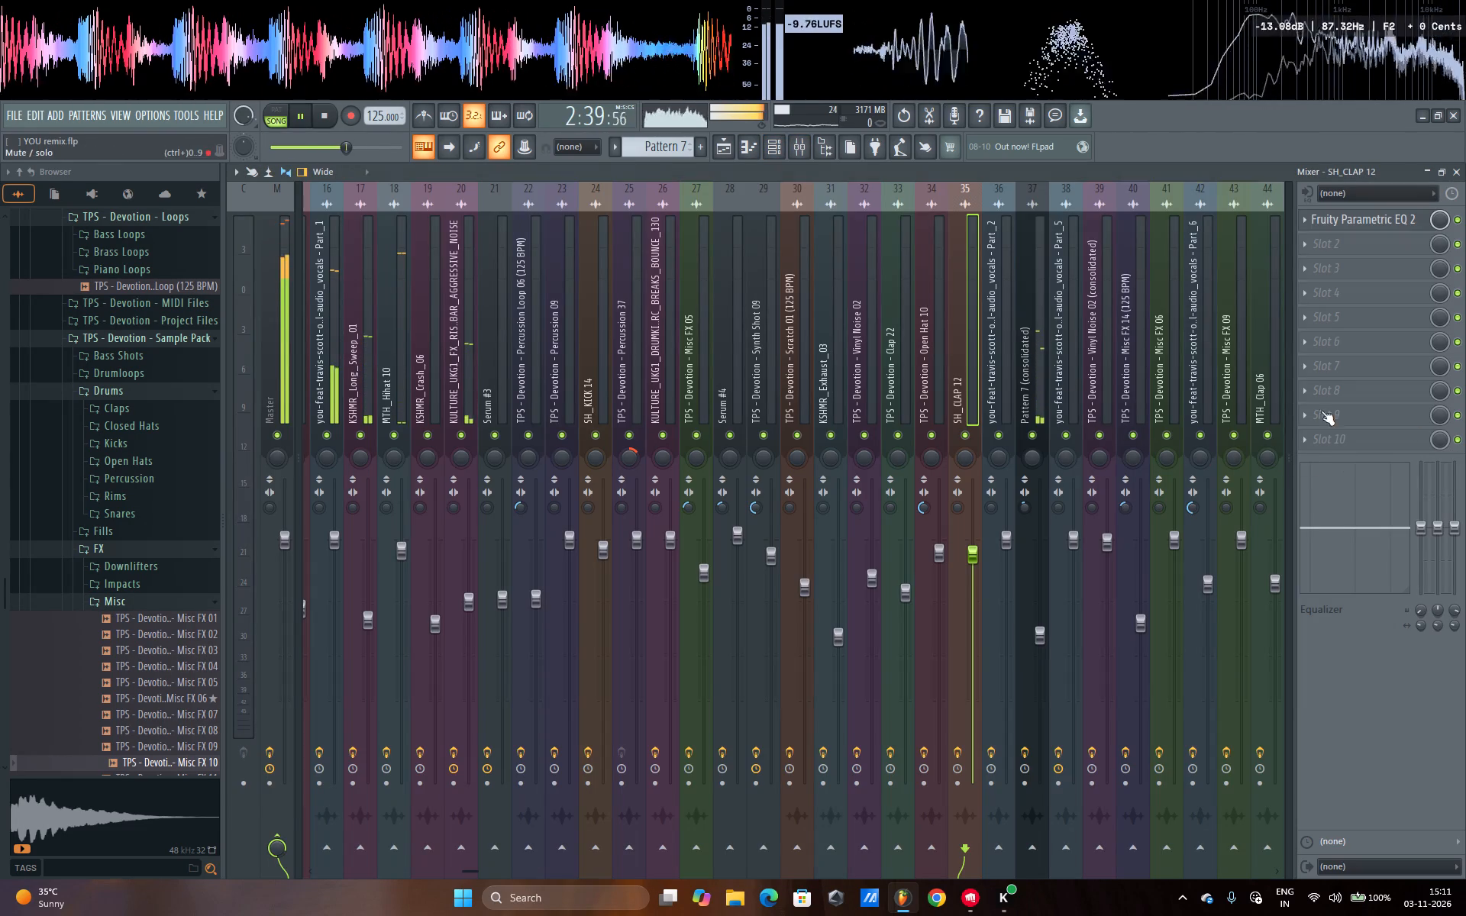
click(280, 260)
click(709, 145)
click(719, 147)
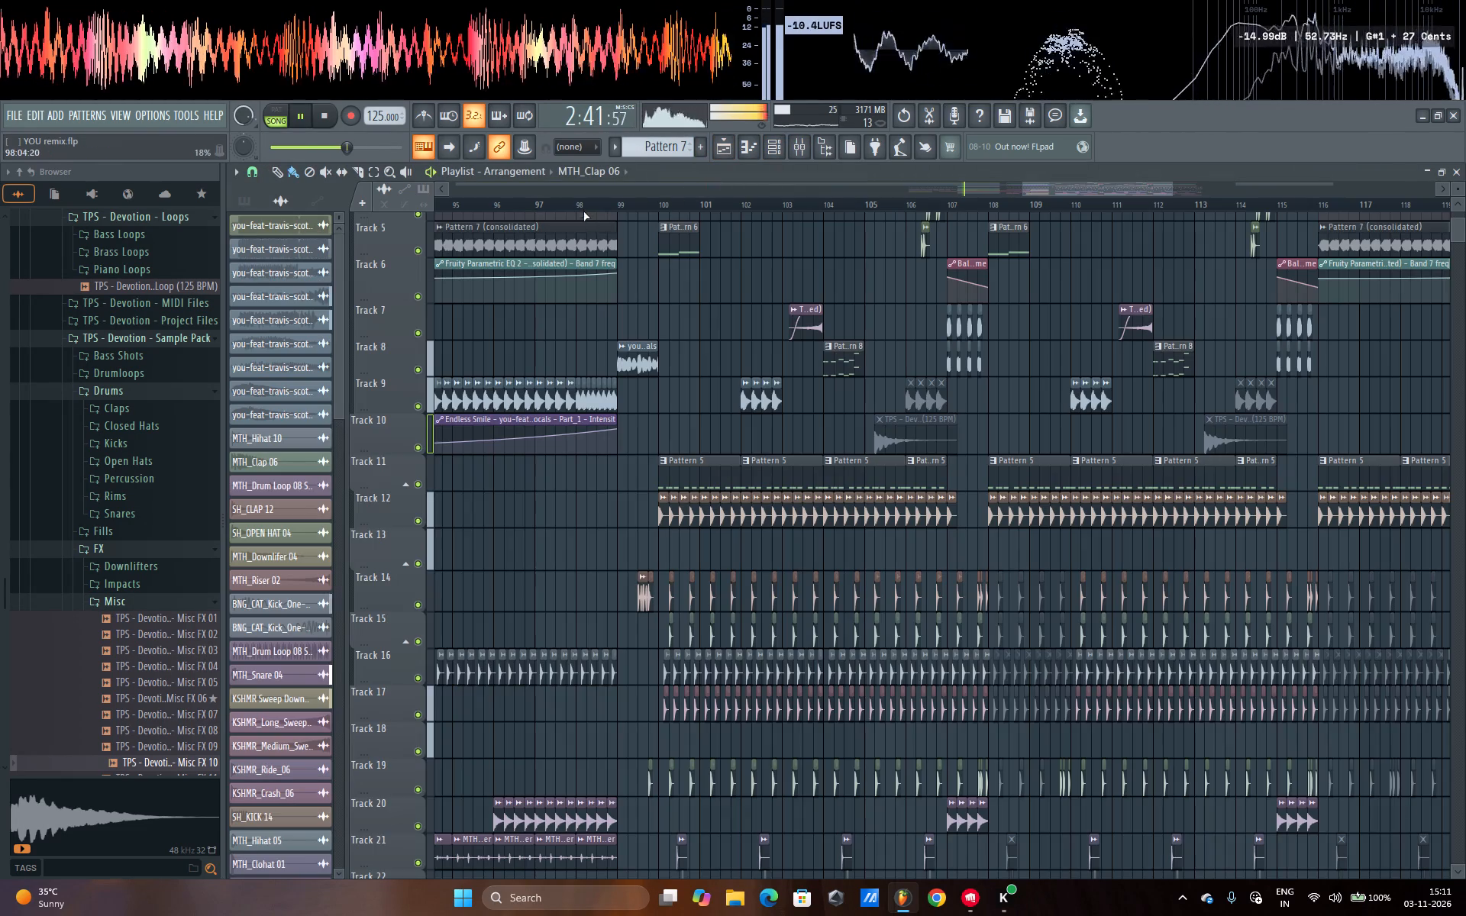
click(551, 202)
scroll(1024, 198, down, 4)
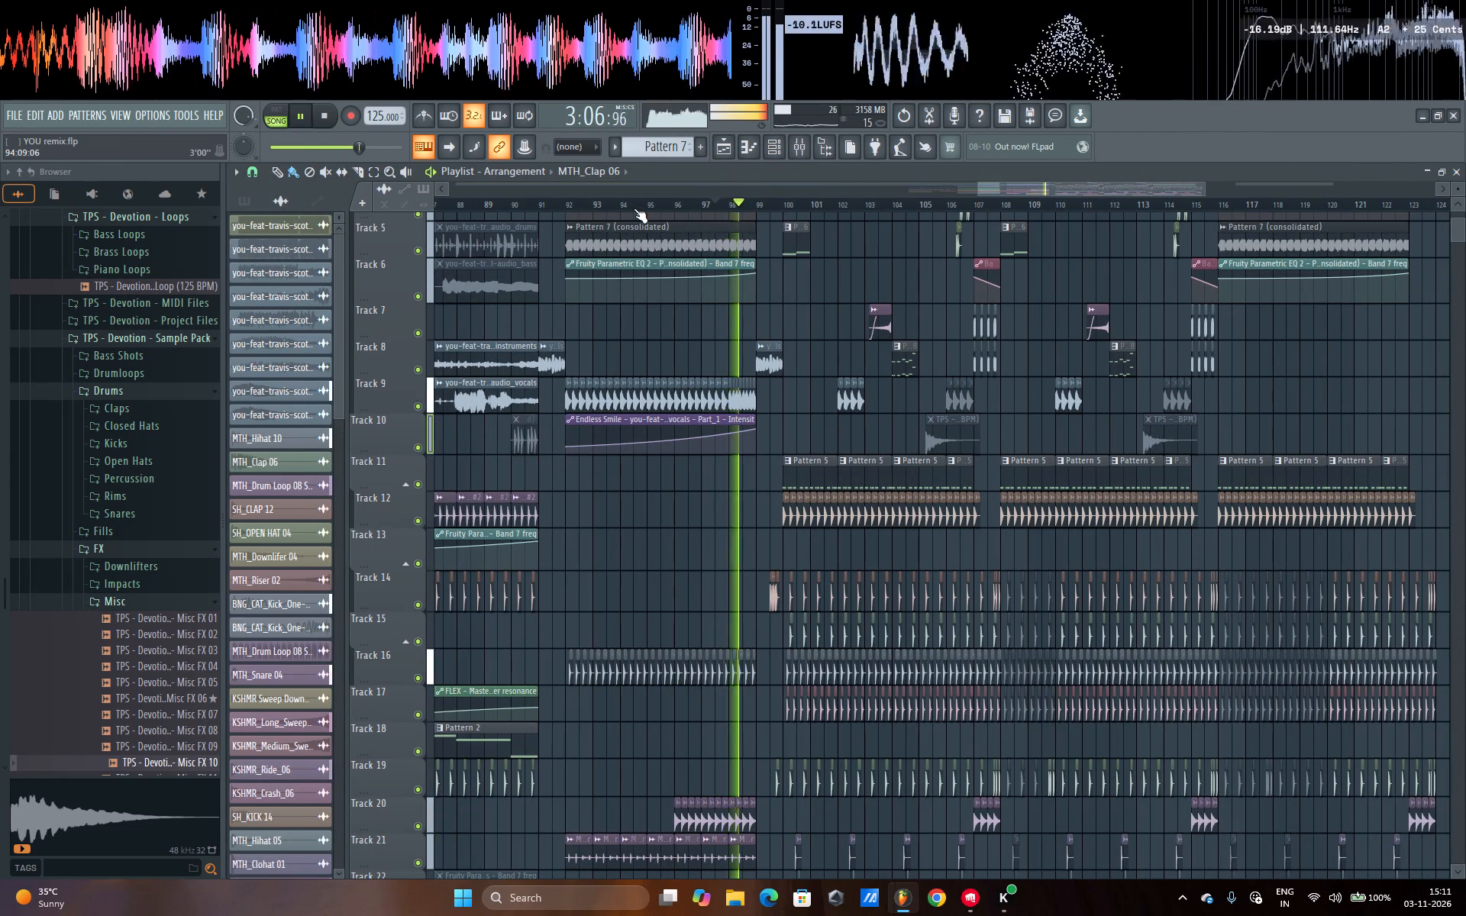
click(634, 208)
Compare the build-up with the Master insert's Fruity Limiter switched on and back off.
click(797, 144)
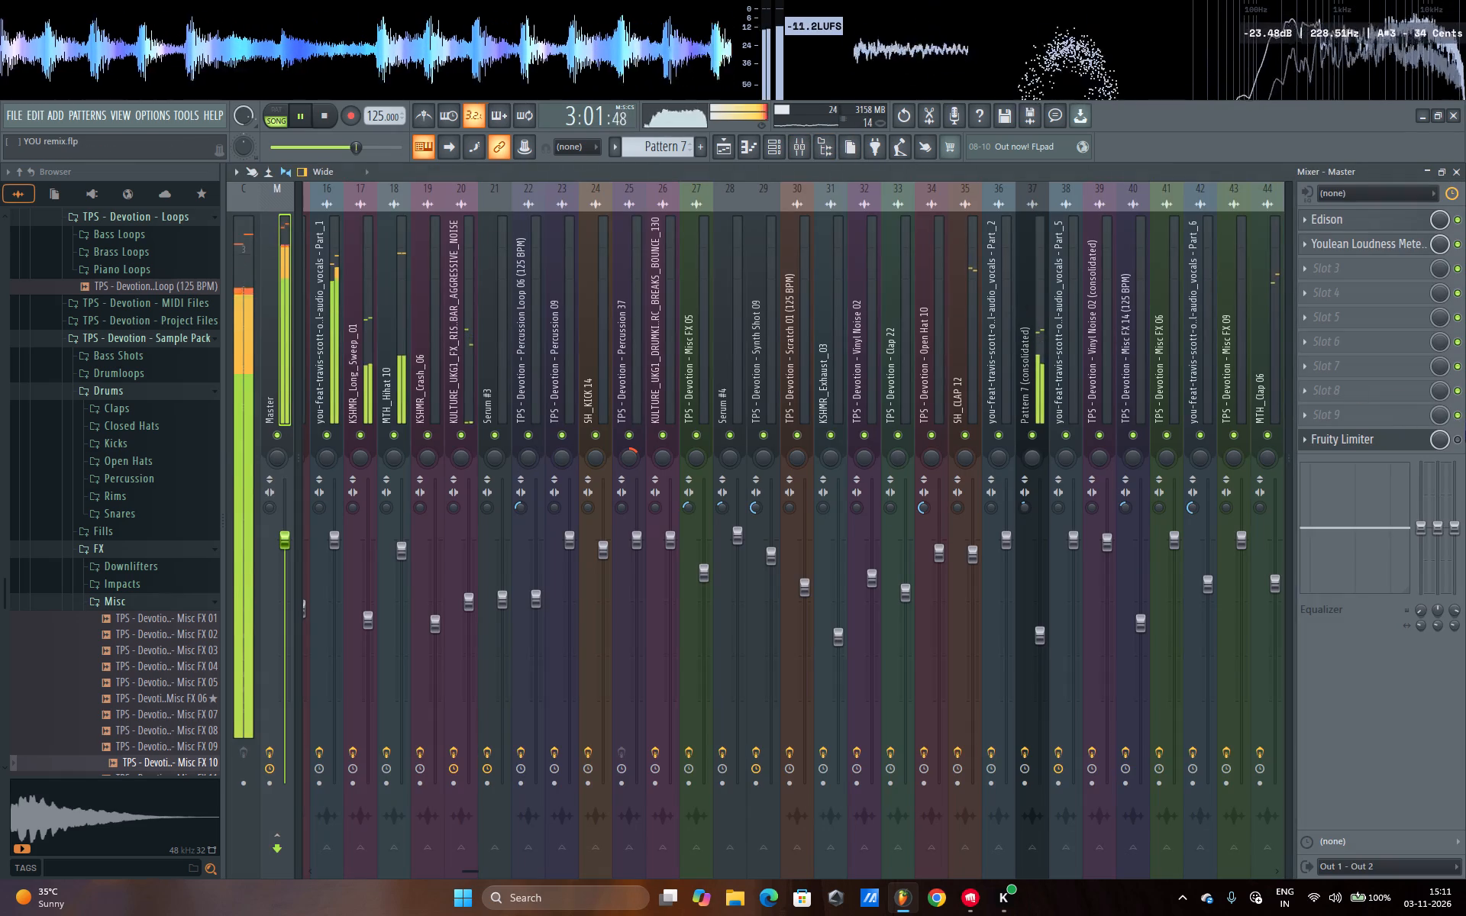
click(1451, 436)
click(1455, 442)
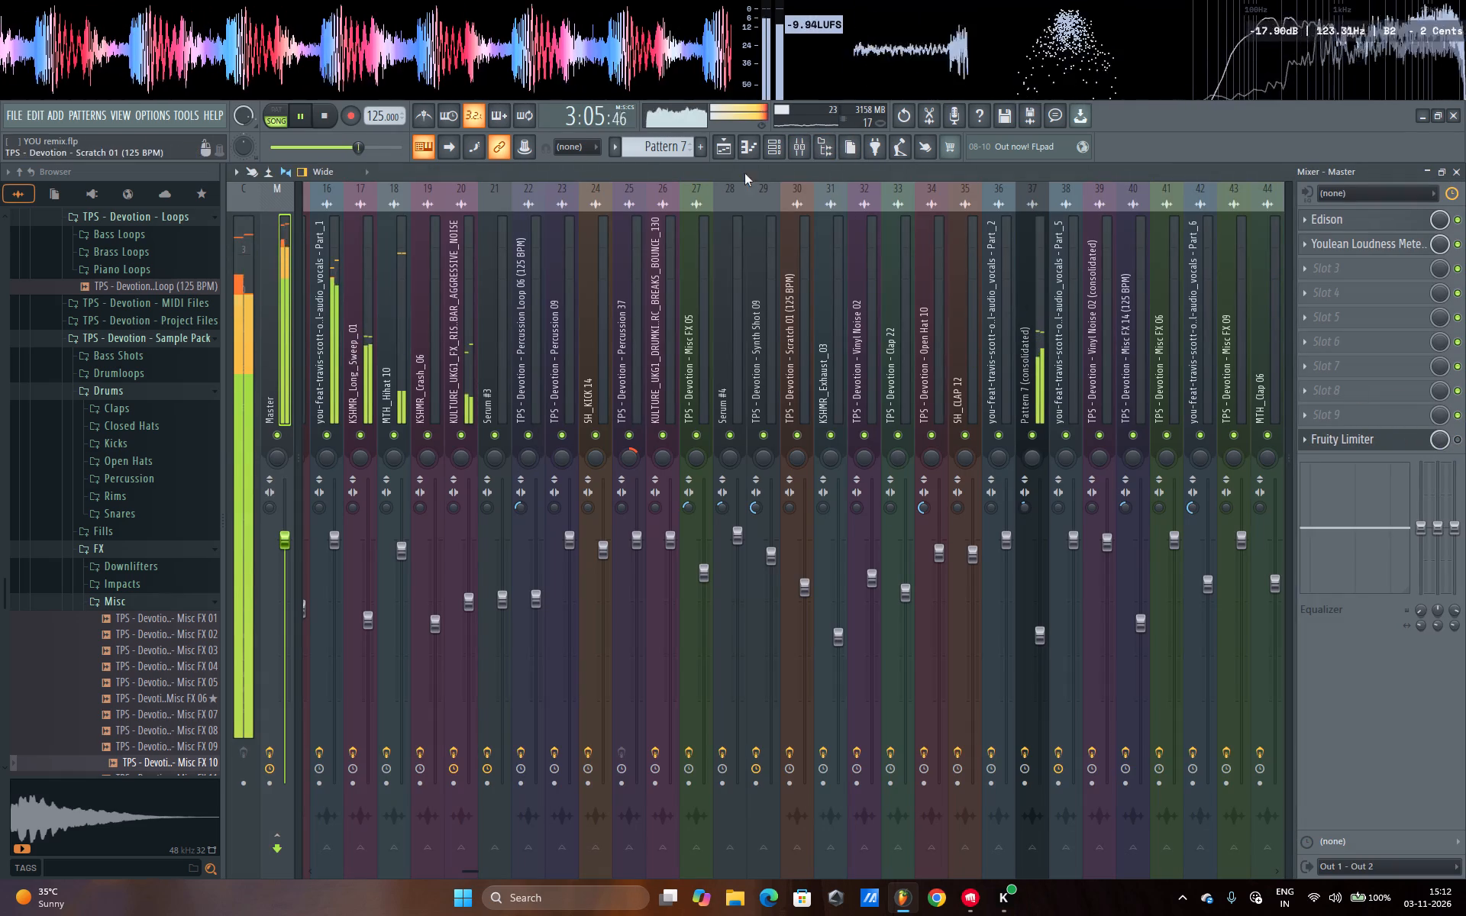
click(718, 151)
Replay from about bar 95 and audition the transition into the drop at bar 100, through to about bar 104.
click(659, 203)
scroll(661, 202, up, 7)
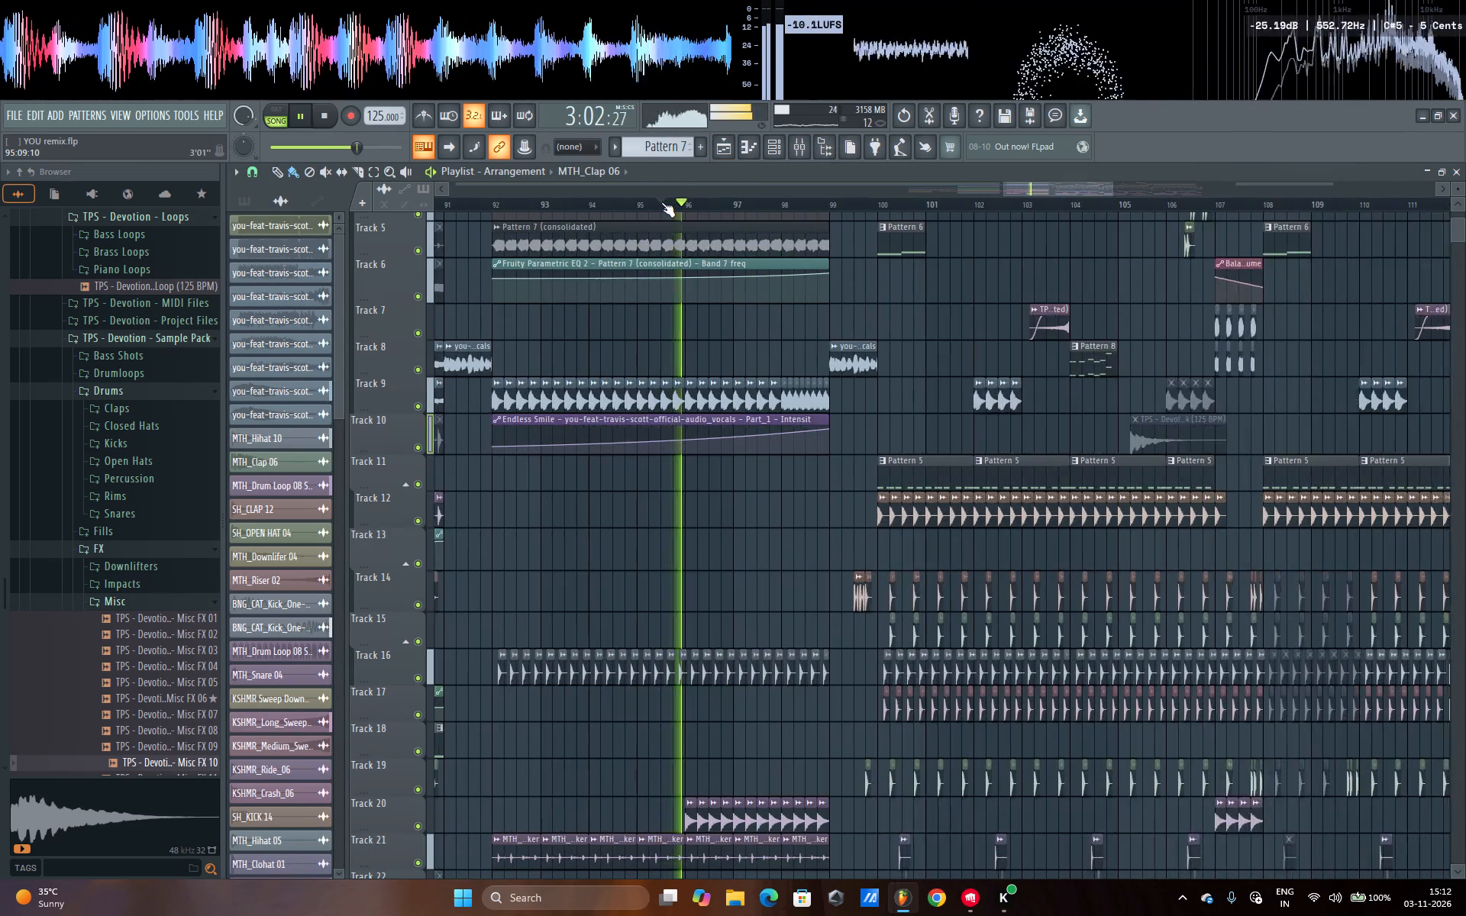
scroll(661, 202, up, 2)
scroll(662, 202, down, 3)
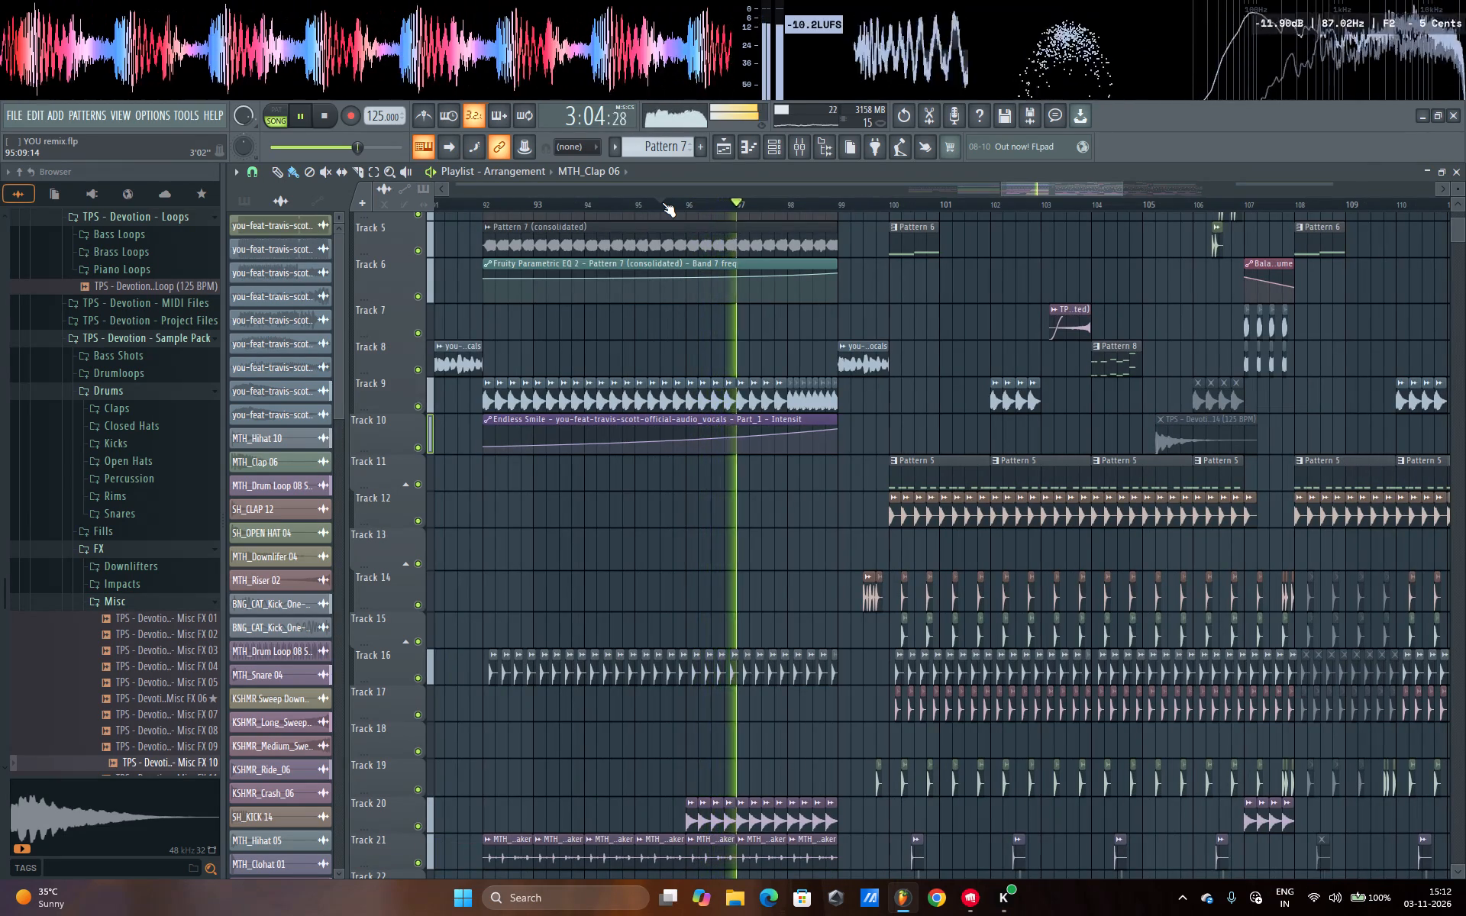
scroll(662, 202, down, 4)
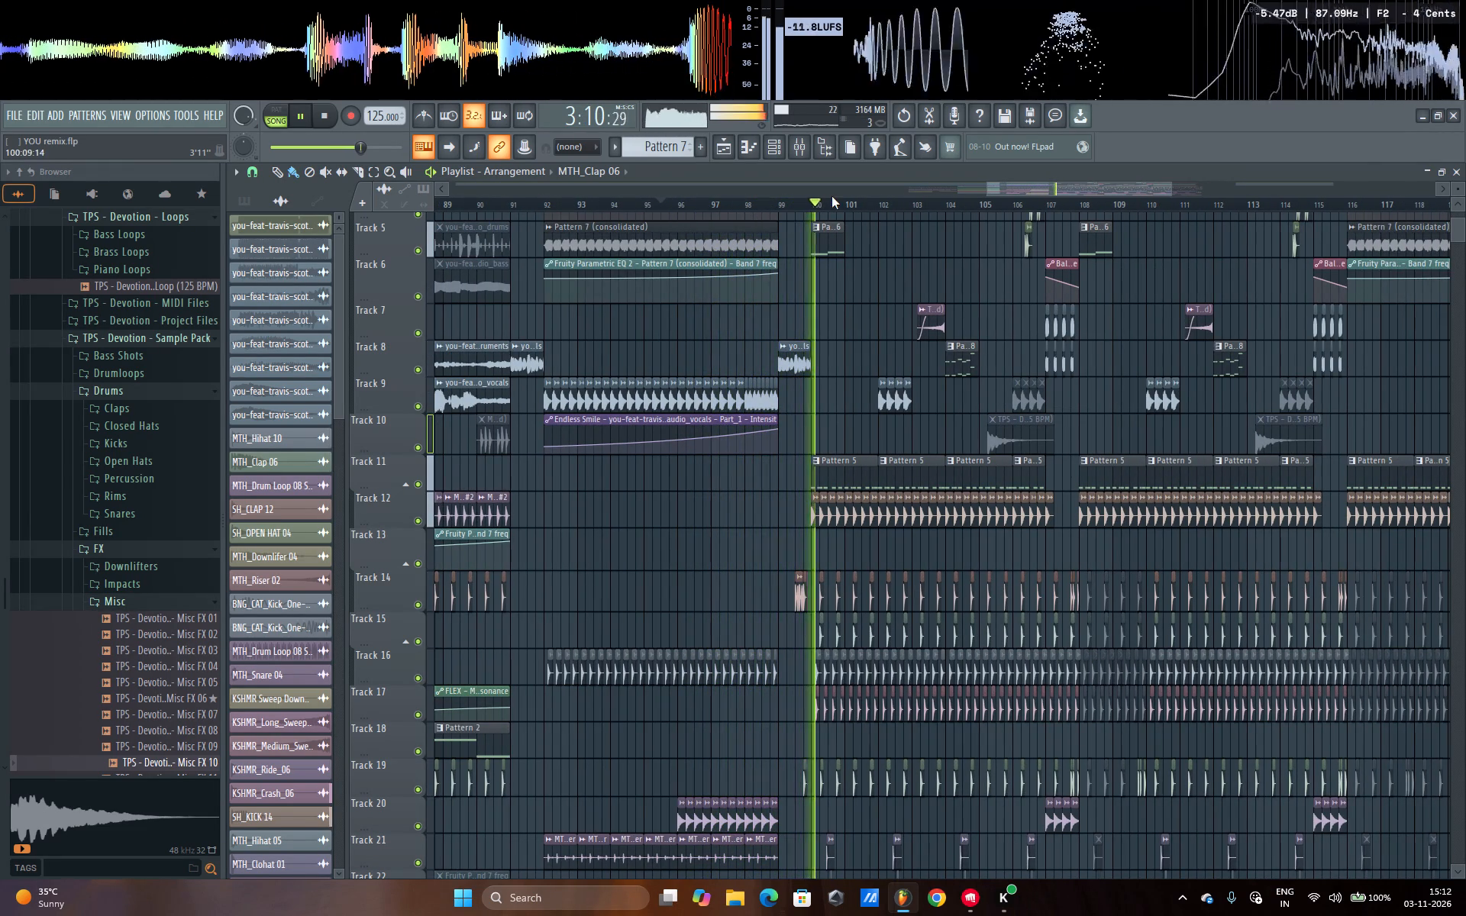
scroll(880, 199, down, 5)
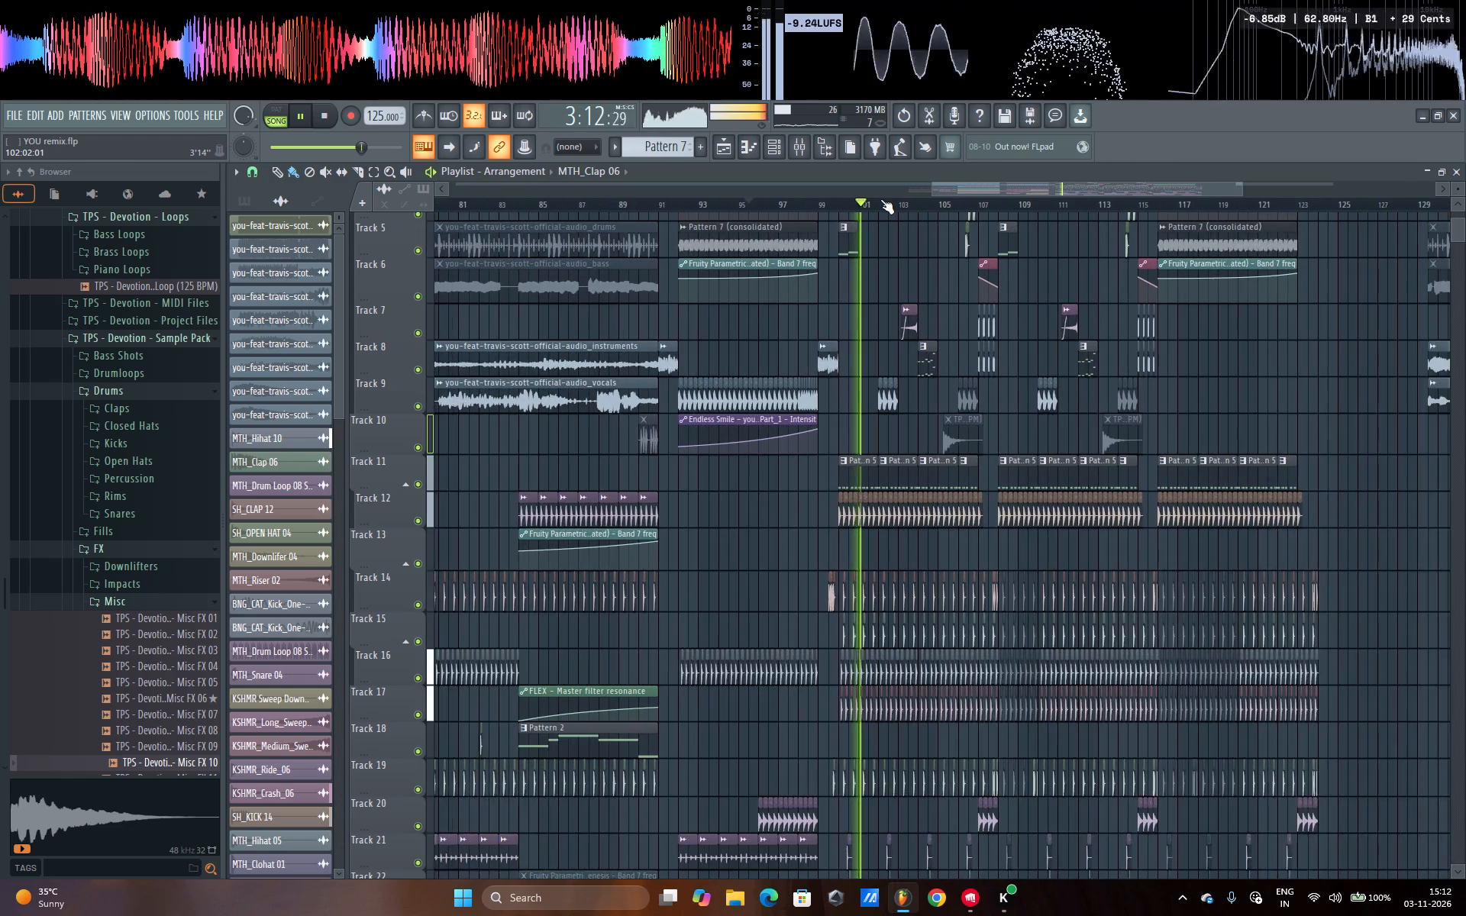
scroll(880, 199, down, 5)
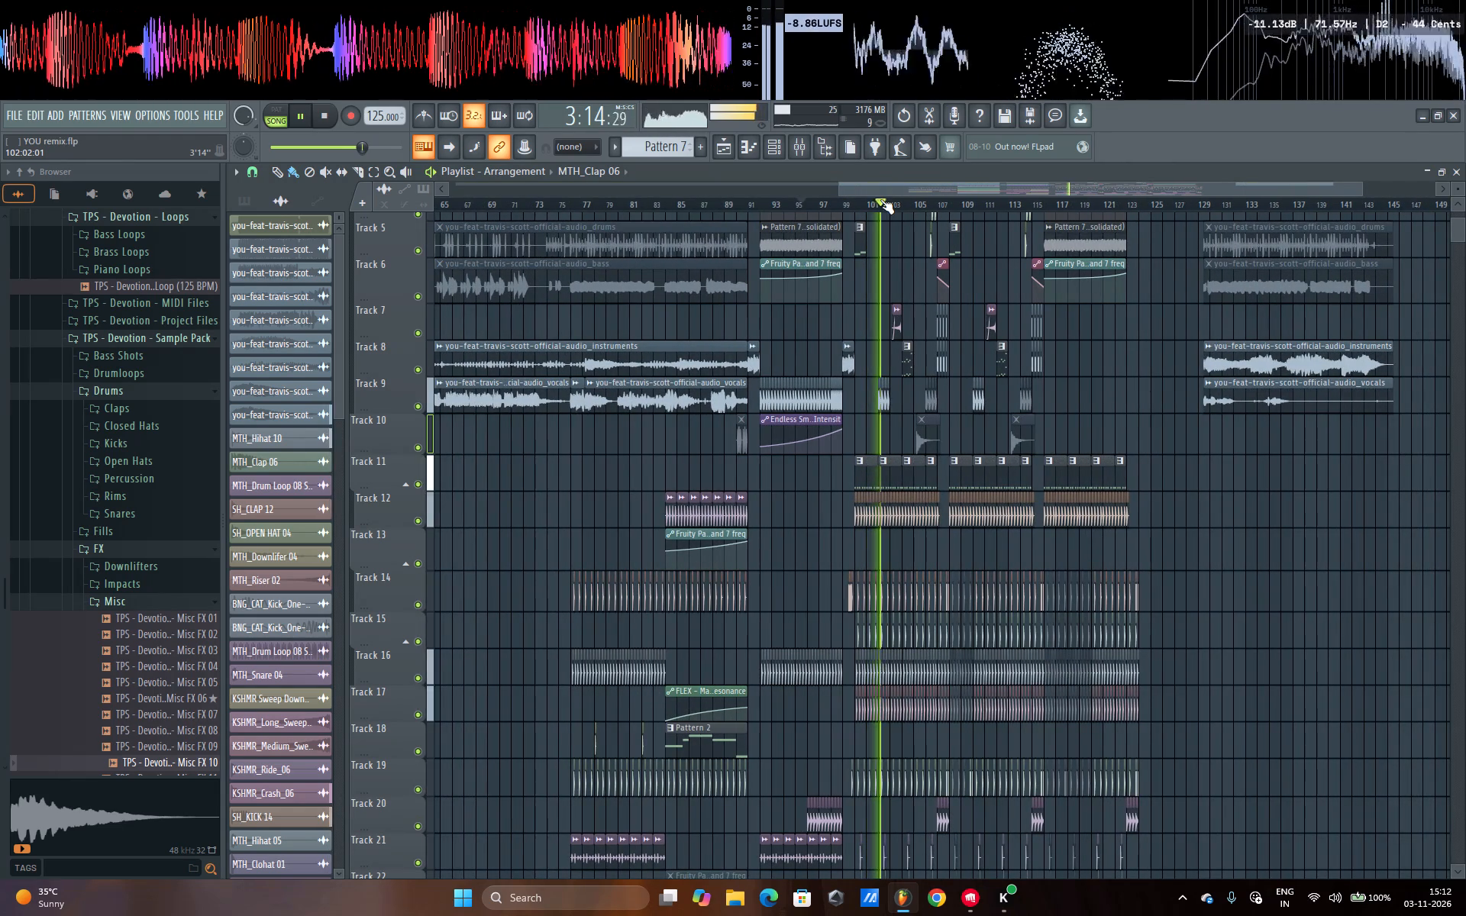
scroll(970, 205, up, 8)
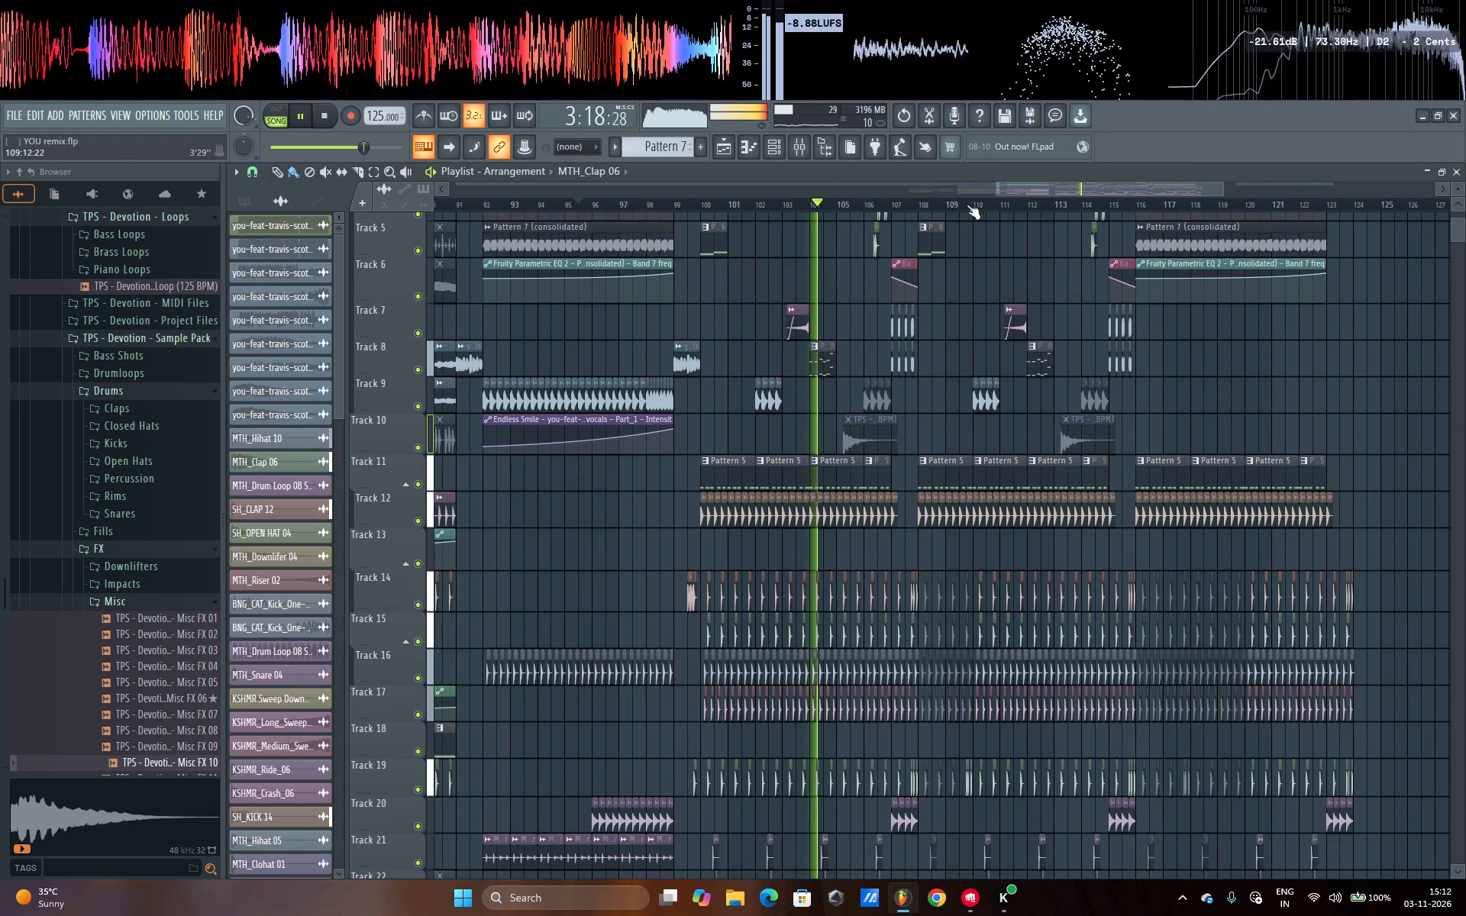
Compare the drop's loudness with the Master insert's Fruity Limiter switched on and back off.
click(787, 139)
click(803, 140)
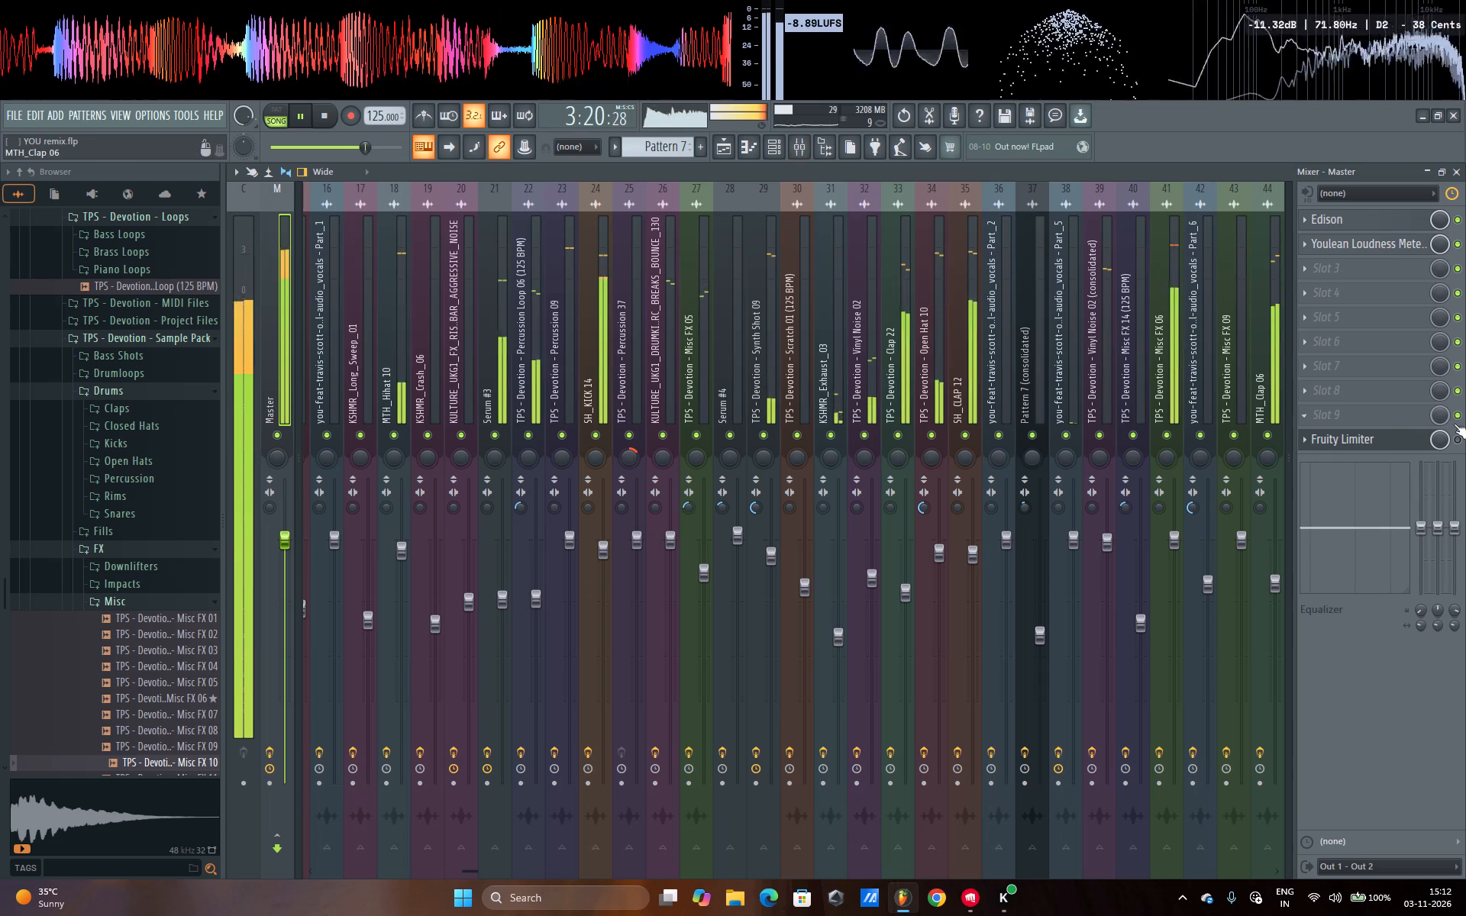
click(1458, 441)
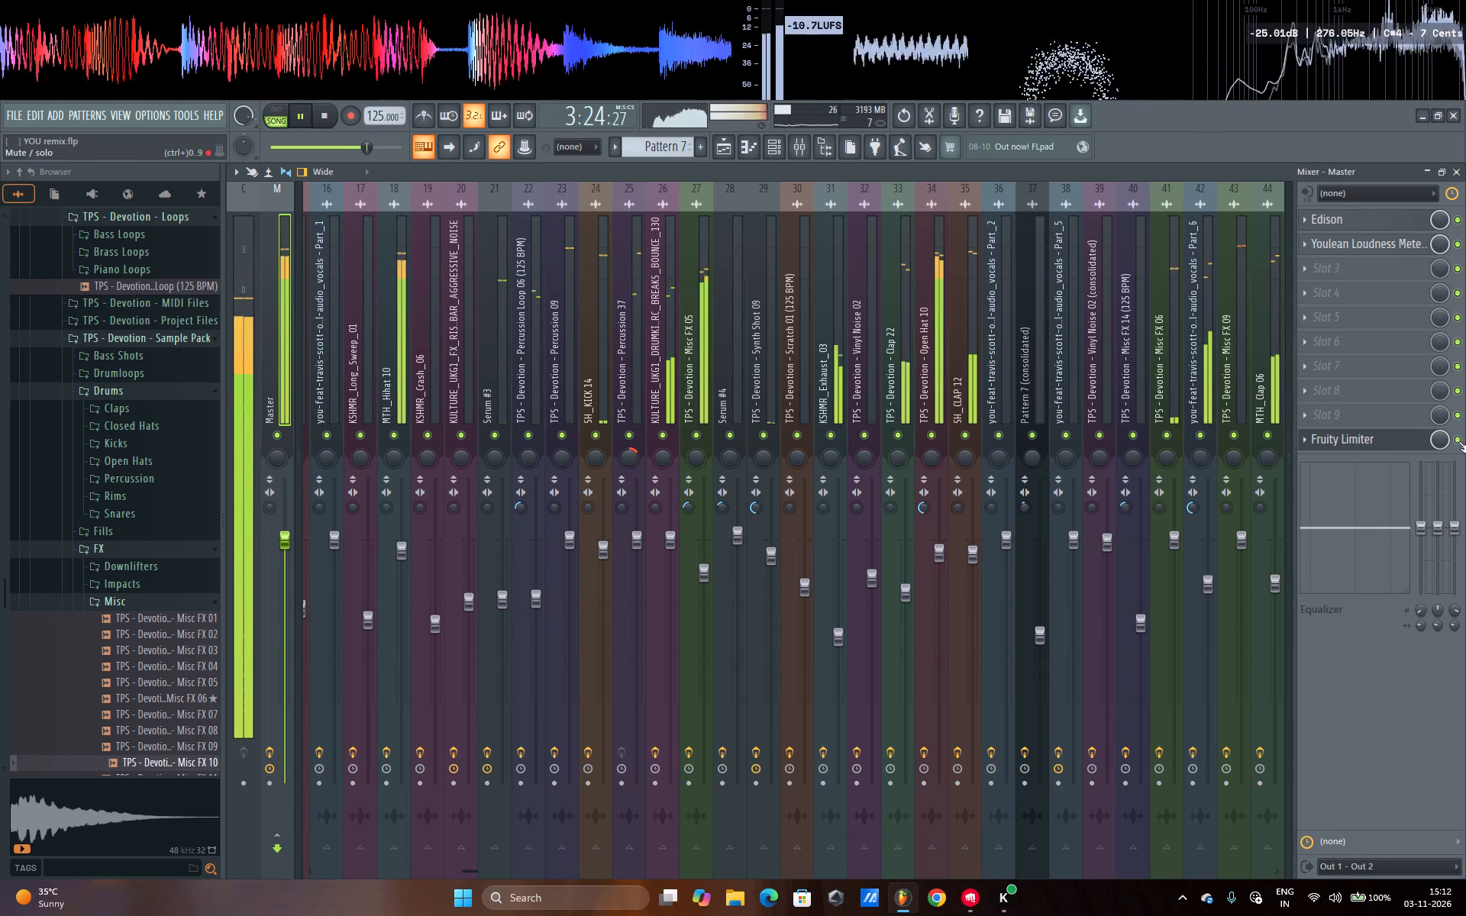
click(1458, 441)
click(718, 147)
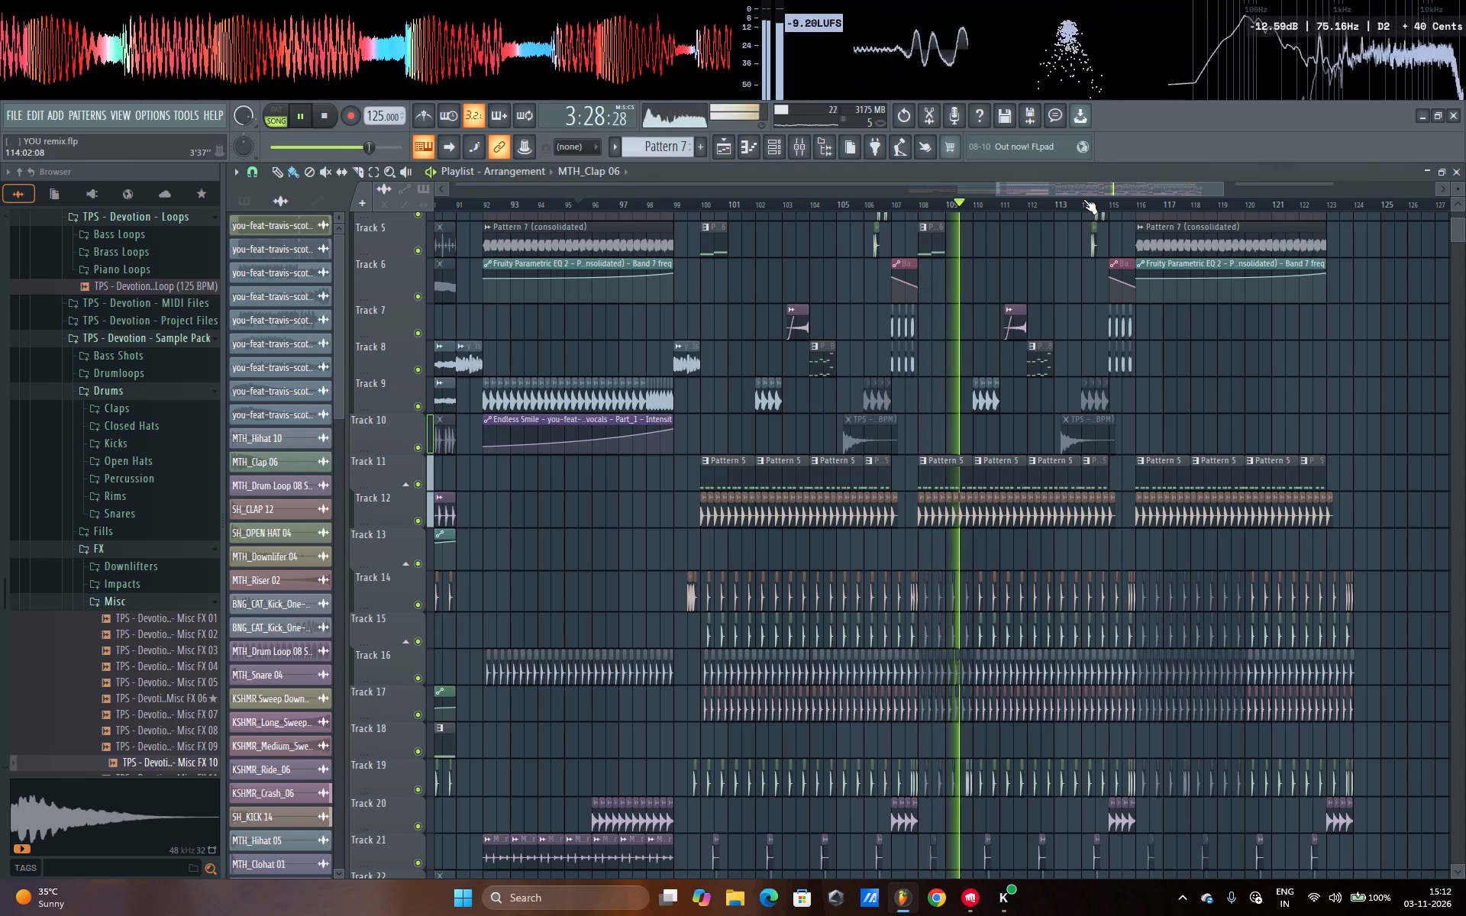
Open the SH_KICK 14 audio clip settings from Track 12 to check them, and close them again.
scroll(1381, 351, up, 5)
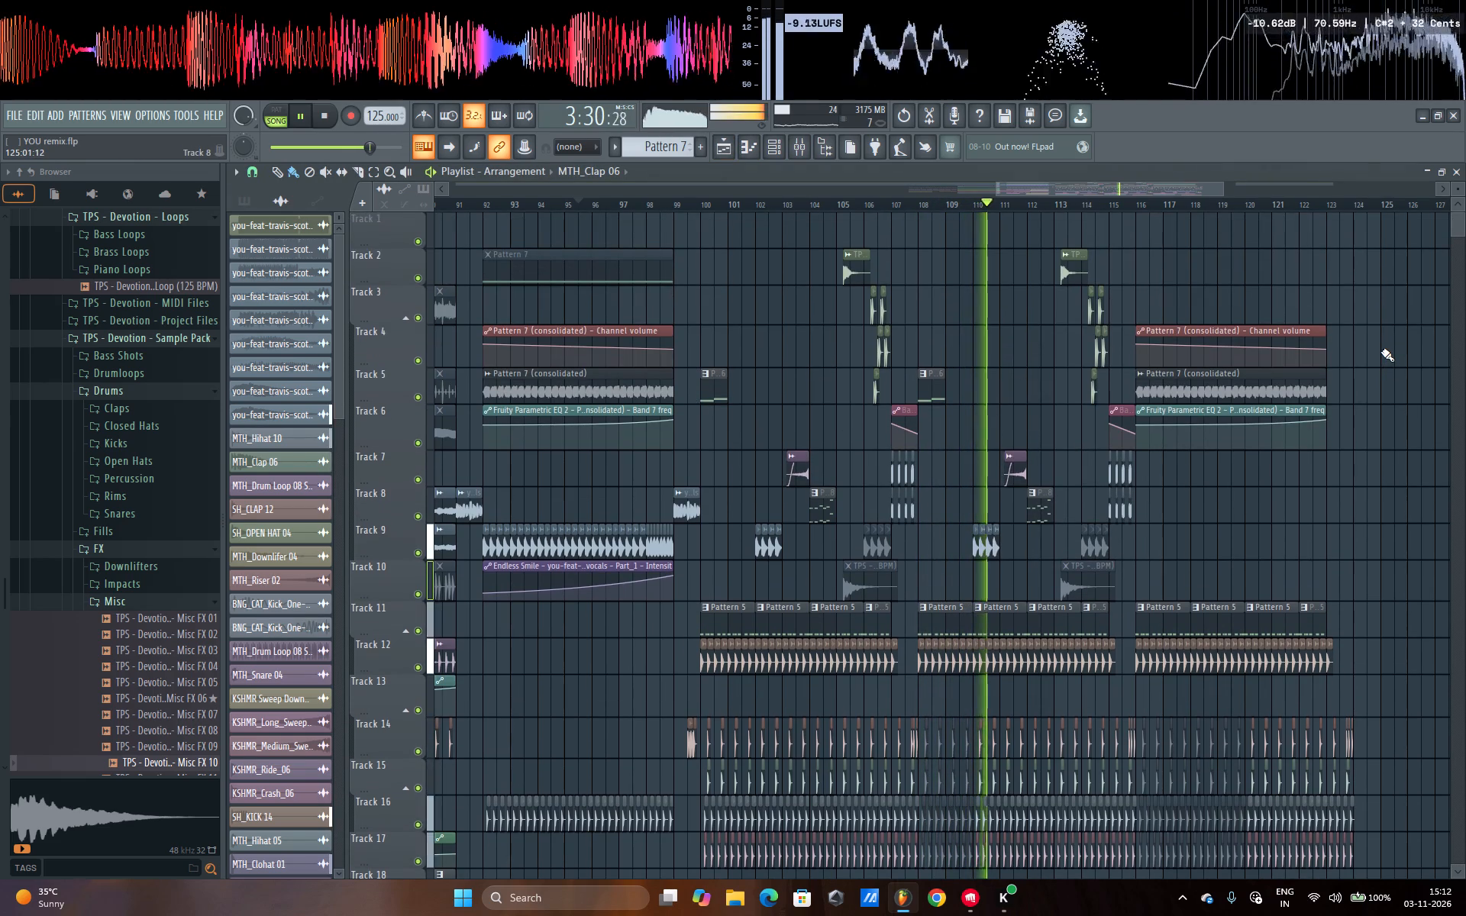
scroll(1386, 353, down, 6)
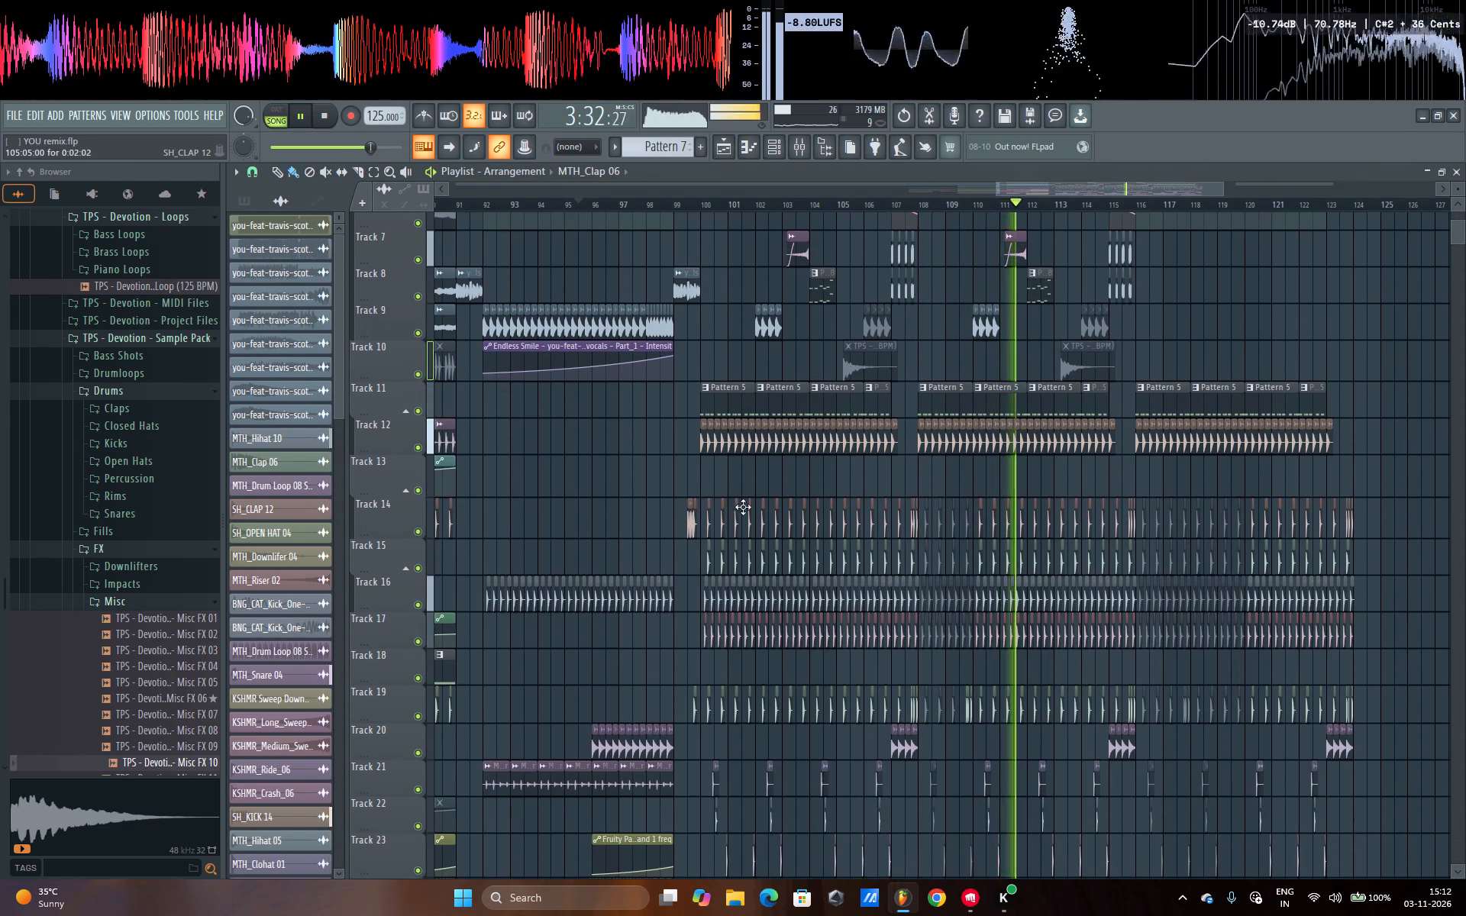
double_click(736, 447)
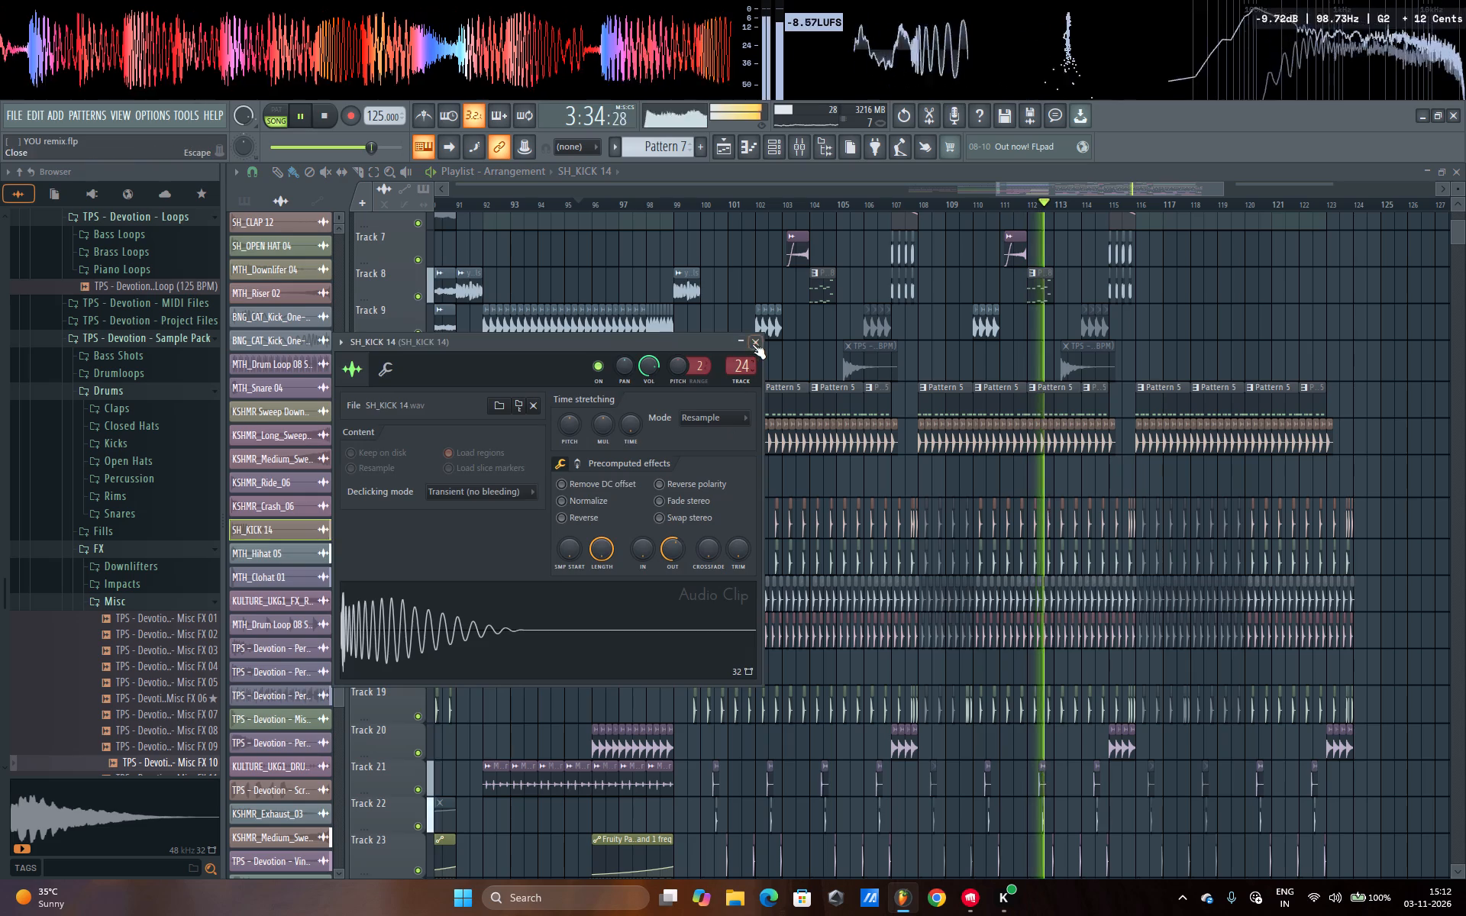
click(752, 343)
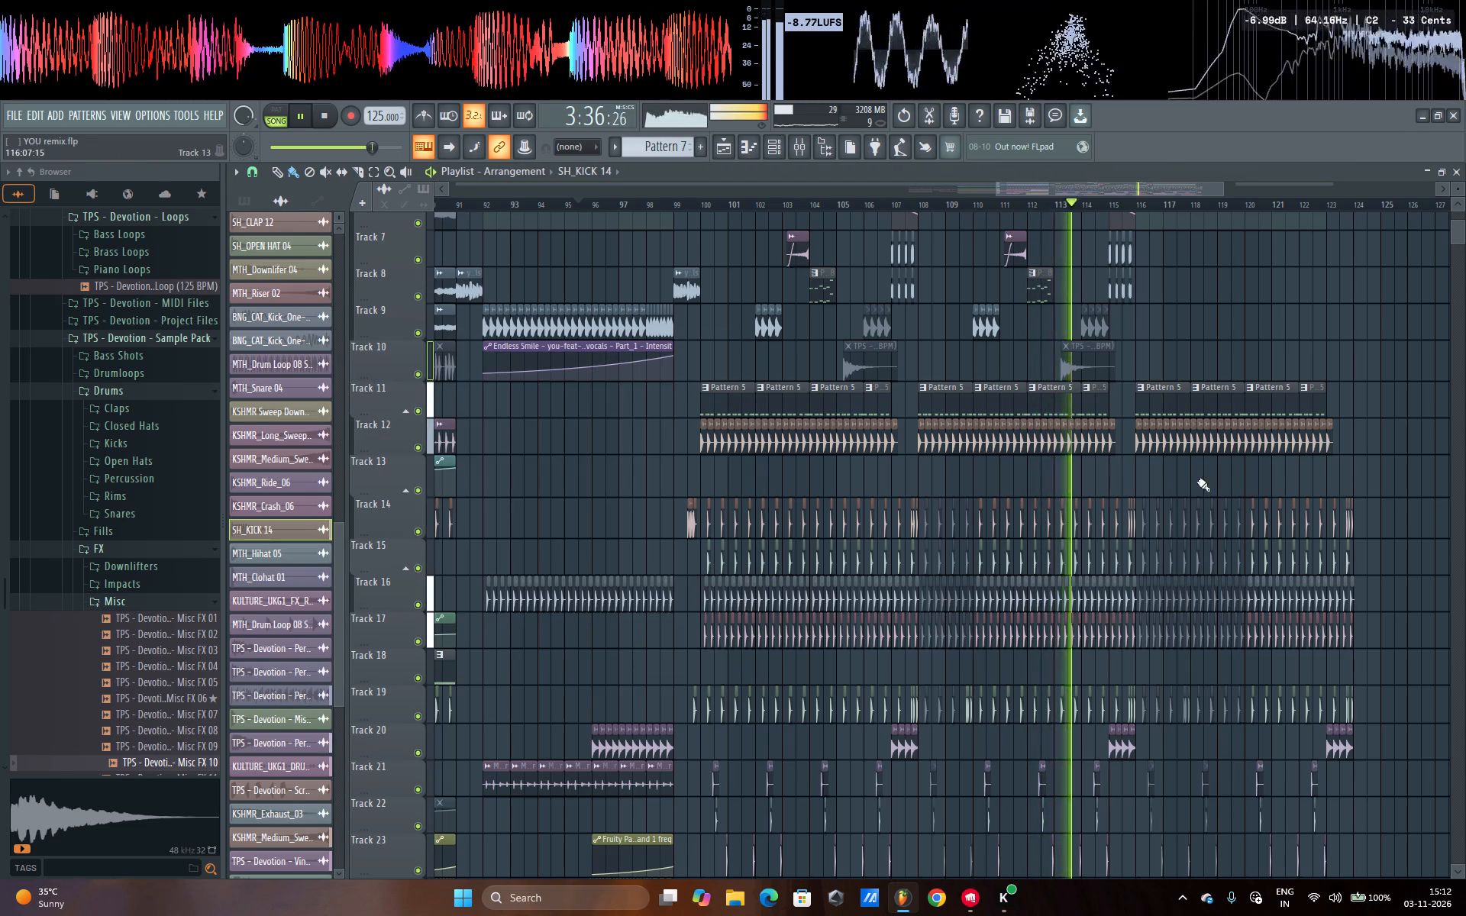
Look over the lower arrangement tracks while listening to the transition at bar 116, and stop playback around bar 118.
scroll(1374, 416, down, 19)
scroll(1404, 392, up, 5)
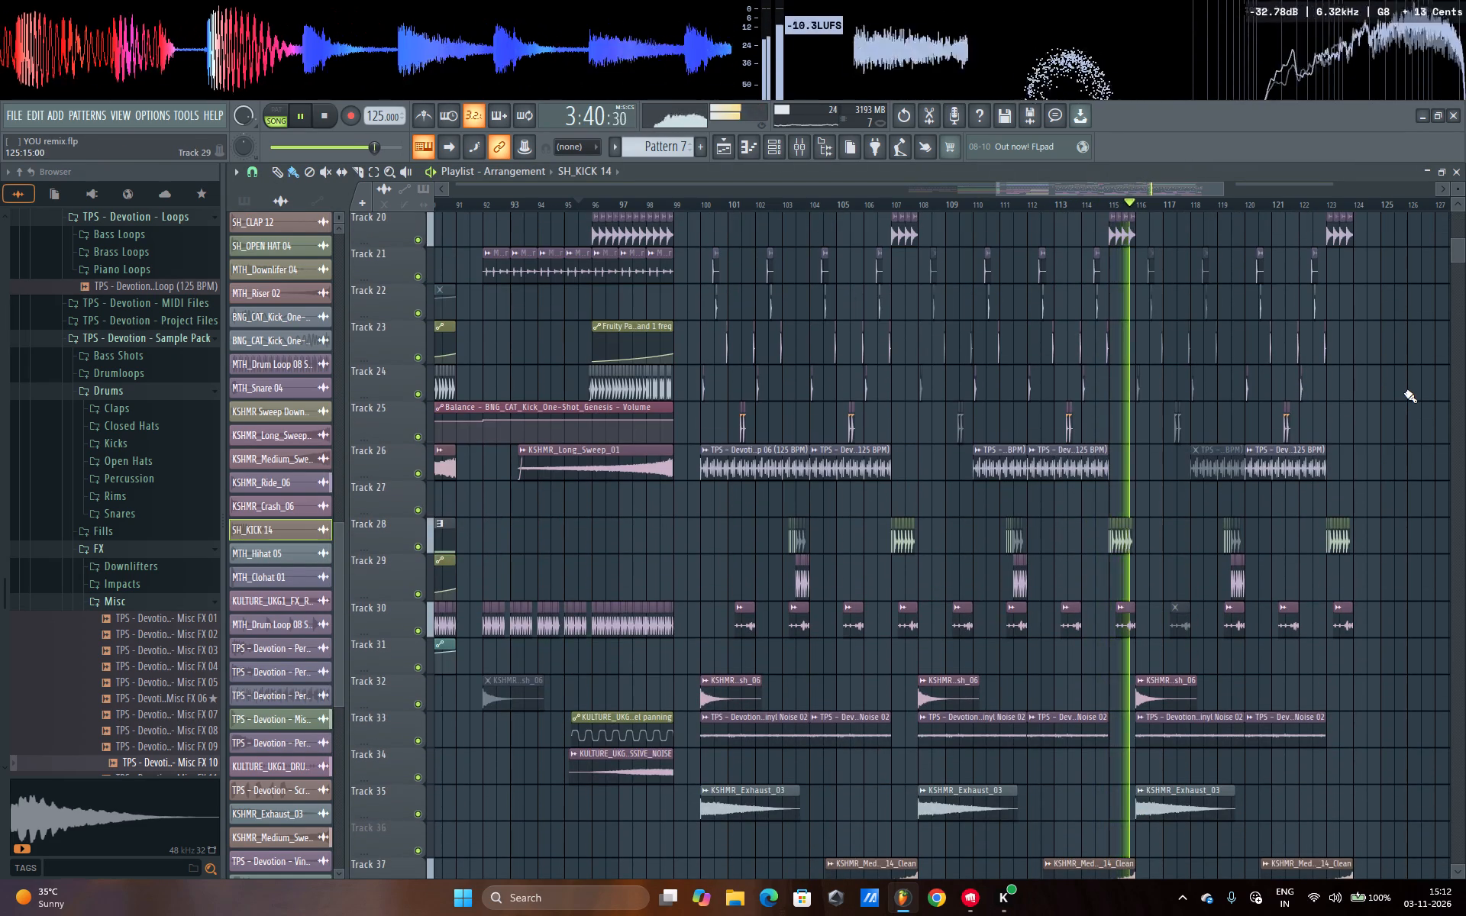
scroll(1404, 392, up, 14)
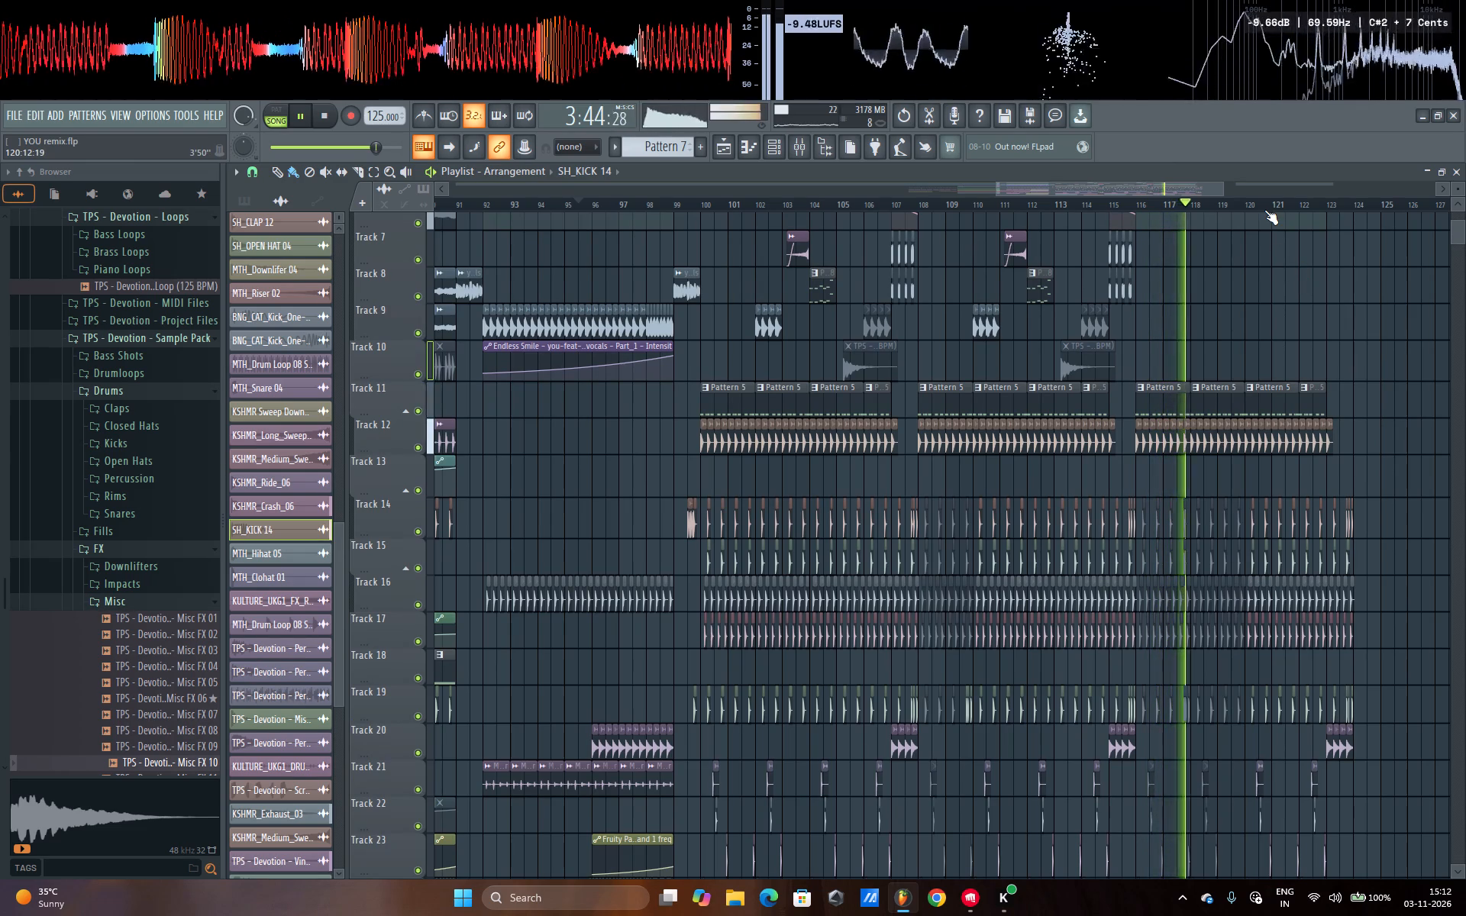
key(space)
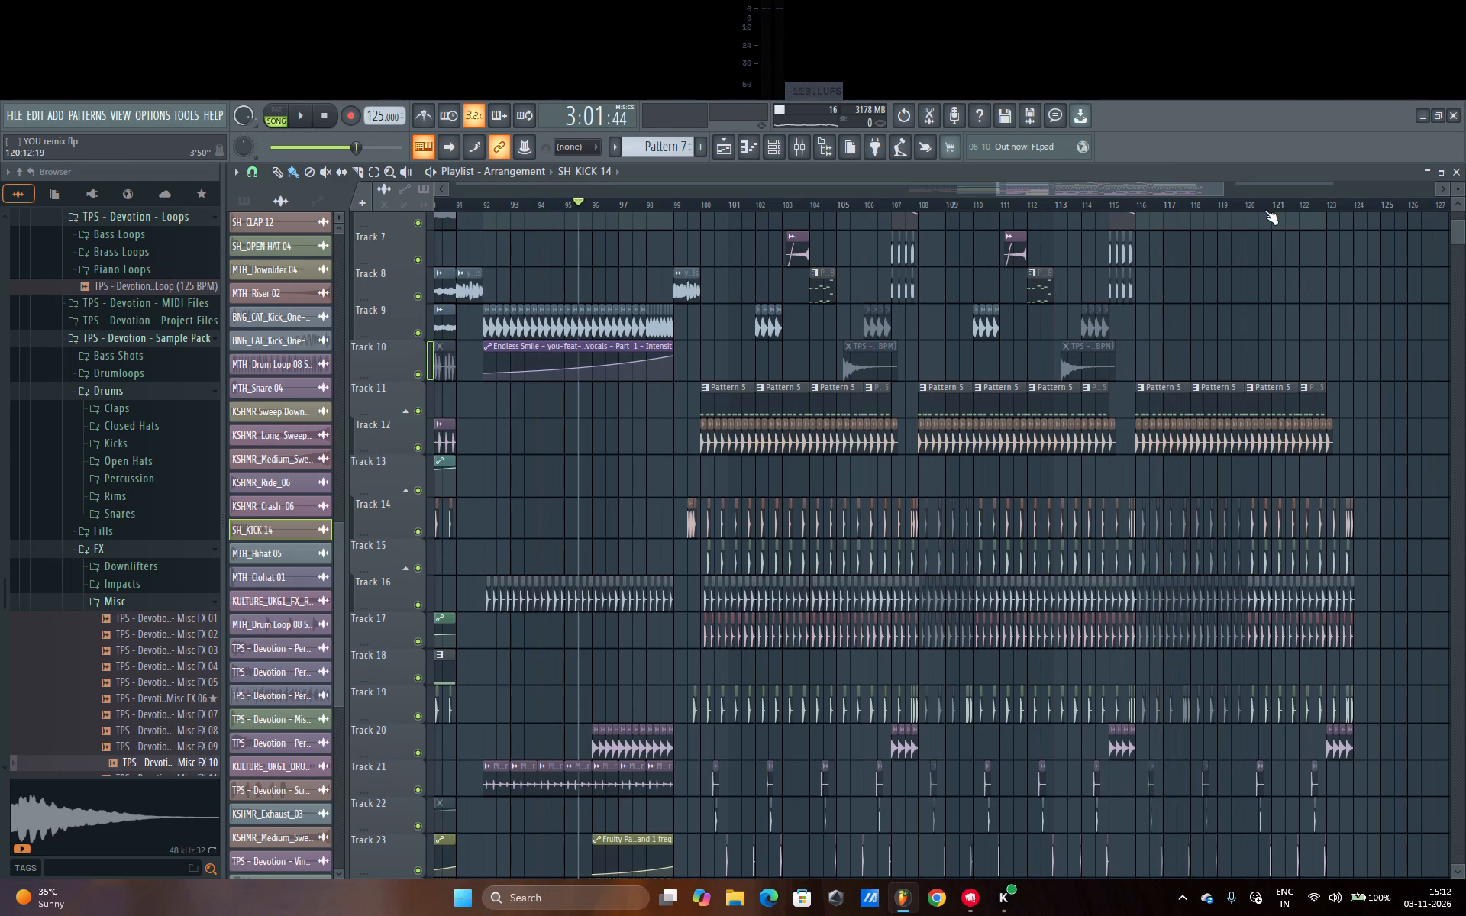
Replay the build-up and restart the audition from about bar 91.
key(space)
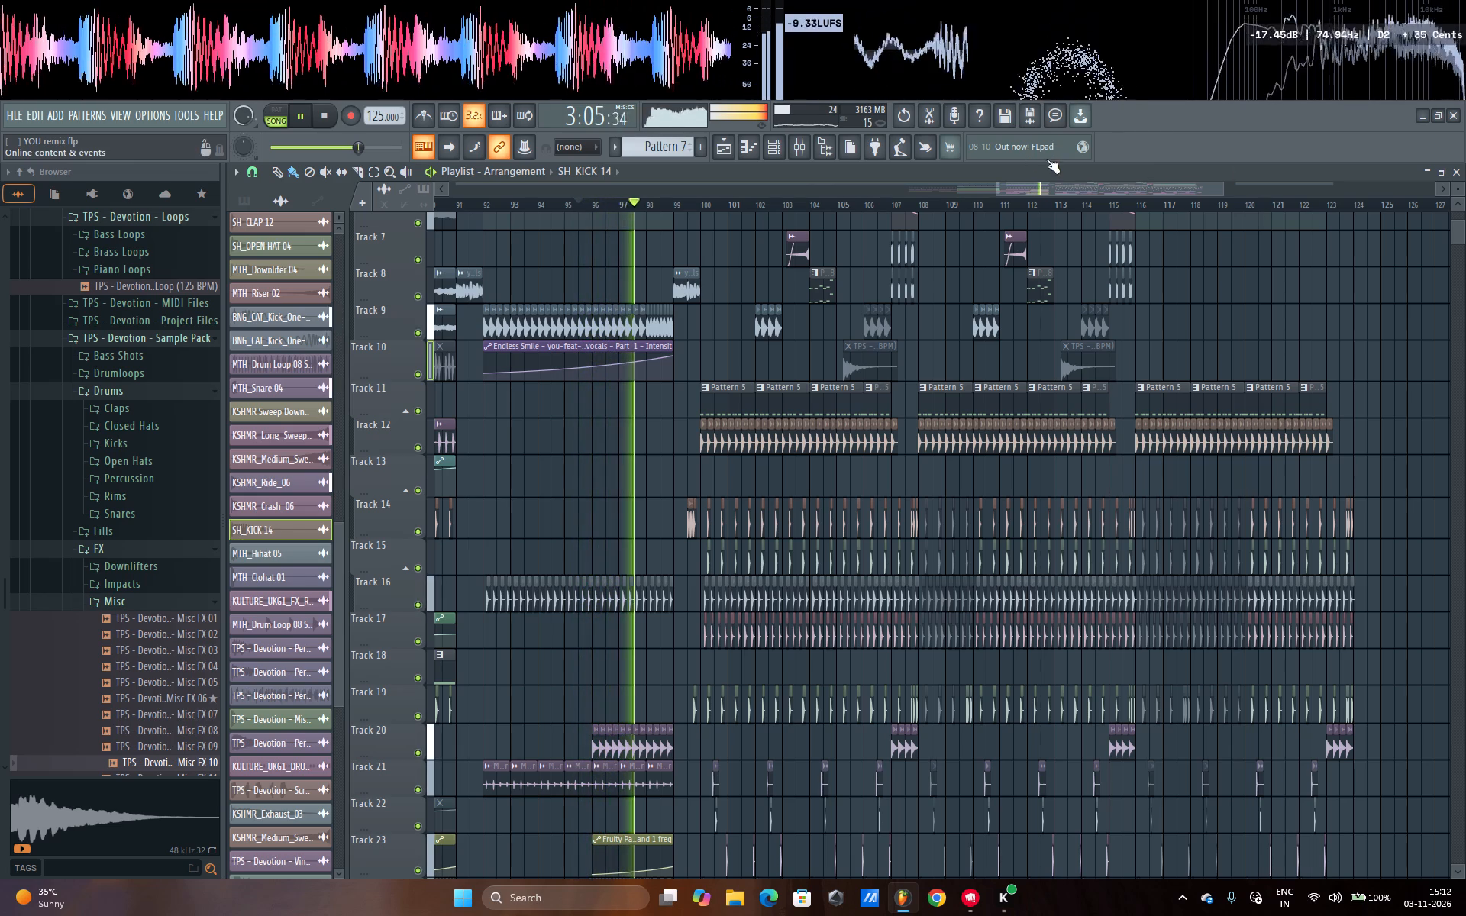
scroll(1121, 201, down, 5)
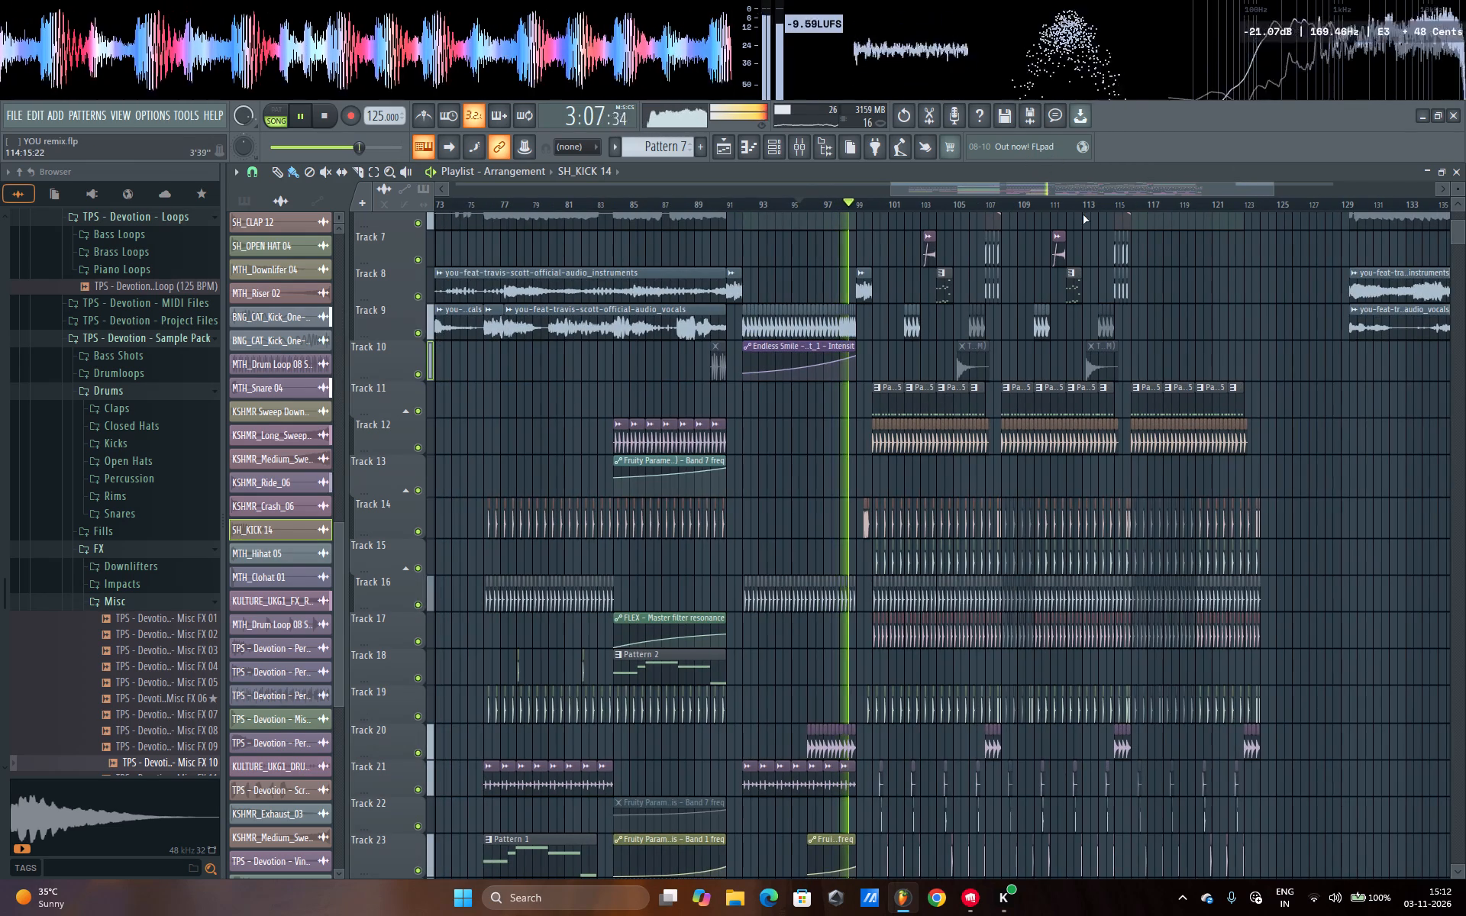
click(753, 205)
scroll(753, 205, up, 7)
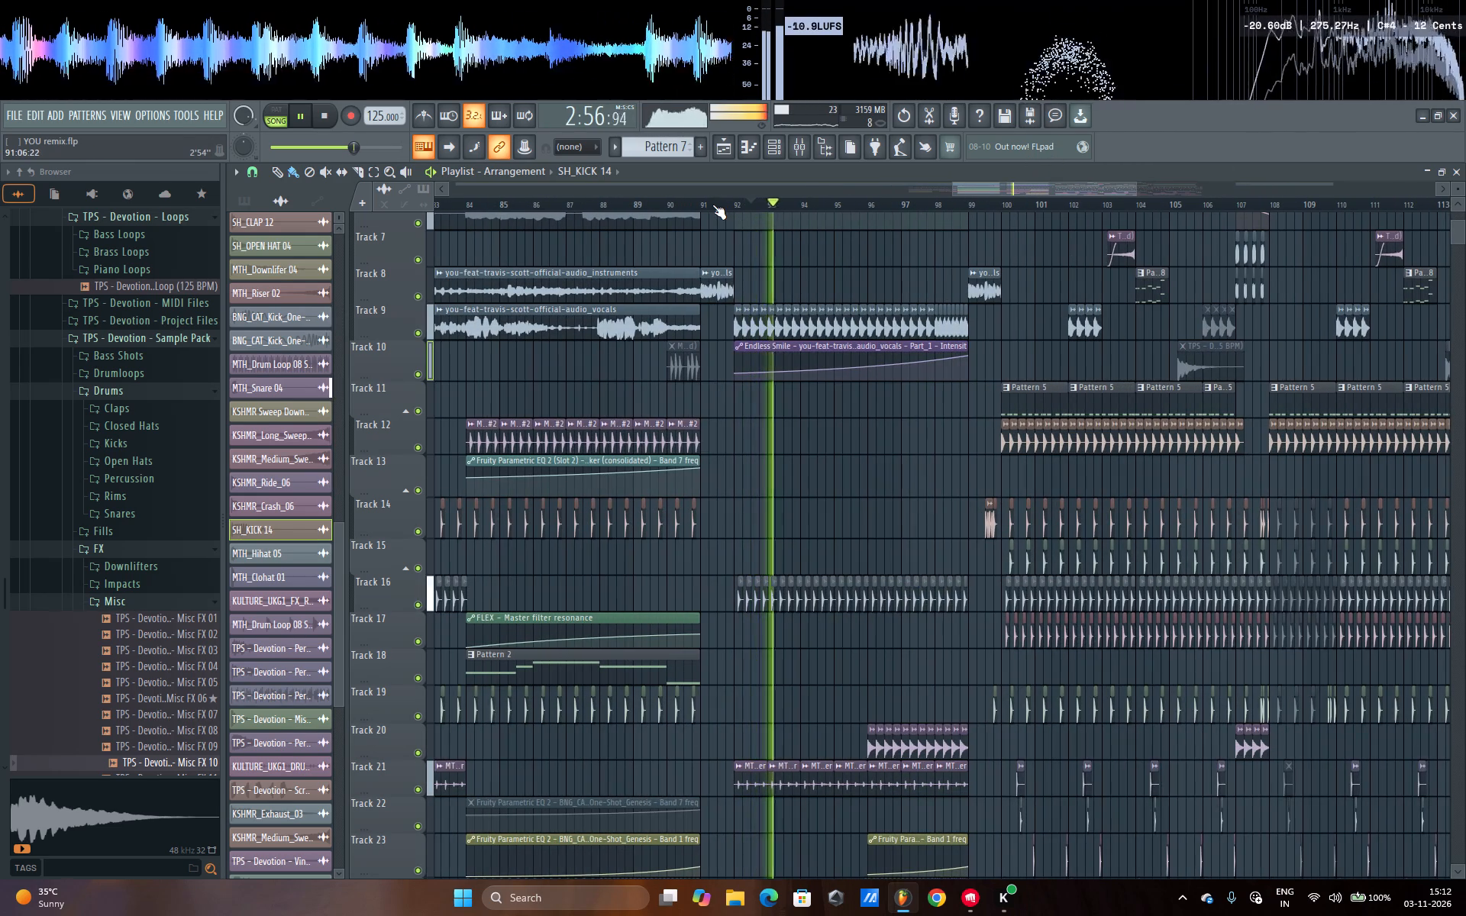
click(712, 205)
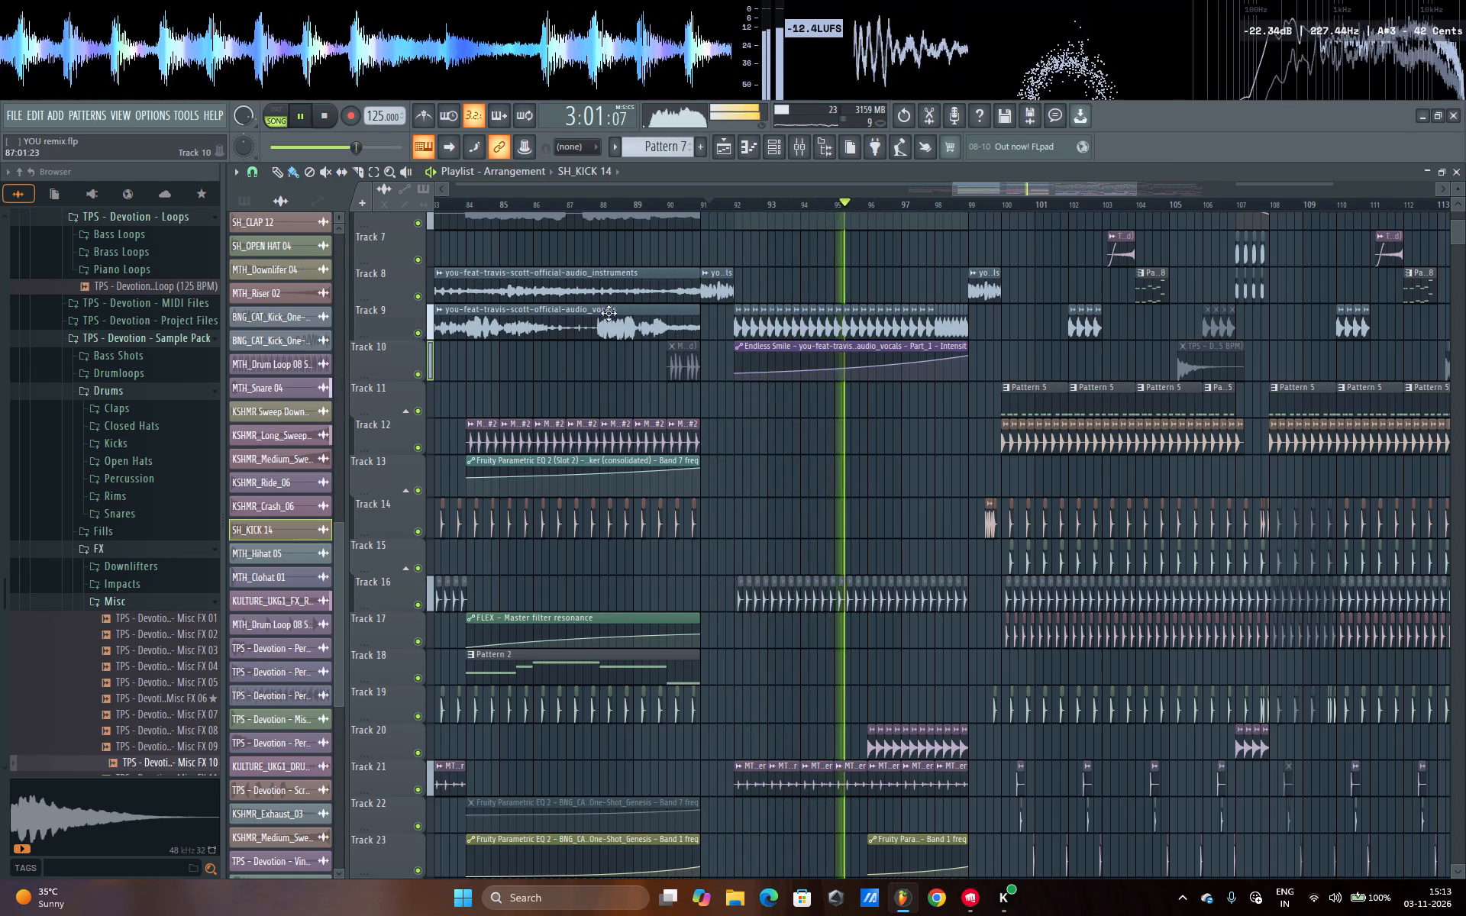
Restart playback from about bar 91 and compare the build-up with Track 5 muted and unmuted.
scroll(845, 429, up, 6)
key(space)
key(space)
click(420, 402)
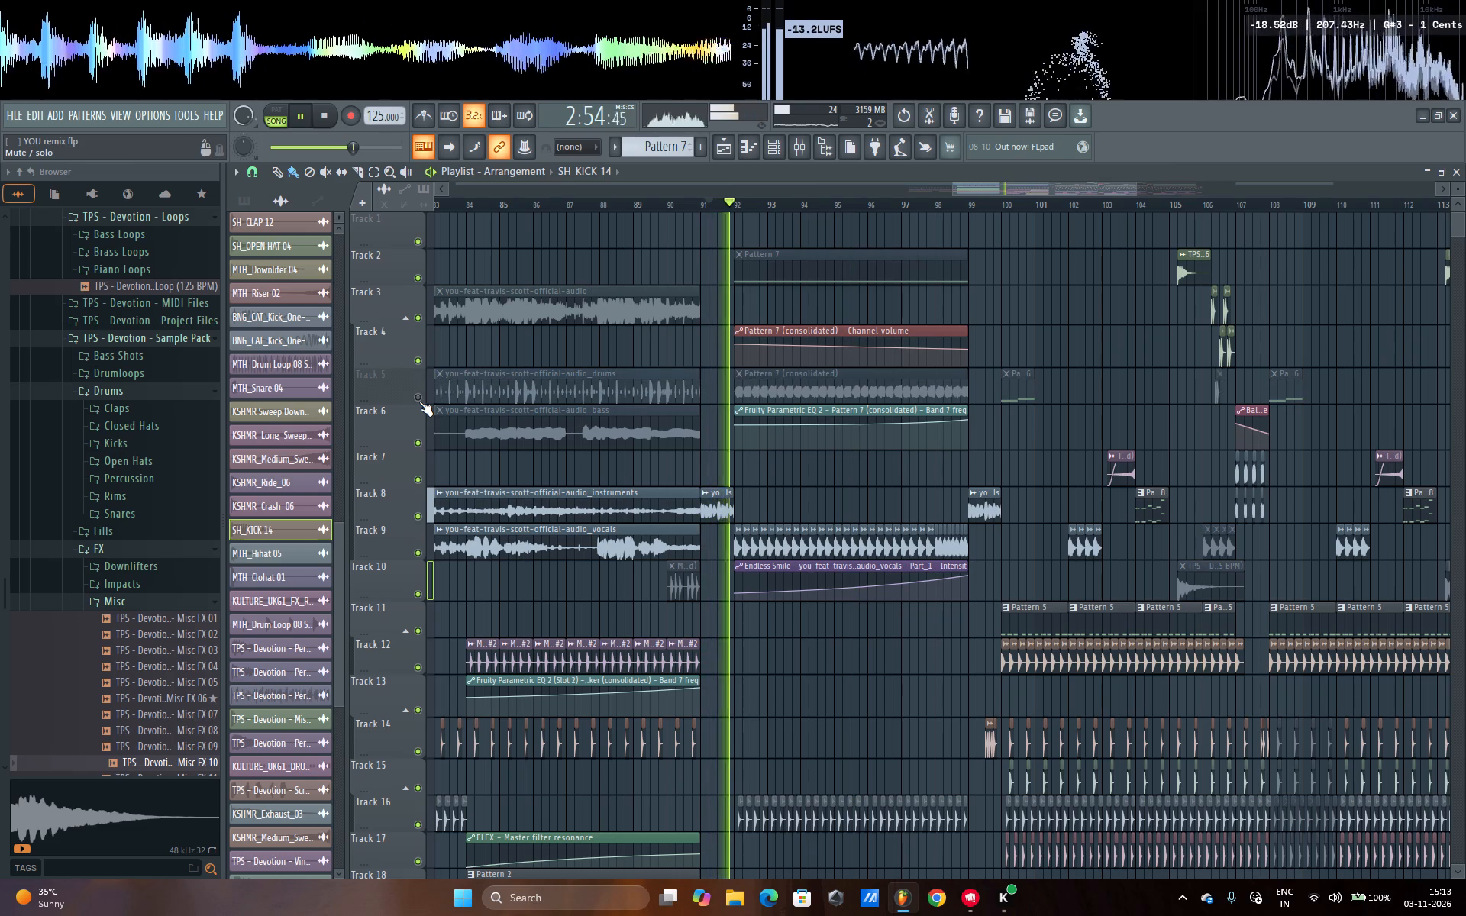
click(419, 402)
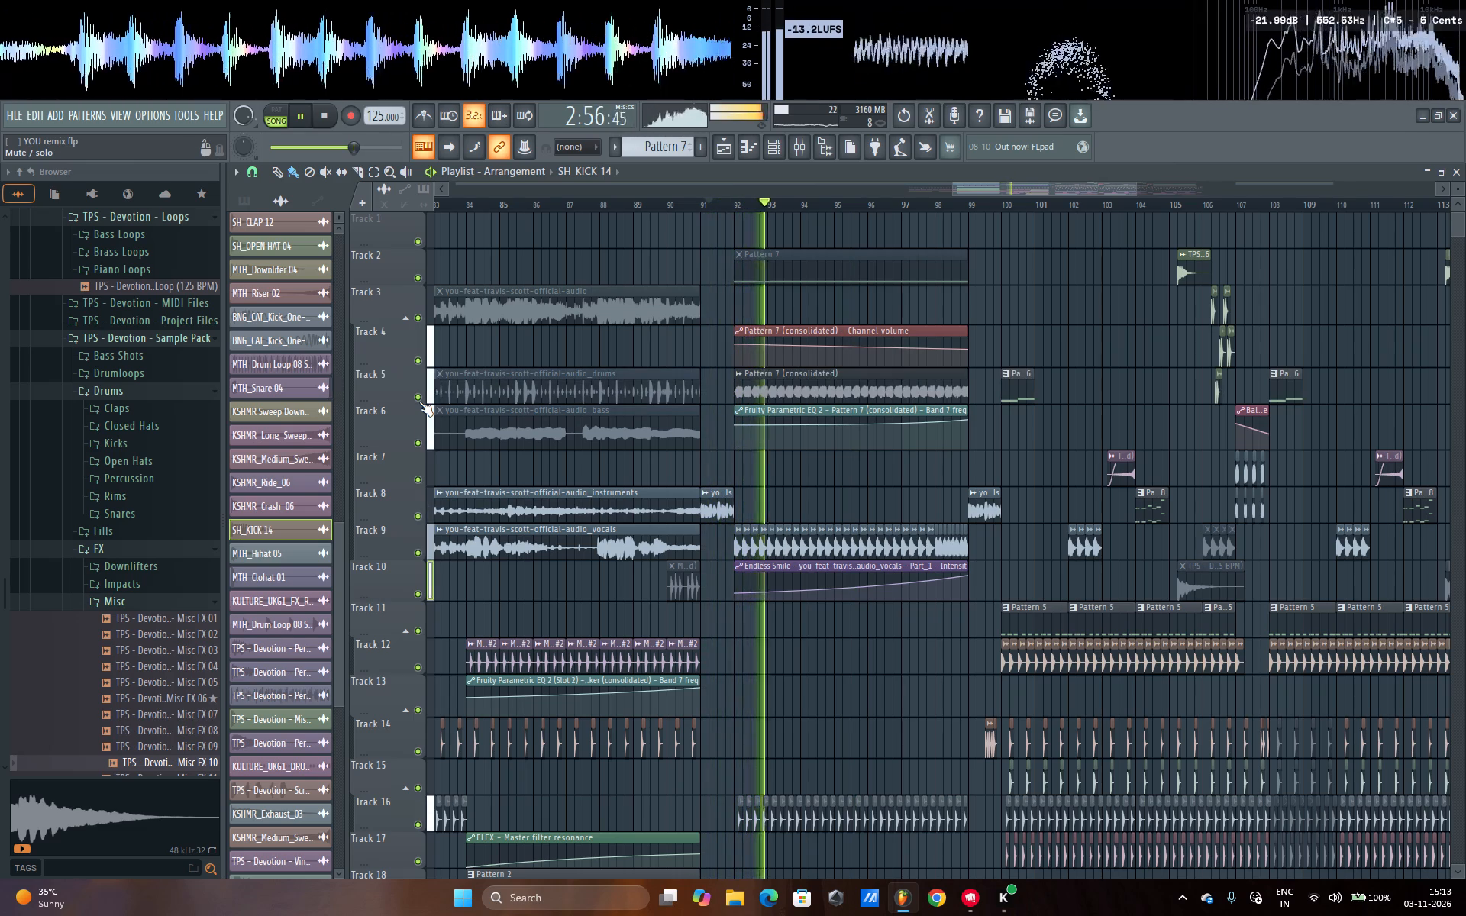
Audition the build-up with all layers into the drop past bar 100, examining the arrangement down to Track 37.
scroll(949, 205, down, 5)
scroll(949, 205, up, 5)
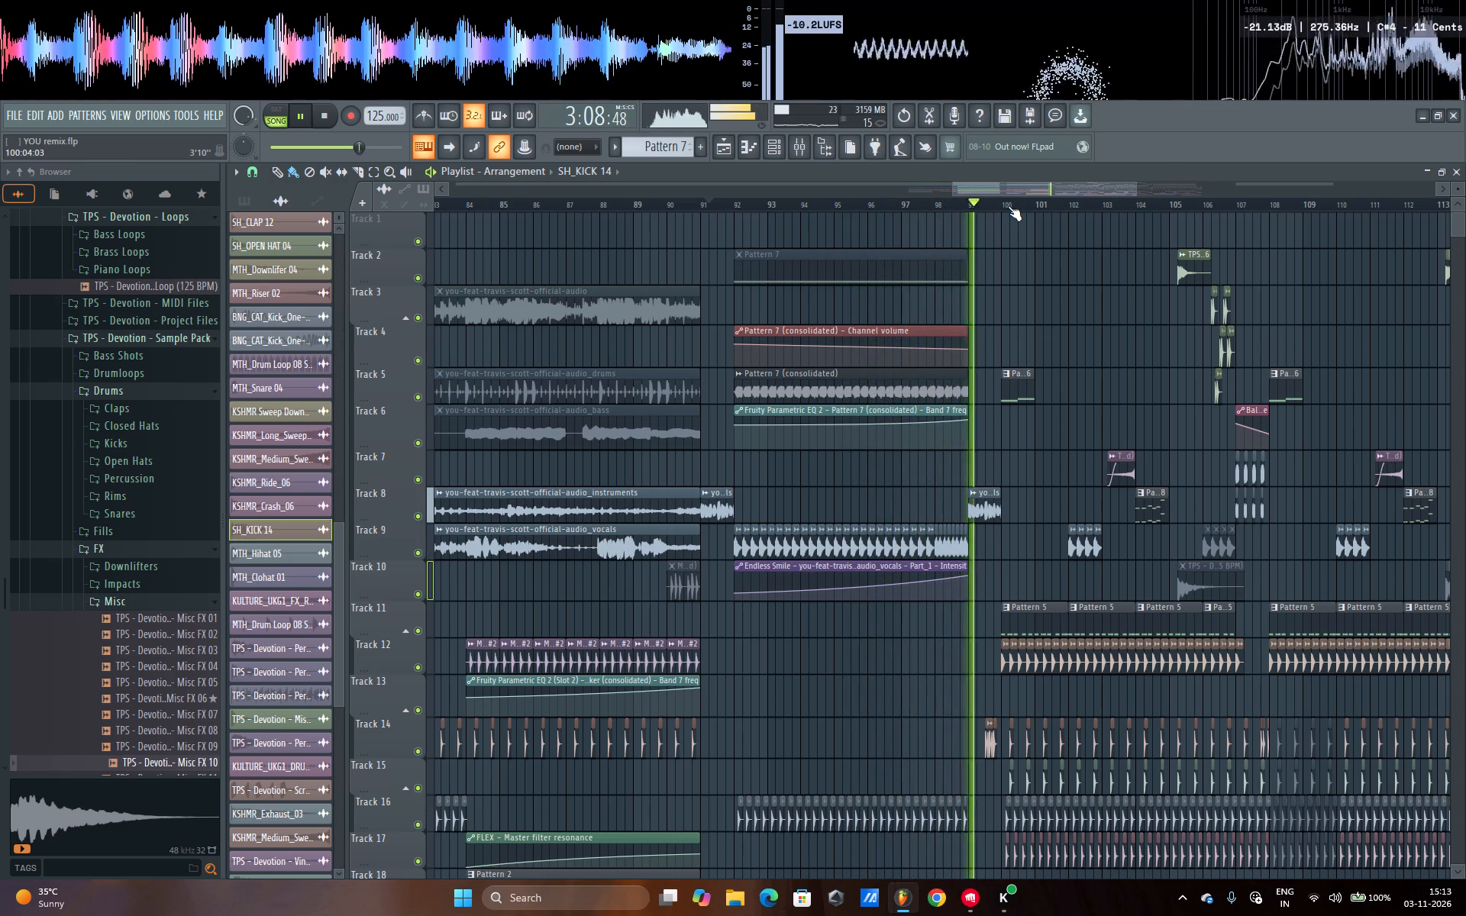
scroll(1008, 206, down, 12)
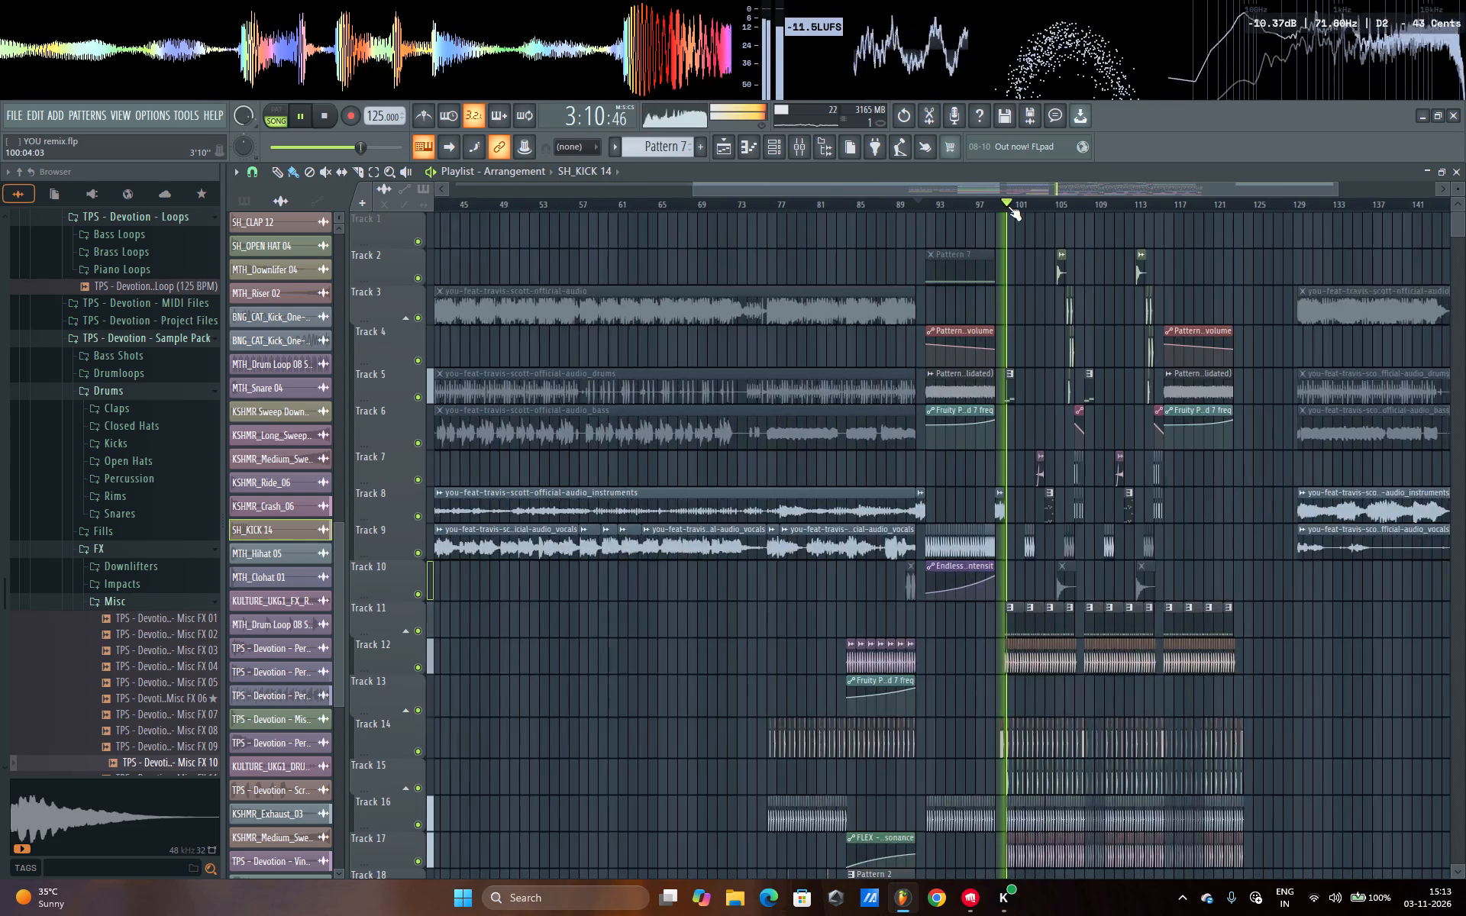
scroll(1008, 206, down, 5)
scroll(1245, 321, down, 19)
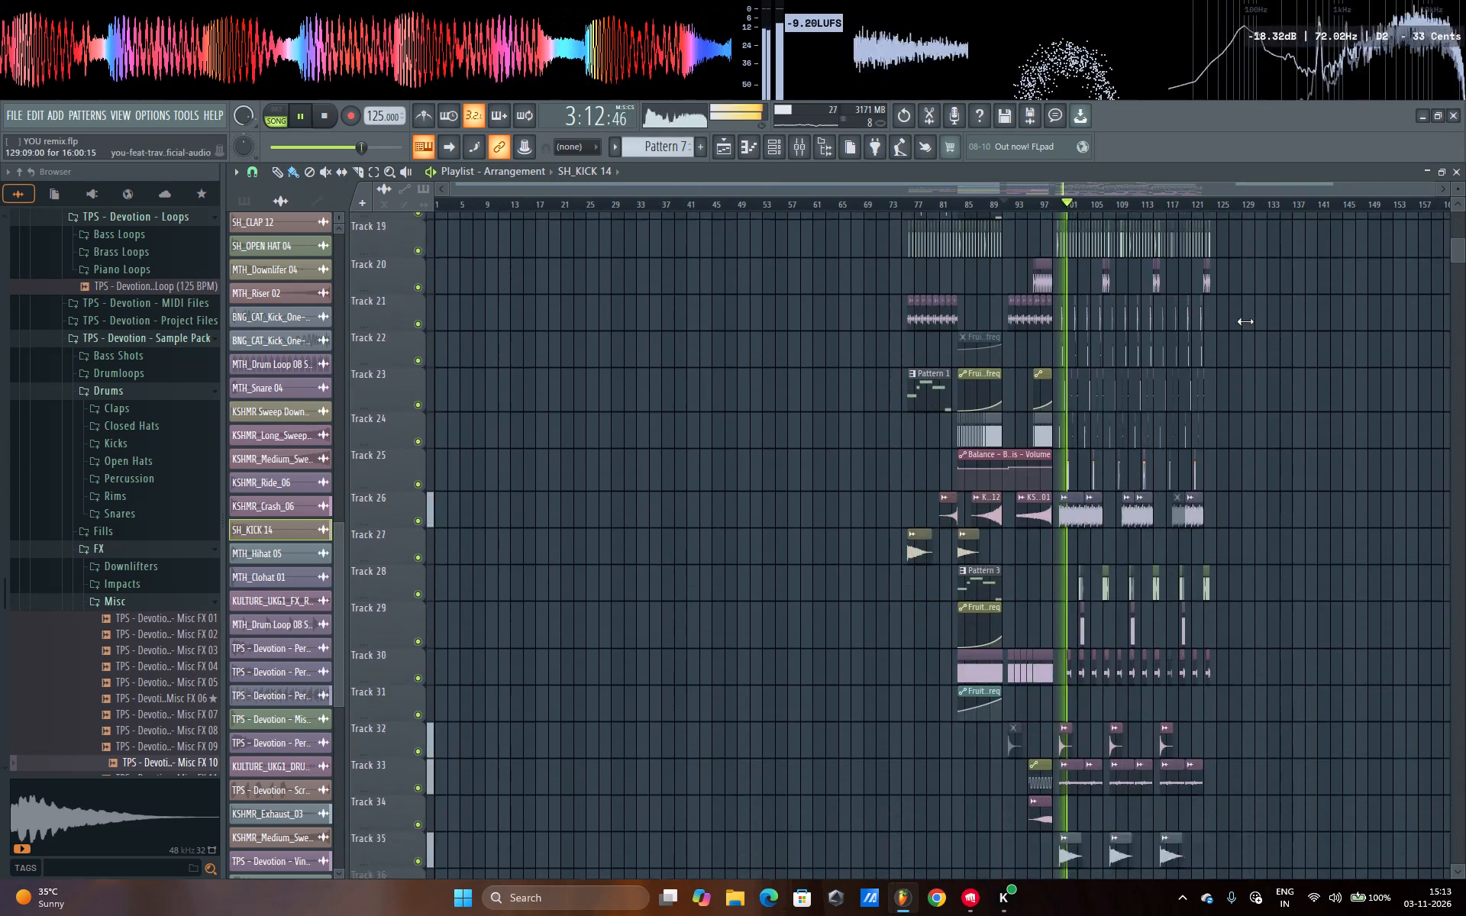
scroll(1245, 321, down, 2)
scroll(1253, 202, up, 10)
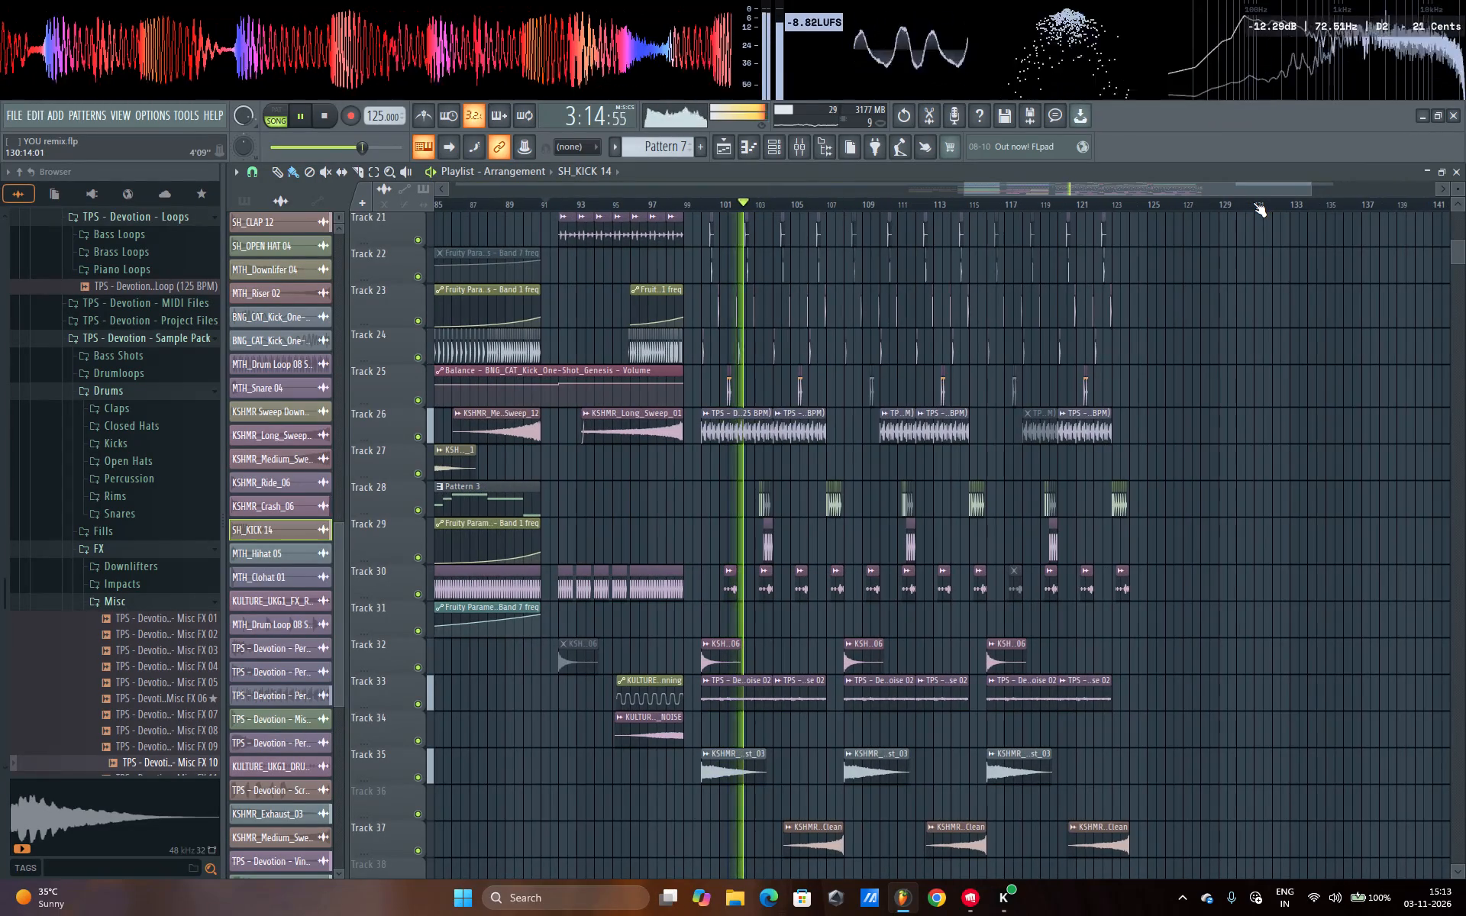
Save the YOU remix project.
key(ctrl+s)
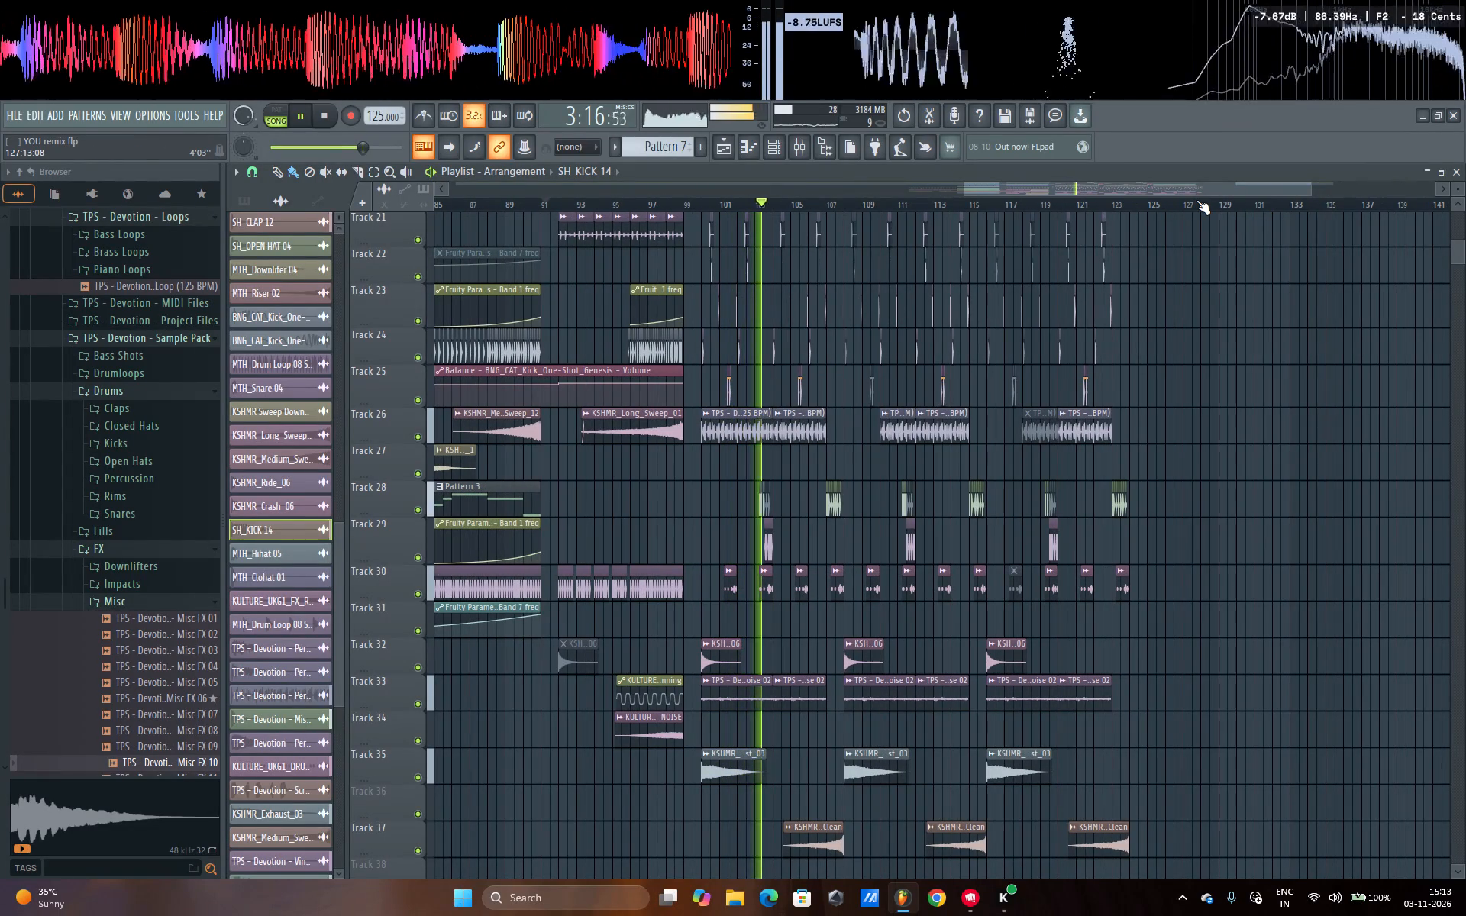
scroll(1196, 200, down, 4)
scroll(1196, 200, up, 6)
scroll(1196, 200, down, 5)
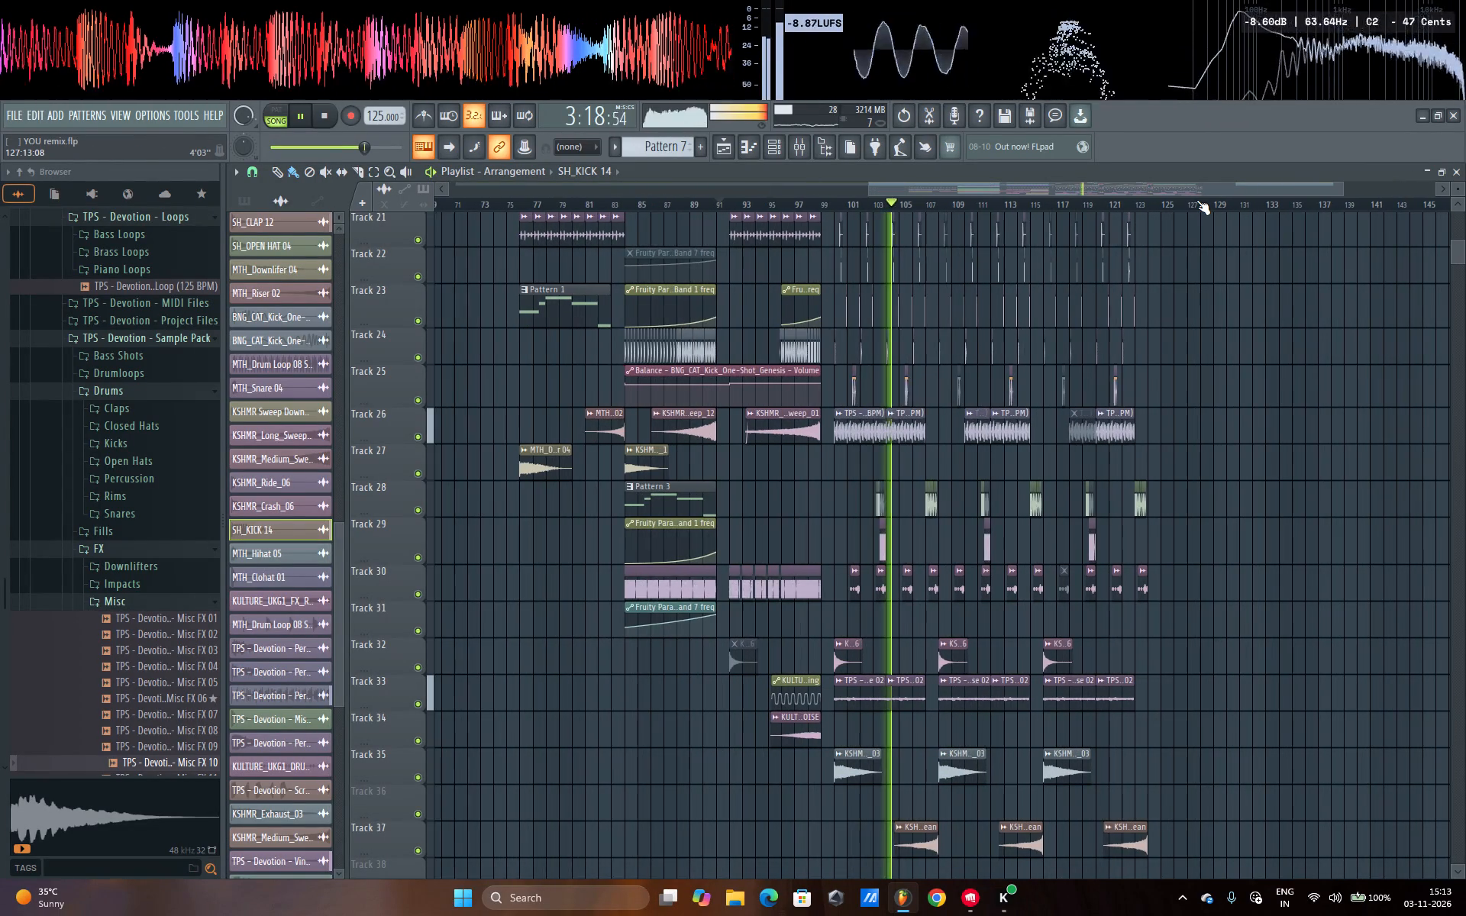
Replay the drop from about bar 102 and examine the channel levels in the mixer.
scroll(1224, 347, up, 7)
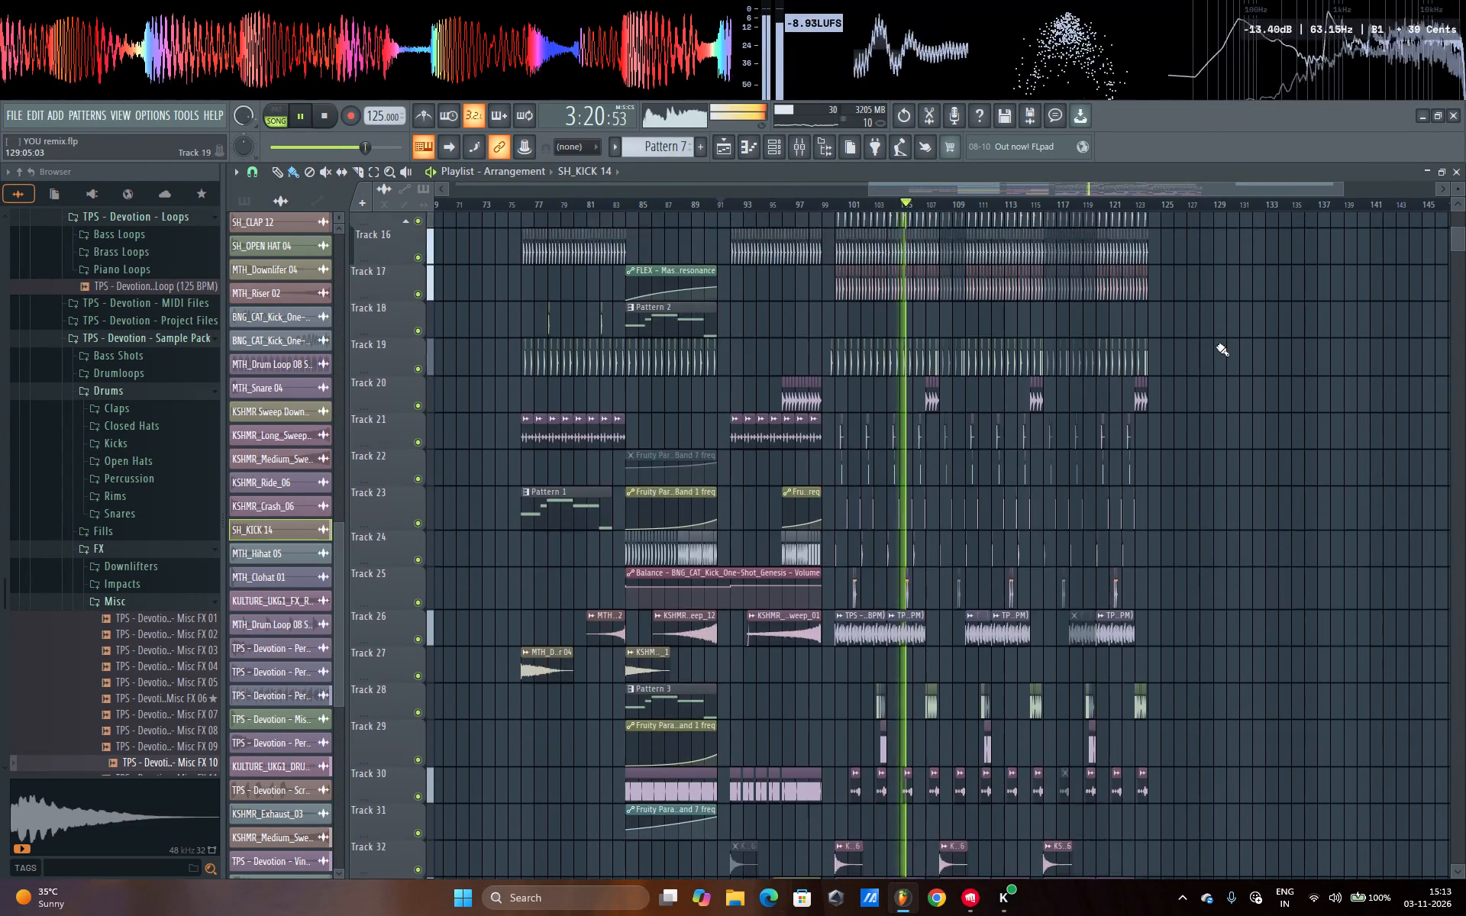
scroll(1216, 346, up, 8)
scroll(904, 271, up, 2)
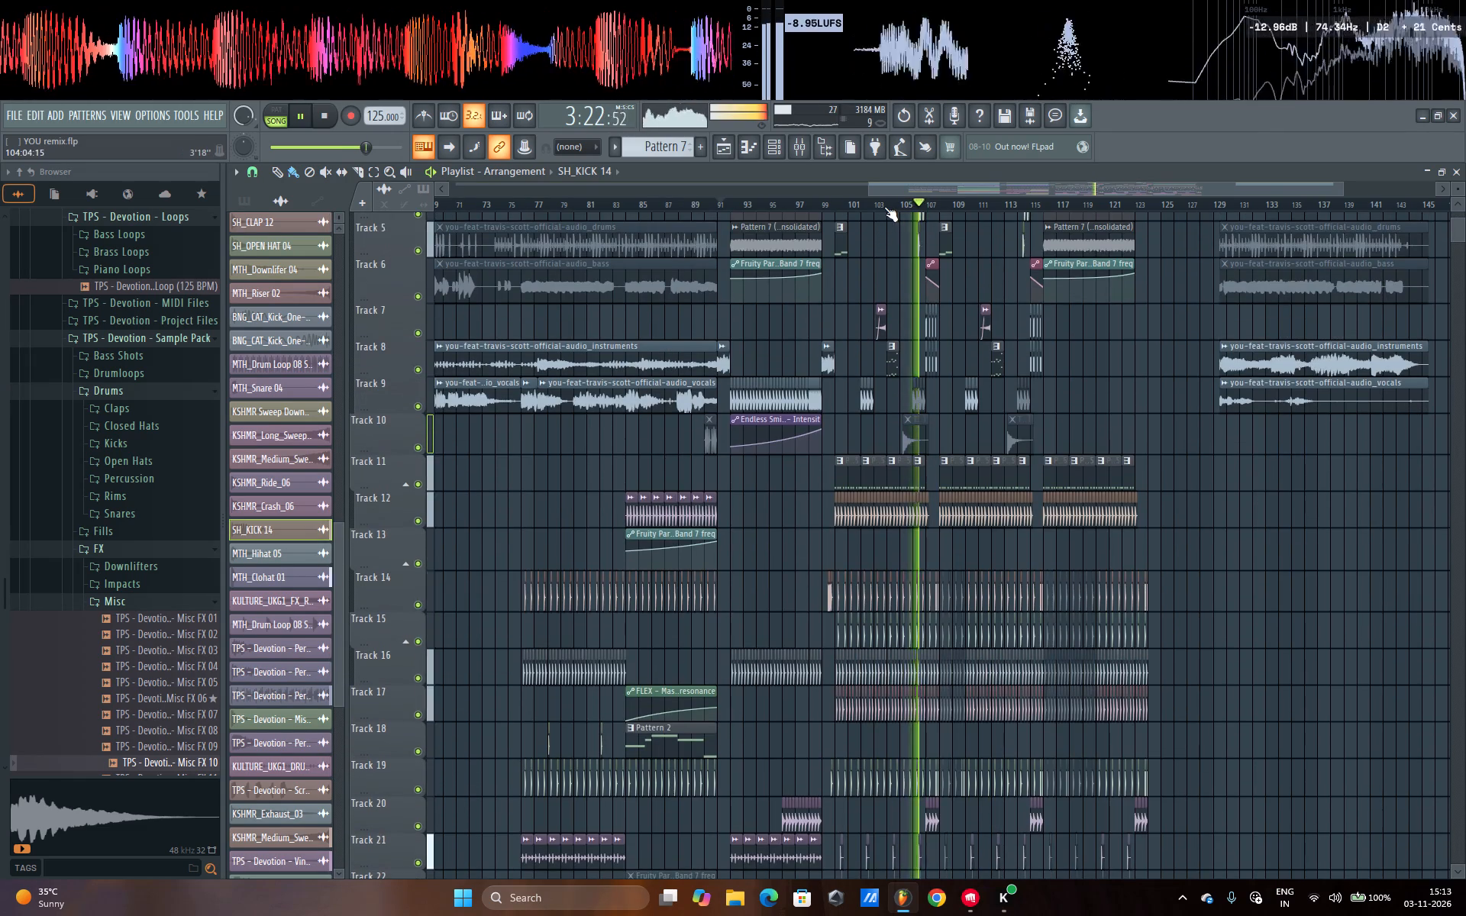
click(875, 206)
scroll(875, 206, up, 12)
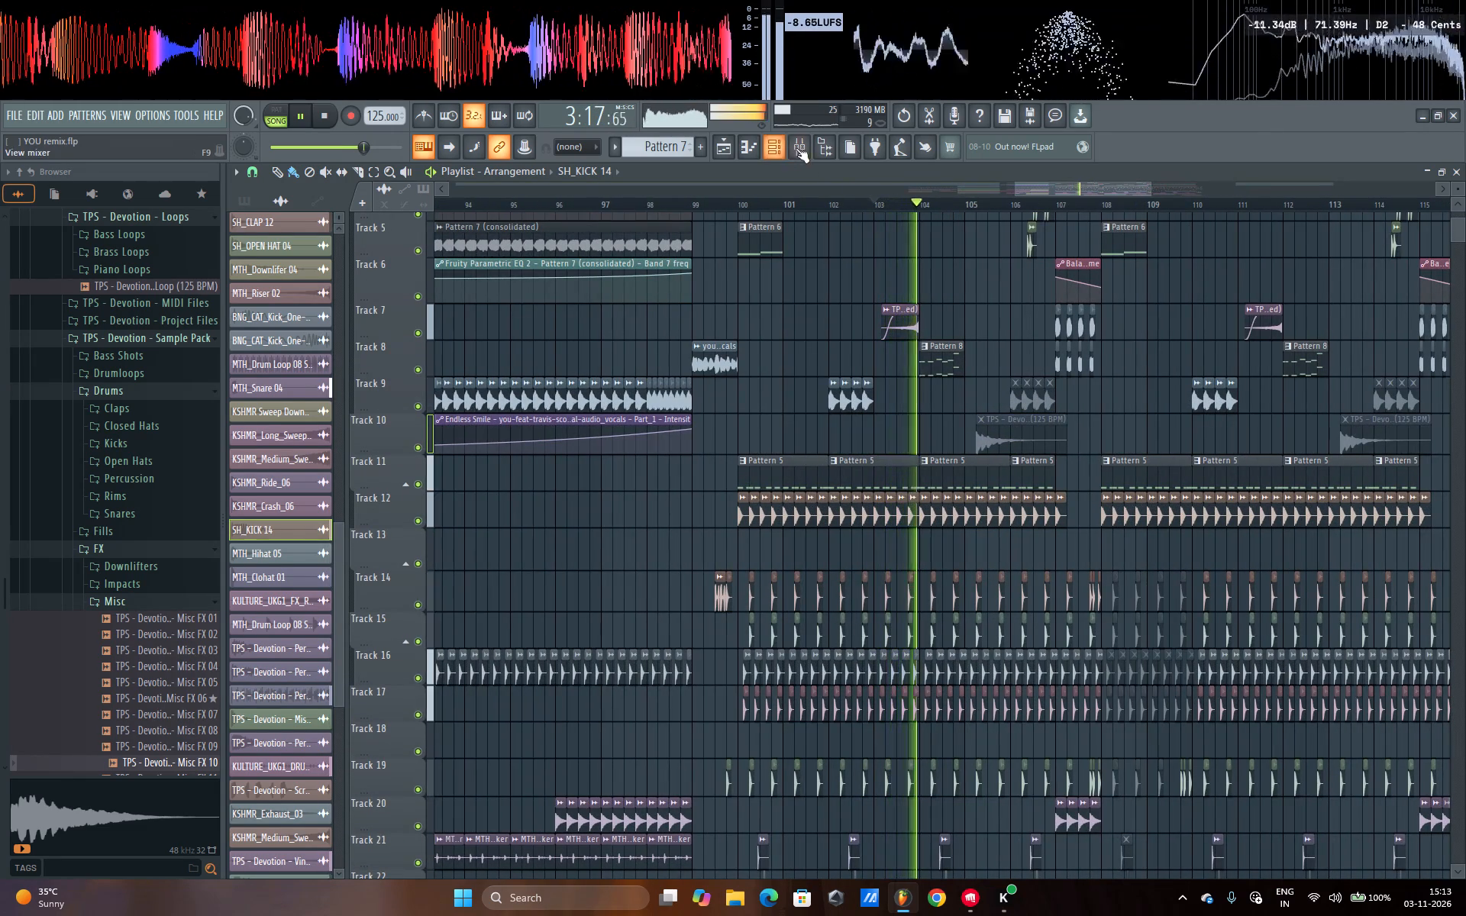
click(798, 147)
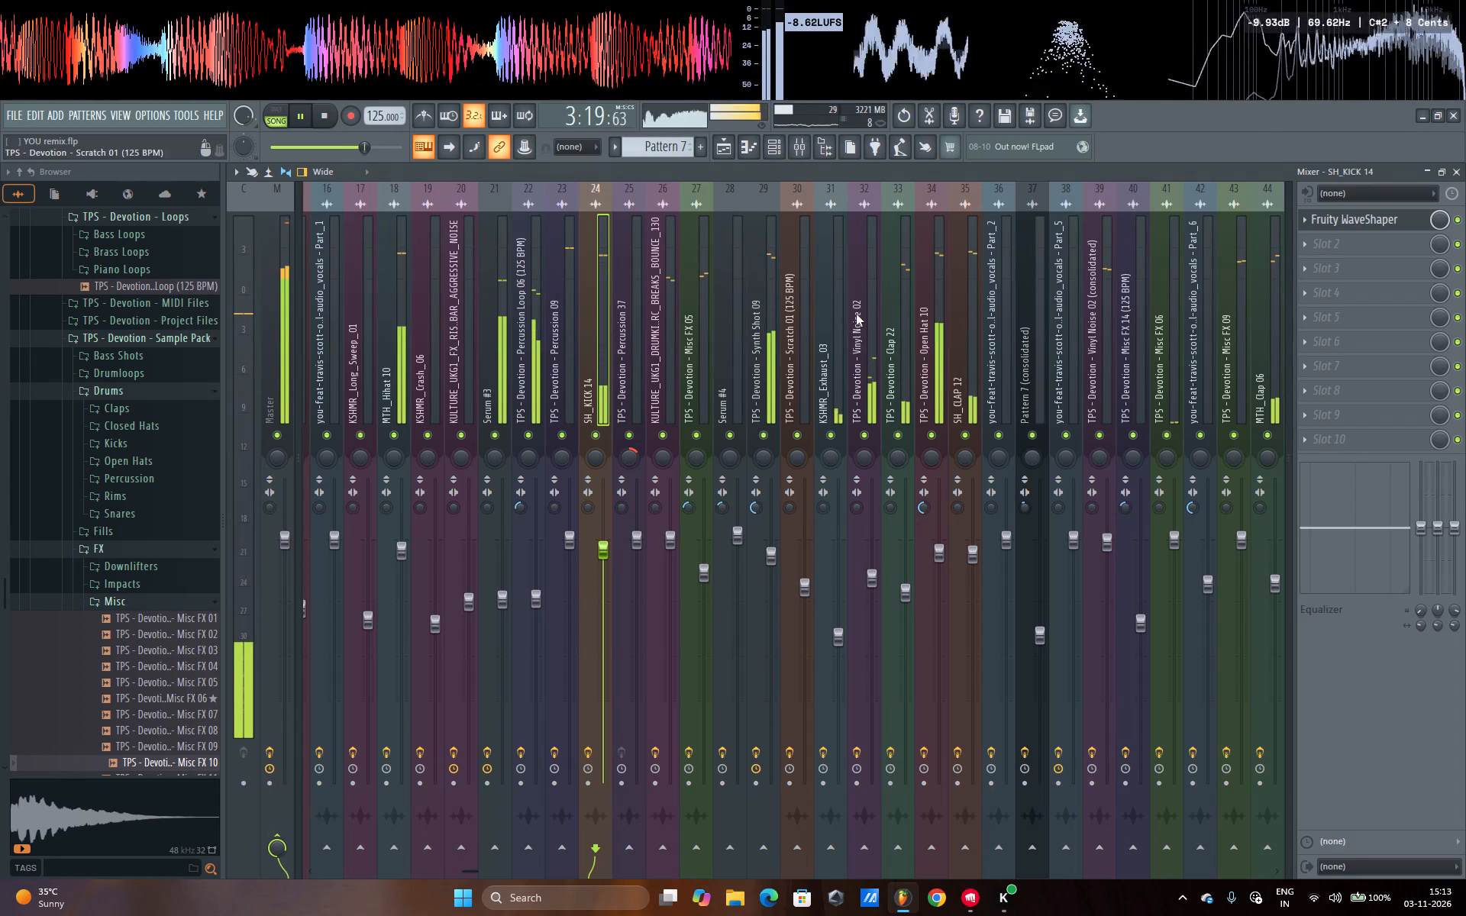
key(space)
key(space)
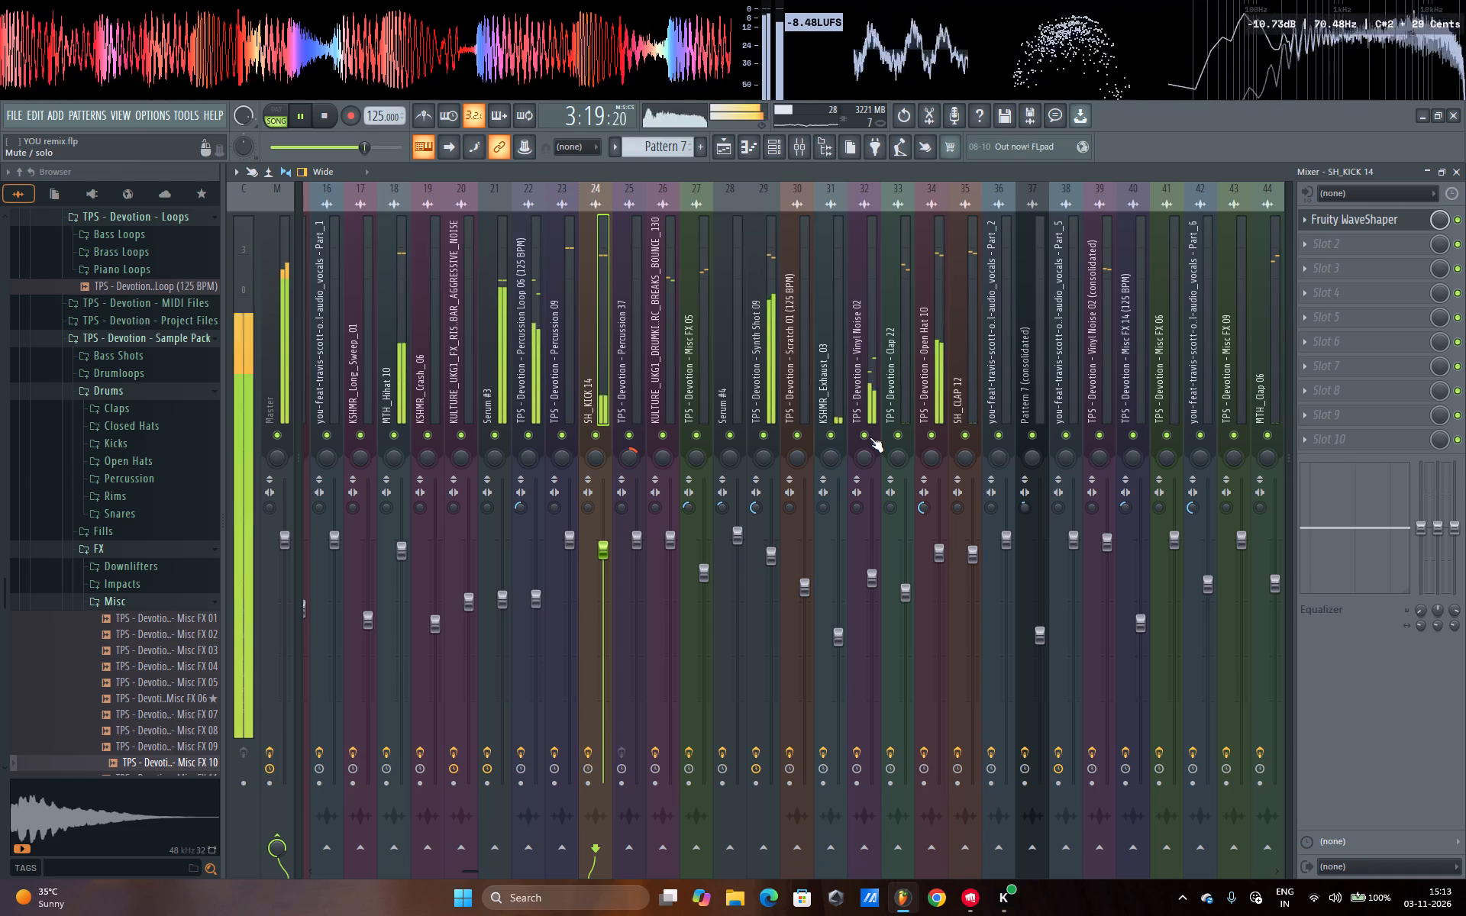
Solo Track 11 and replay its Pattern 5 bass part, checking its level in the mixer.
click(722, 142)
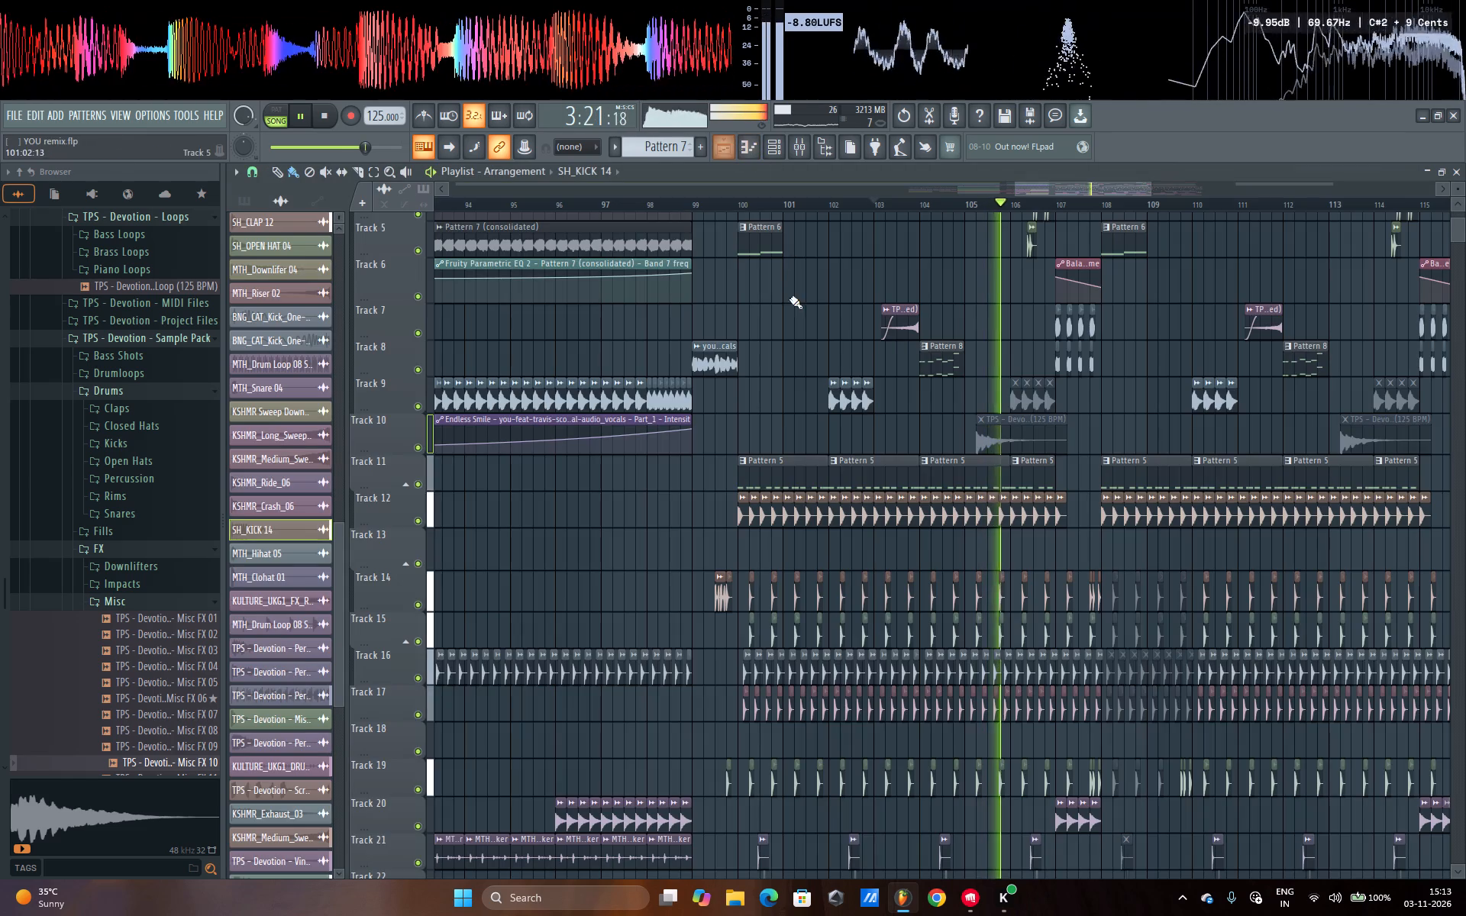
right_click(424, 480)
key(space)
key(space)
click(795, 144)
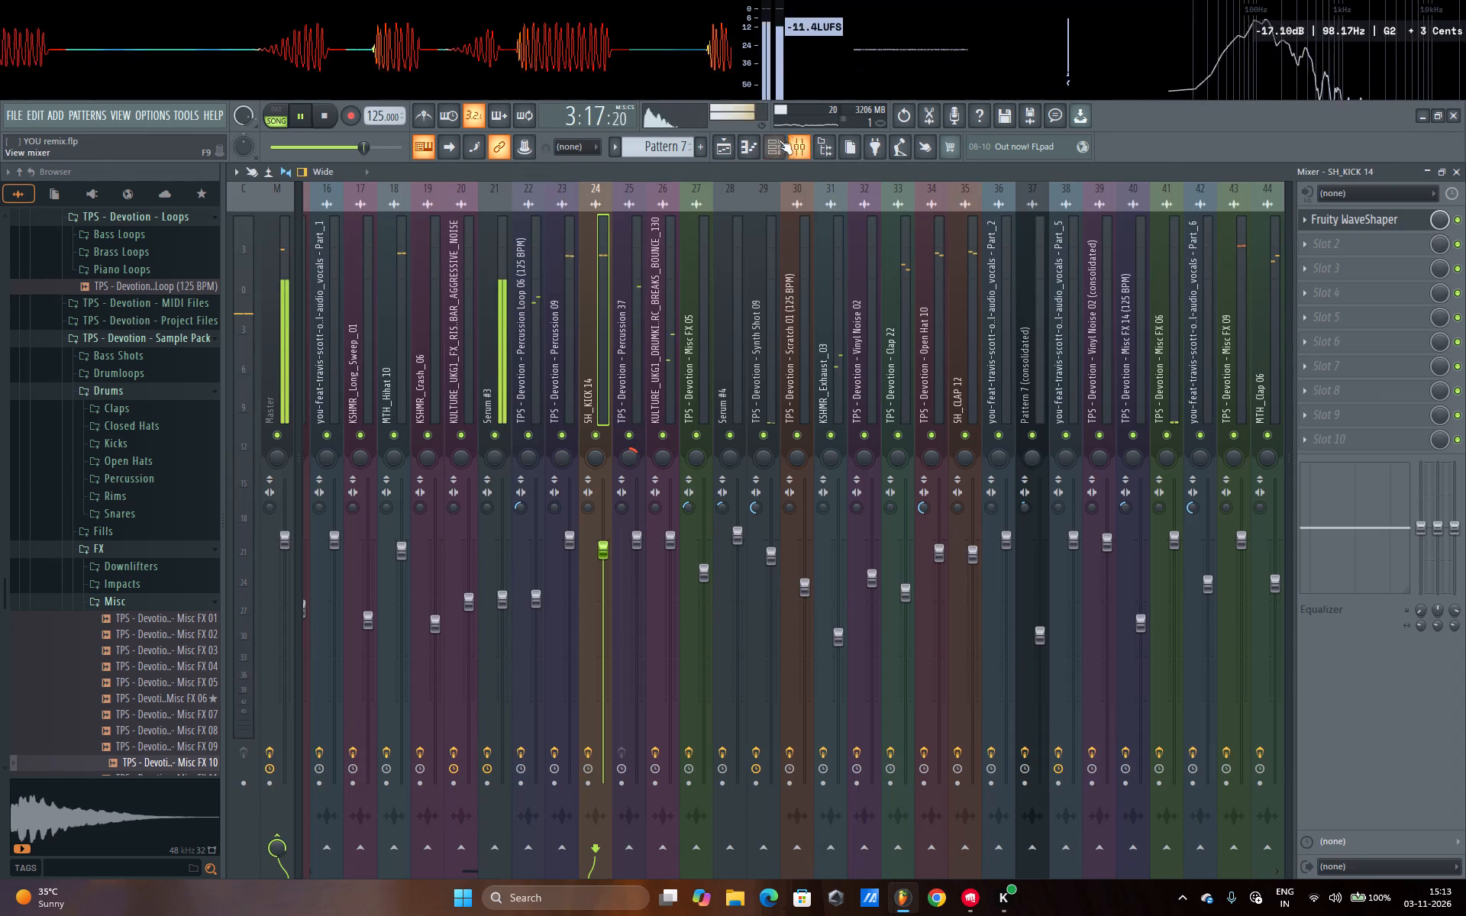
click(727, 143)
key(space)
key(space)
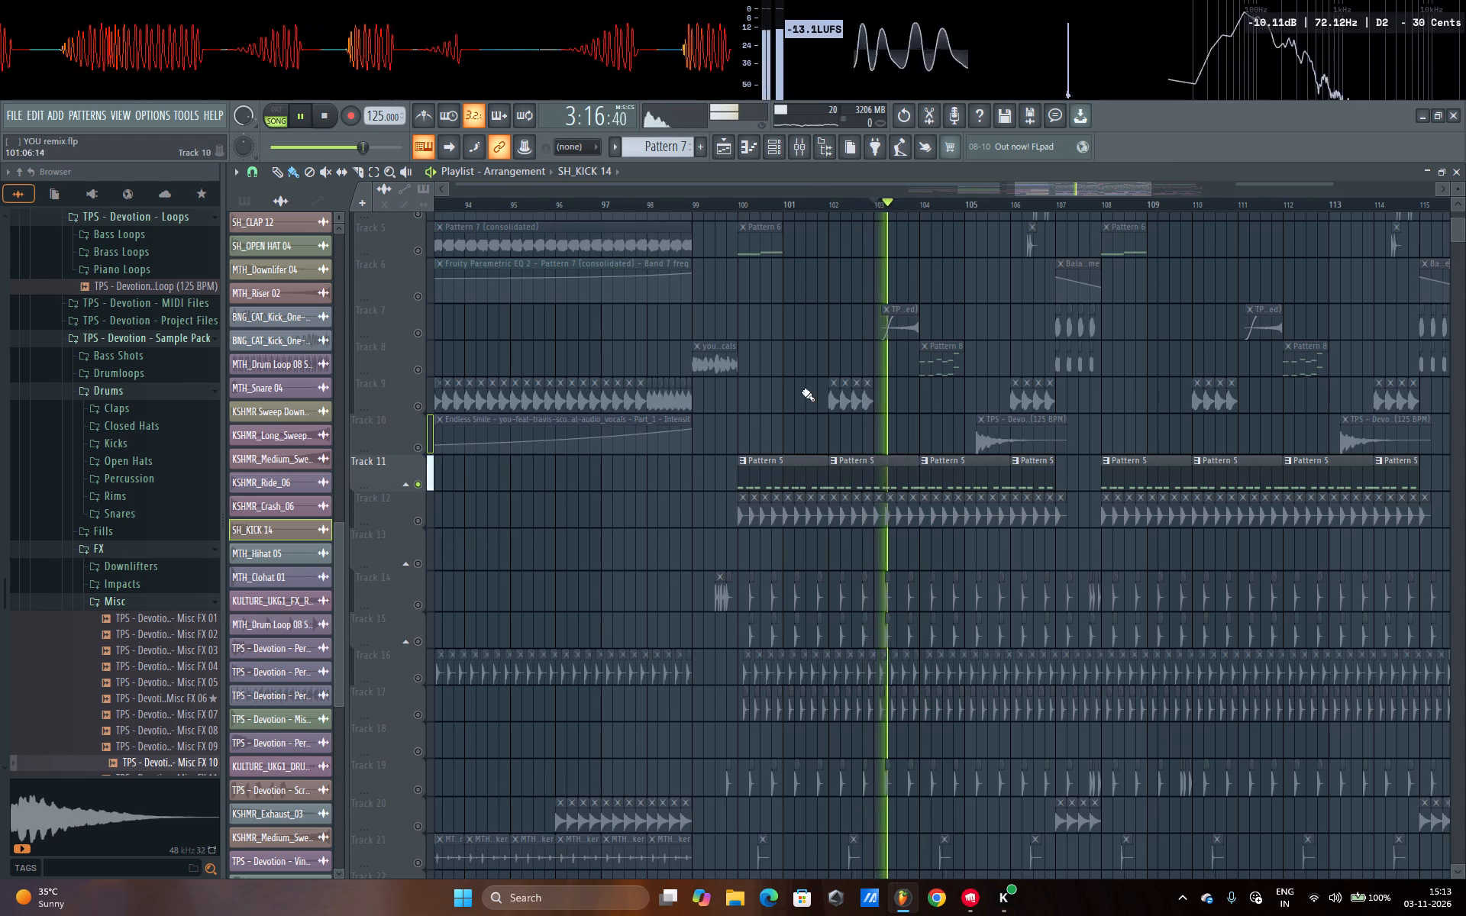
Solo Track 8 instead and slightly raise the TPS - Devotion - Synth Shot 09 mixer level while replaying the part.
scroll(802, 372, up, 2)
key(space)
right_click(417, 437)
key(space)
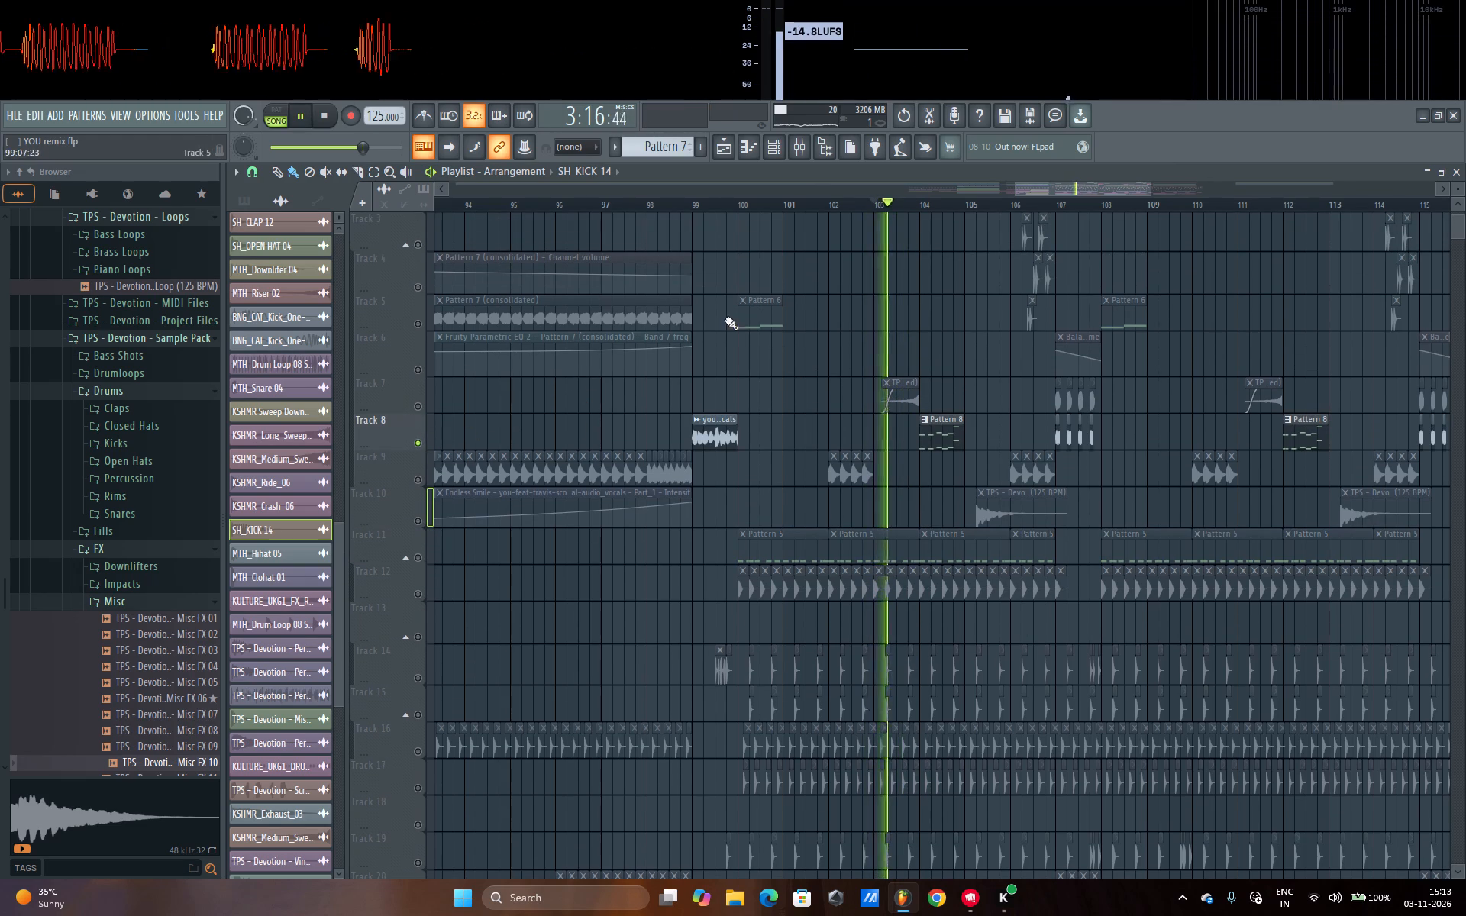
click(806, 144)
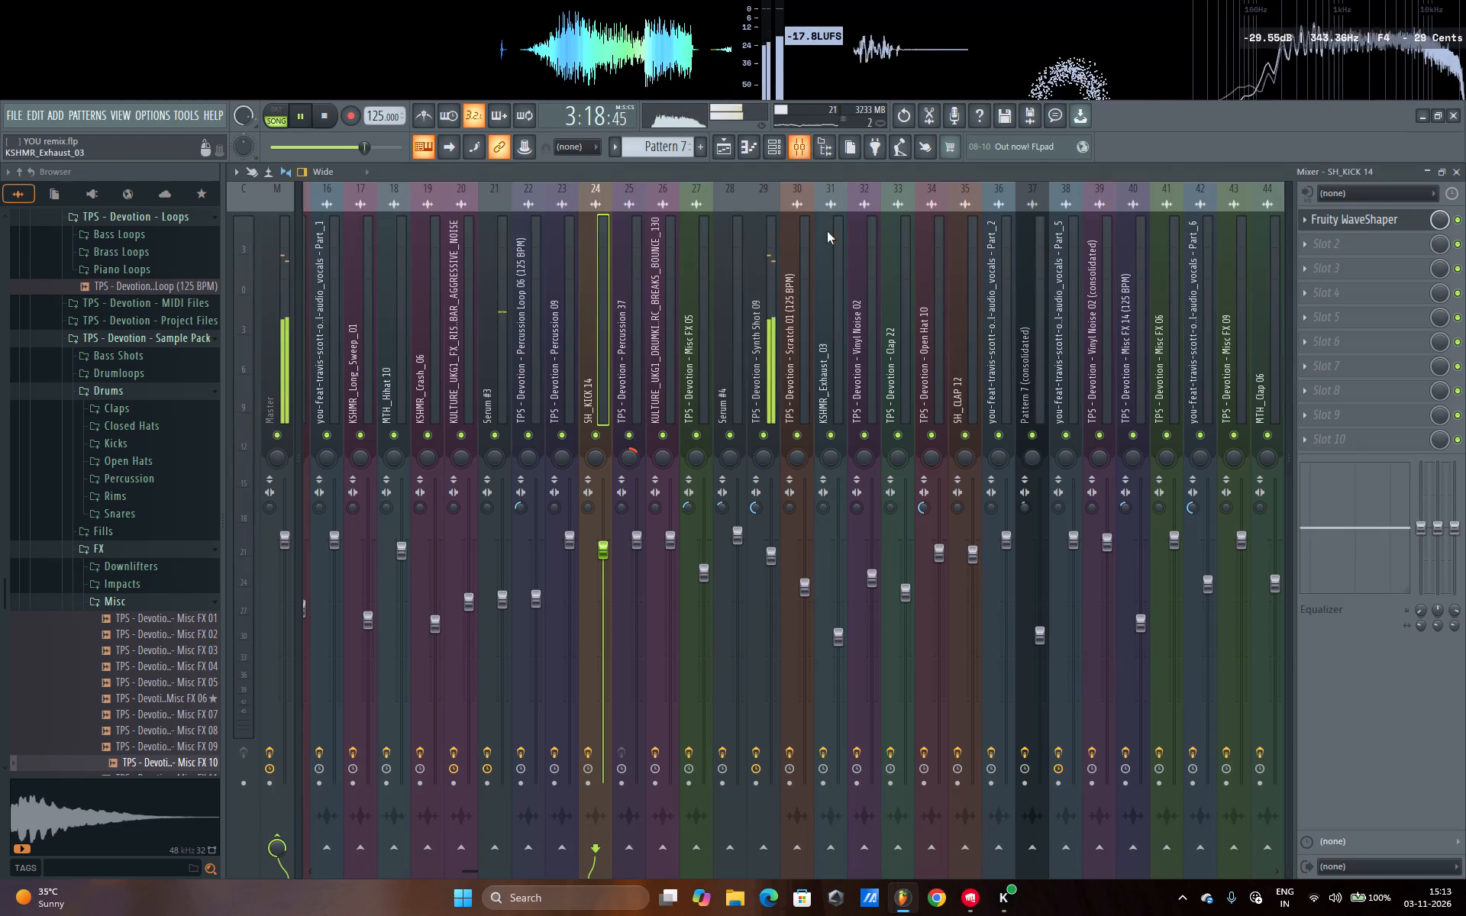
click(764, 334)
click(776, 554)
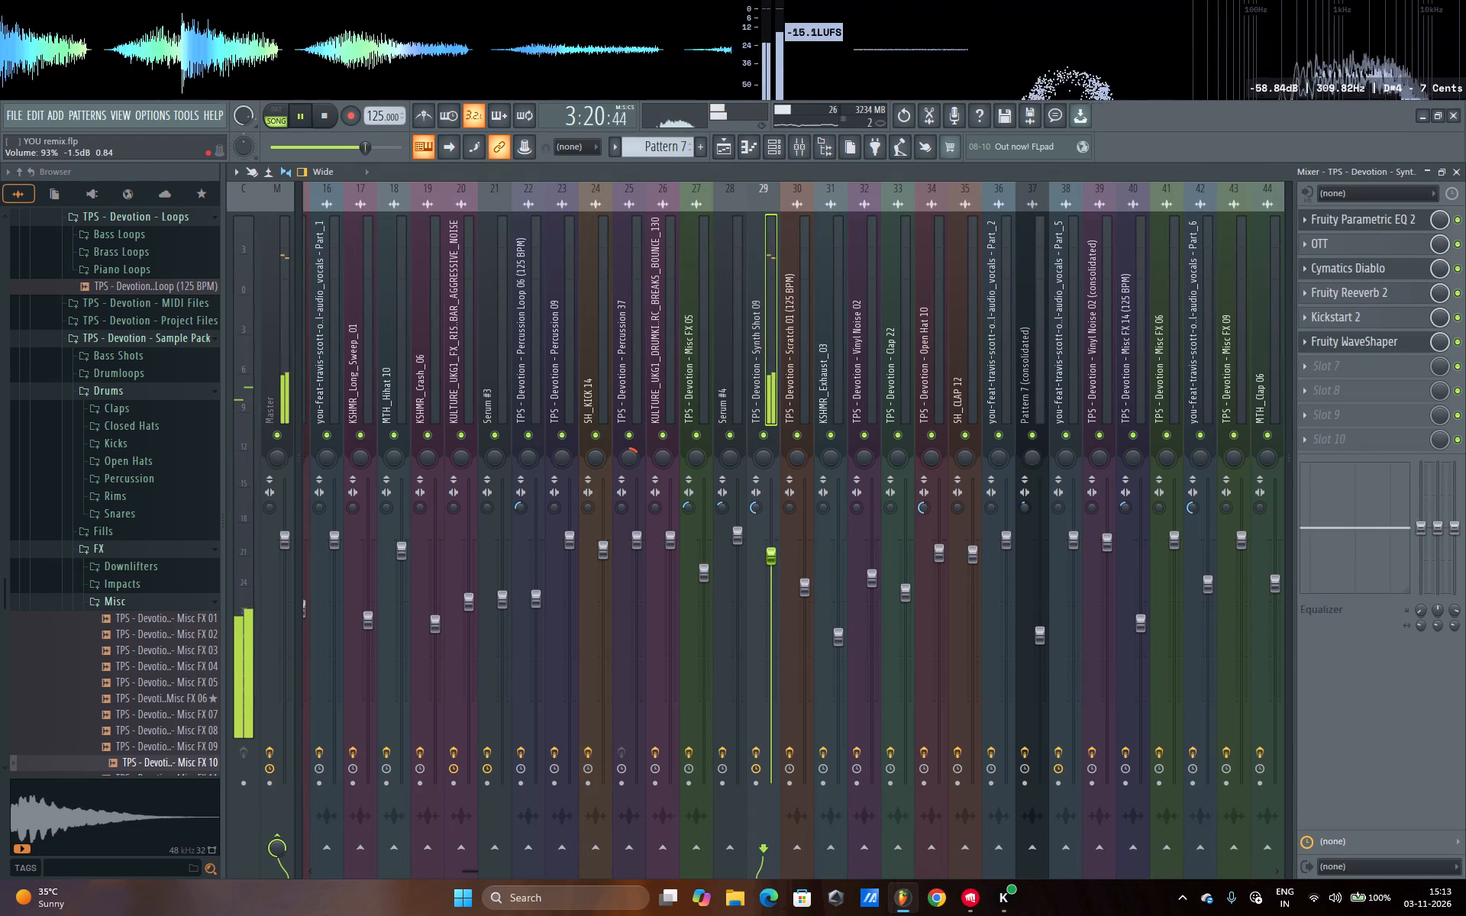
right_click(766, 434)
key(space)
right_click(766, 434)
key(space)
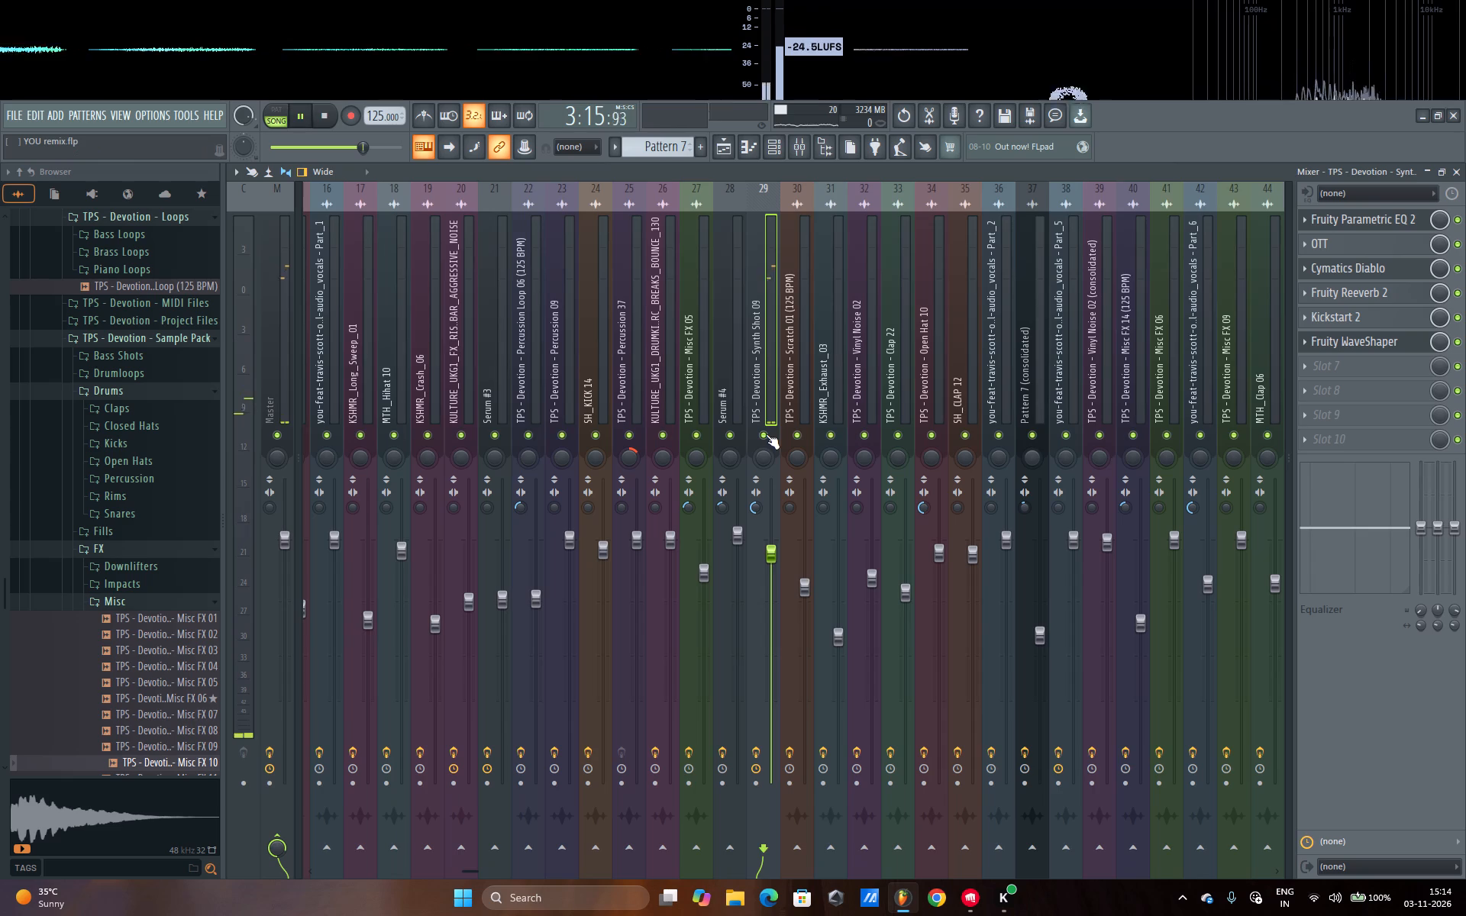
Audition Track 7 together with Track 8 from about bar 103, and bring all tracks back into playback.
click(721, 153)
click(835, 205)
click(904, 205)
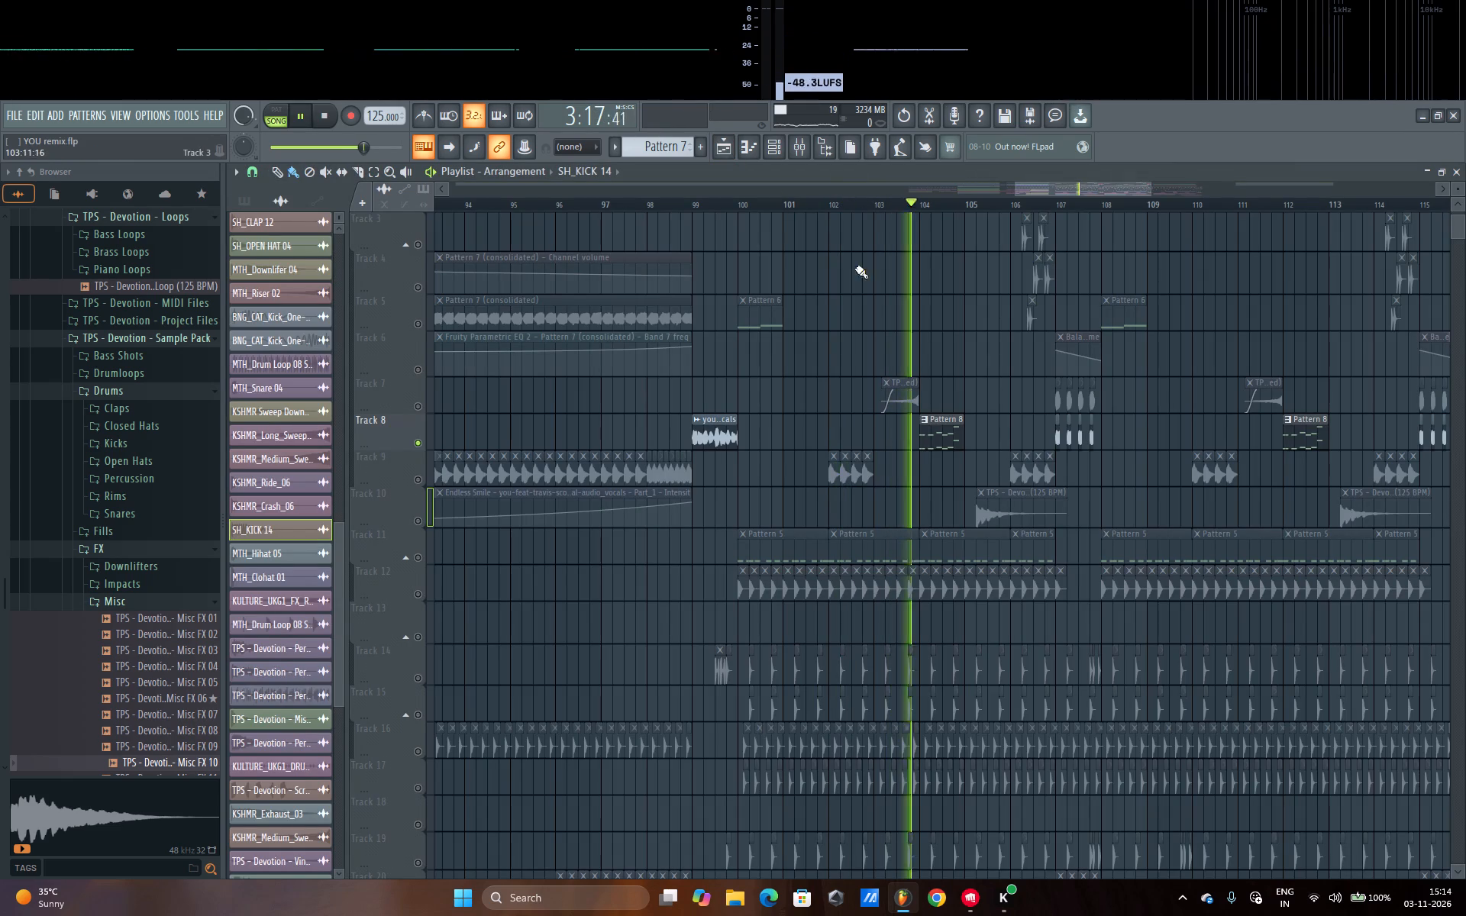
key(space)
click(420, 407)
key(space)
click(883, 205)
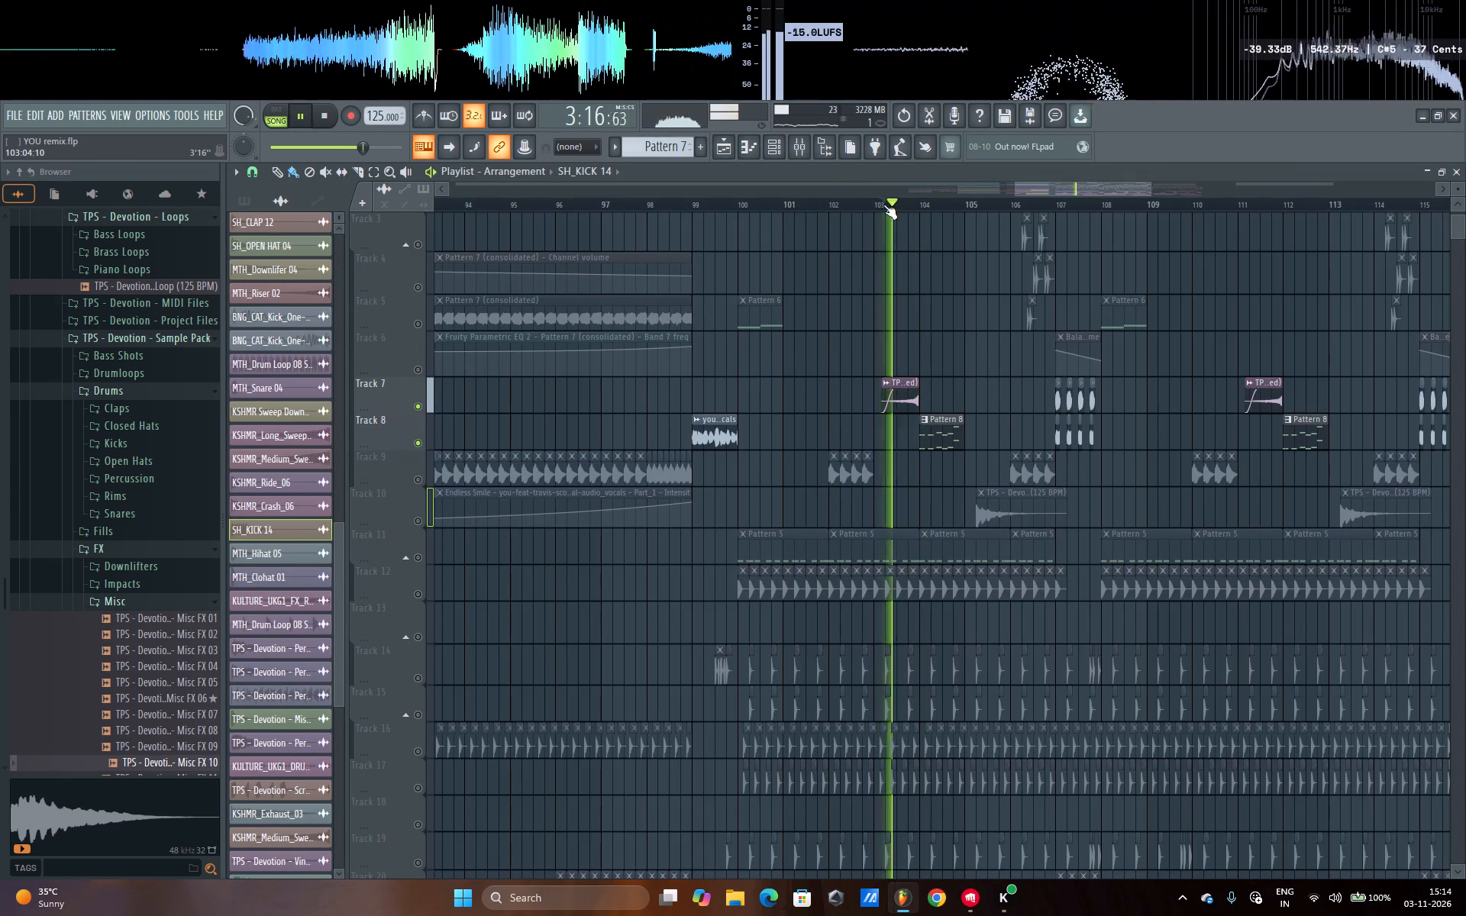
right_click(421, 405)
right_click(421, 405)
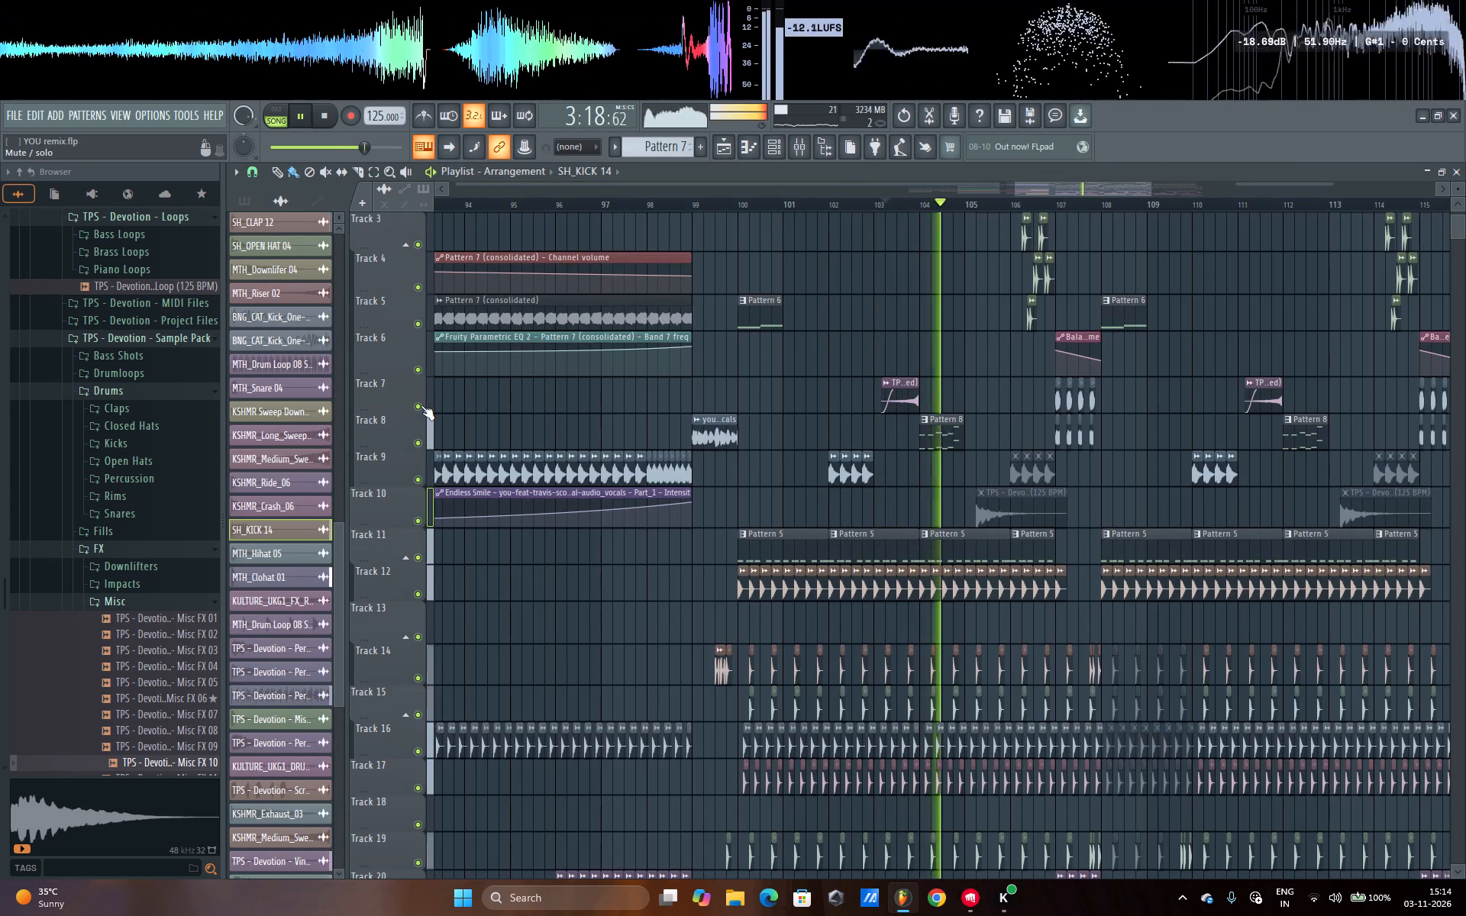
Audition the full drop, restarting from about bar 100, and examine the arrangement through its end near bar 123.
scroll(944, 205, down, 10)
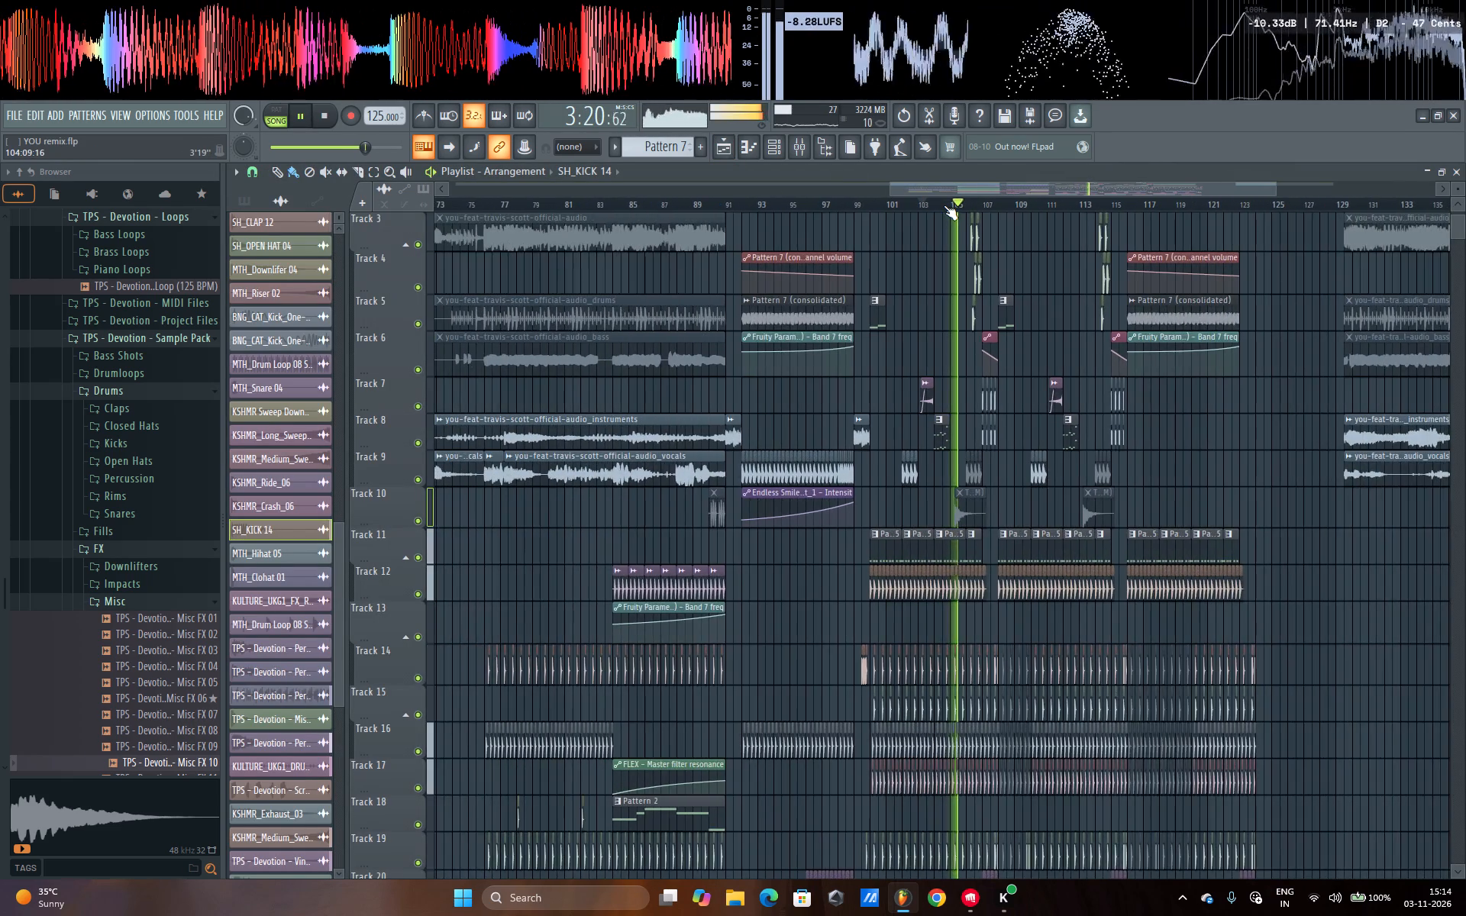
scroll(944, 205, down, 2)
scroll(1187, 198, up, 6)
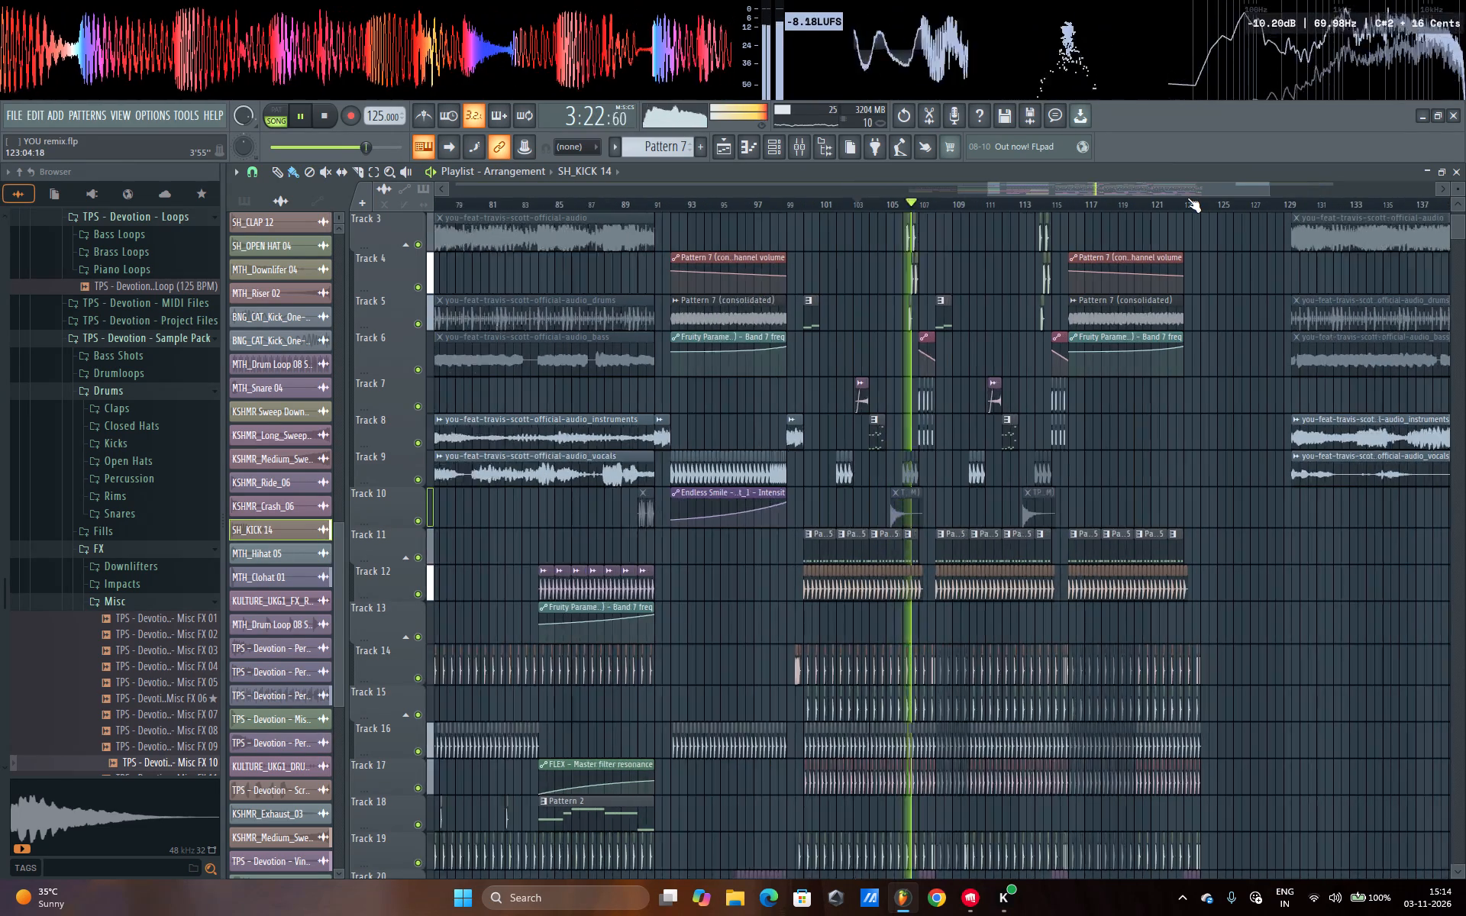
scroll(1187, 198, down, 4)
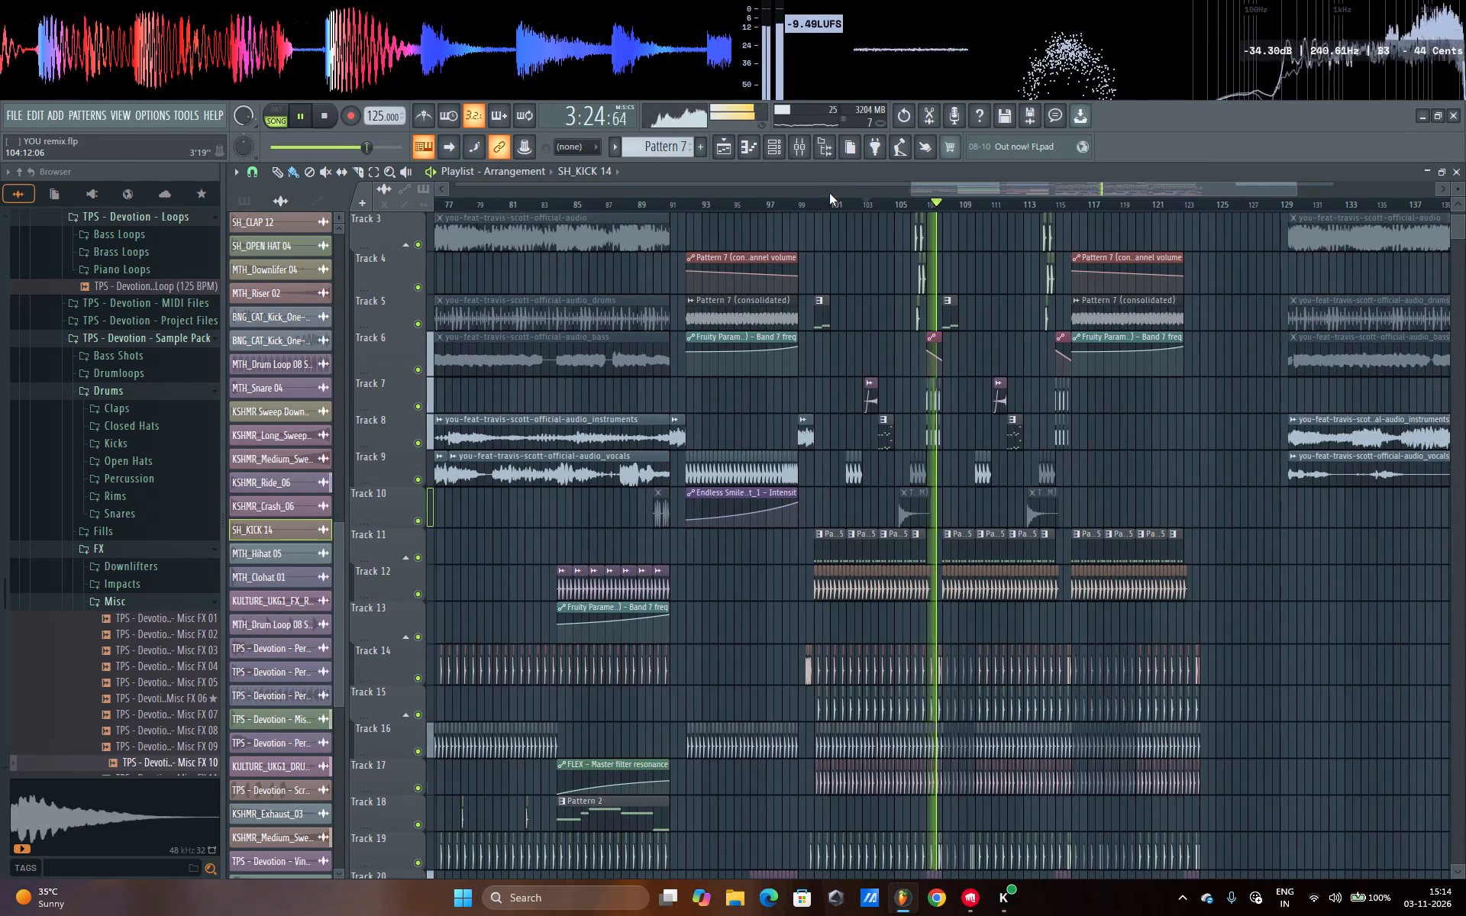
click(817, 202)
scroll(817, 202, up, 5)
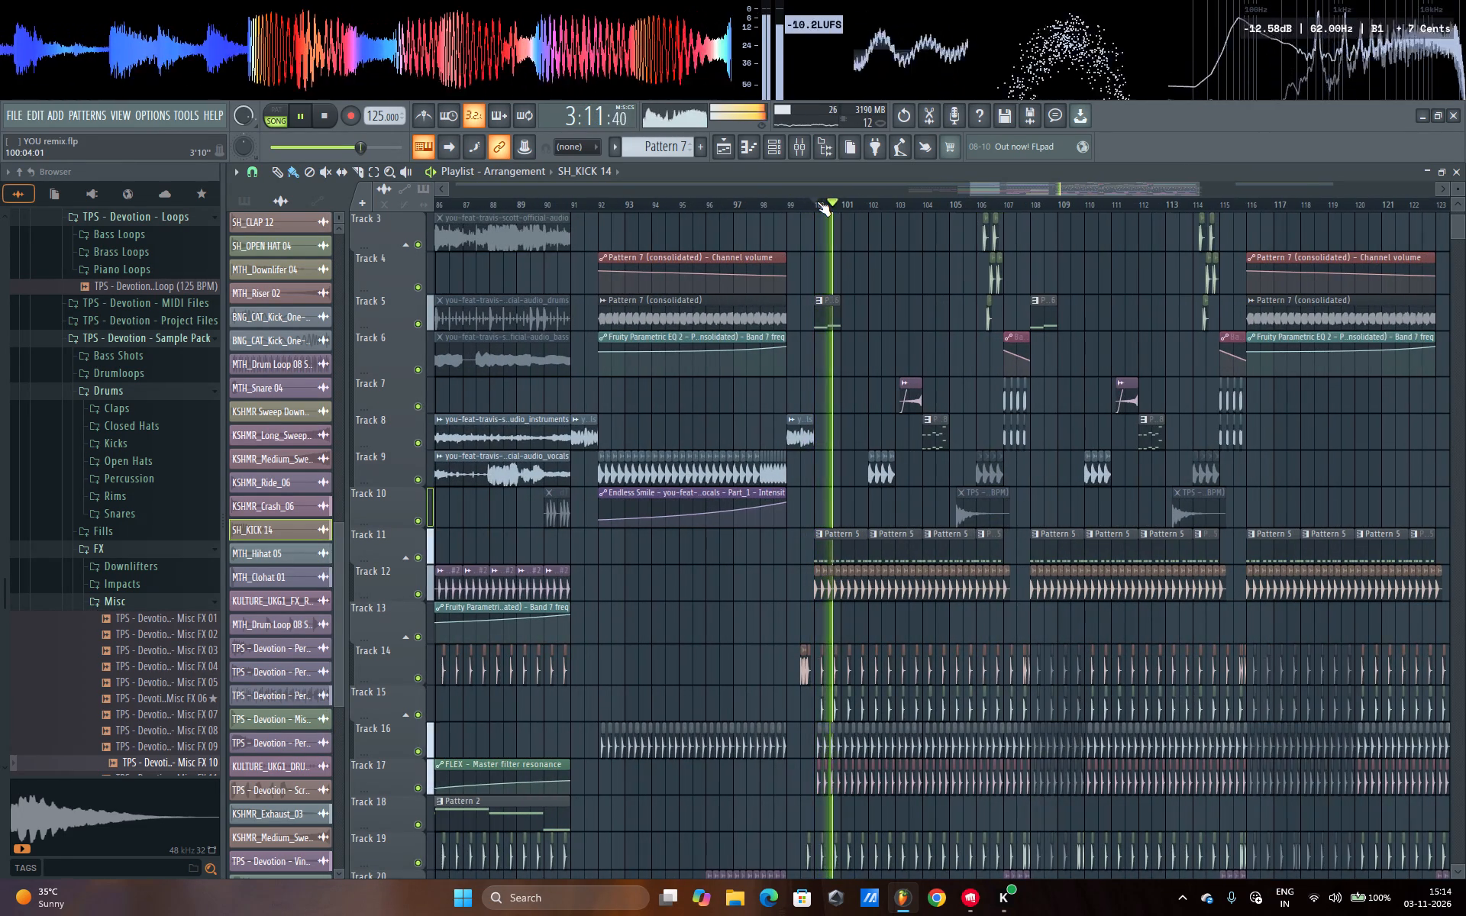
scroll(817, 202, down, 11)
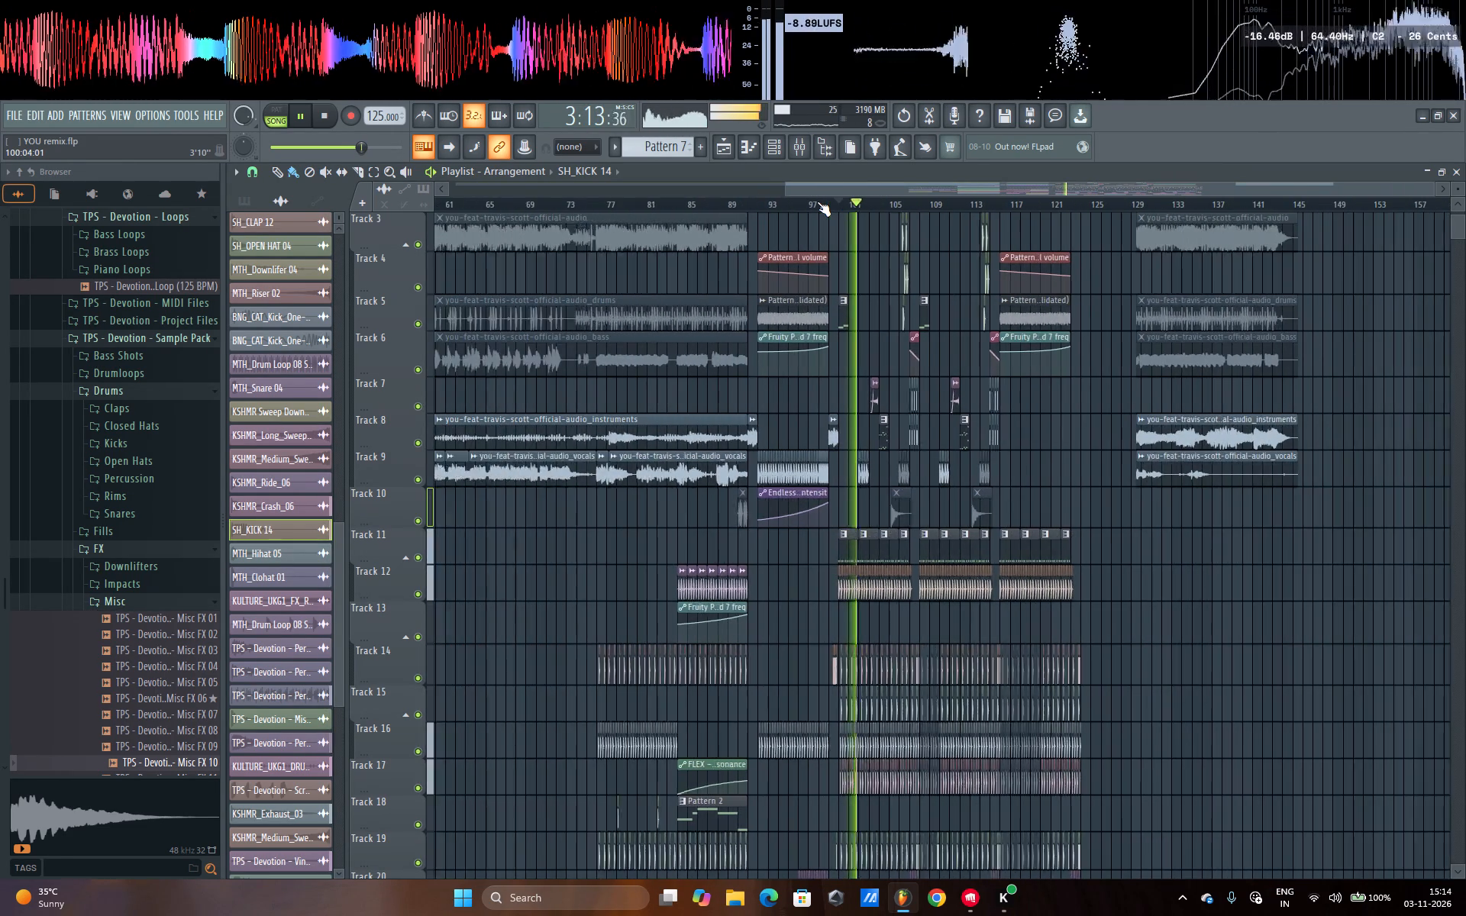
scroll(817, 202, down, 6)
scroll(1185, 202, up, 3)
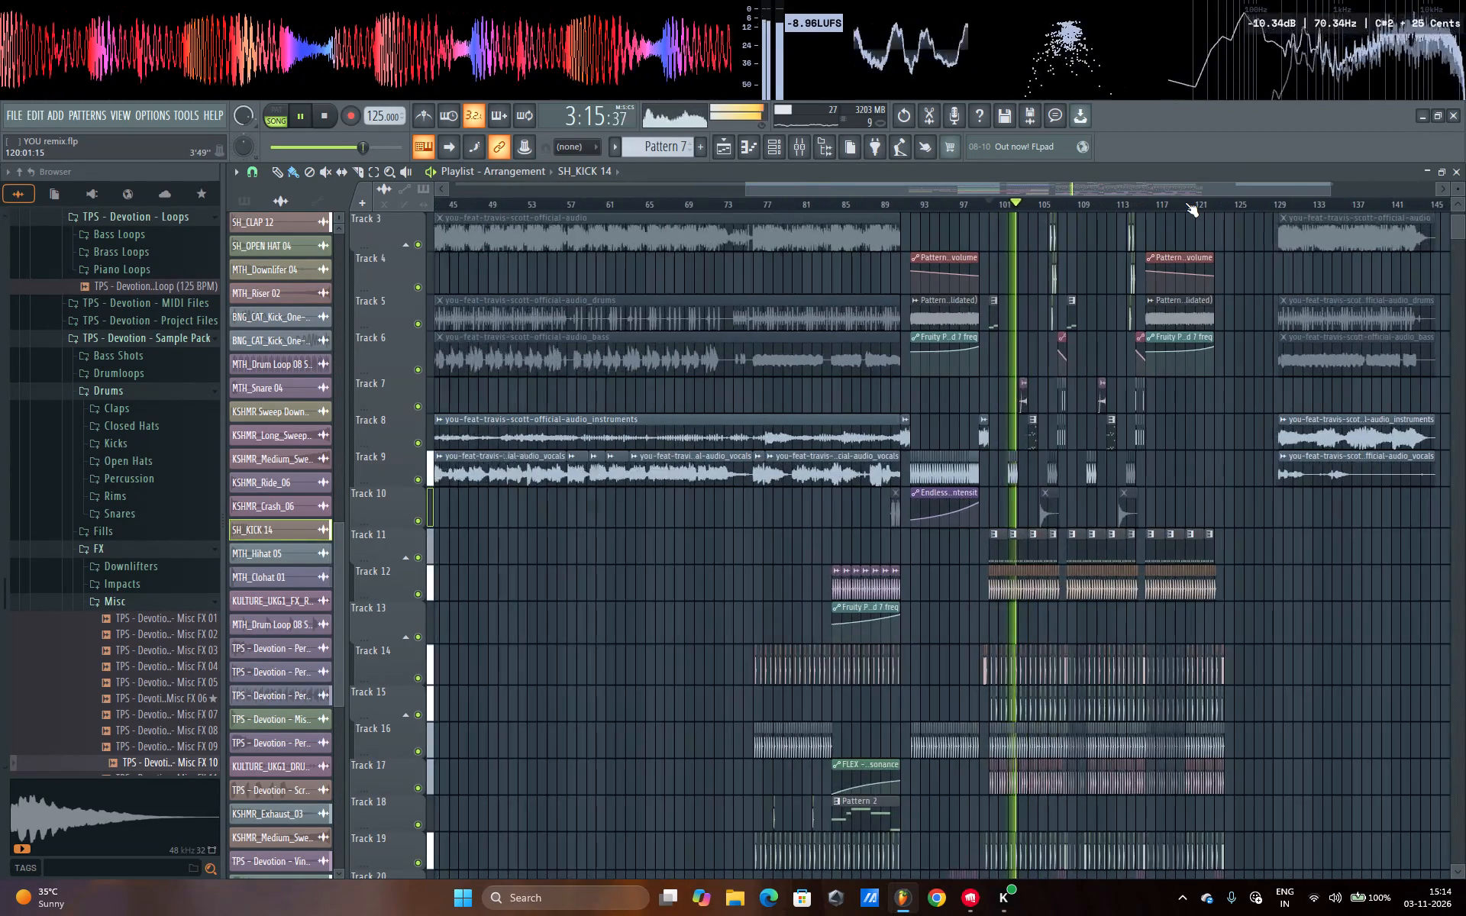
scroll(1185, 202, up, 7)
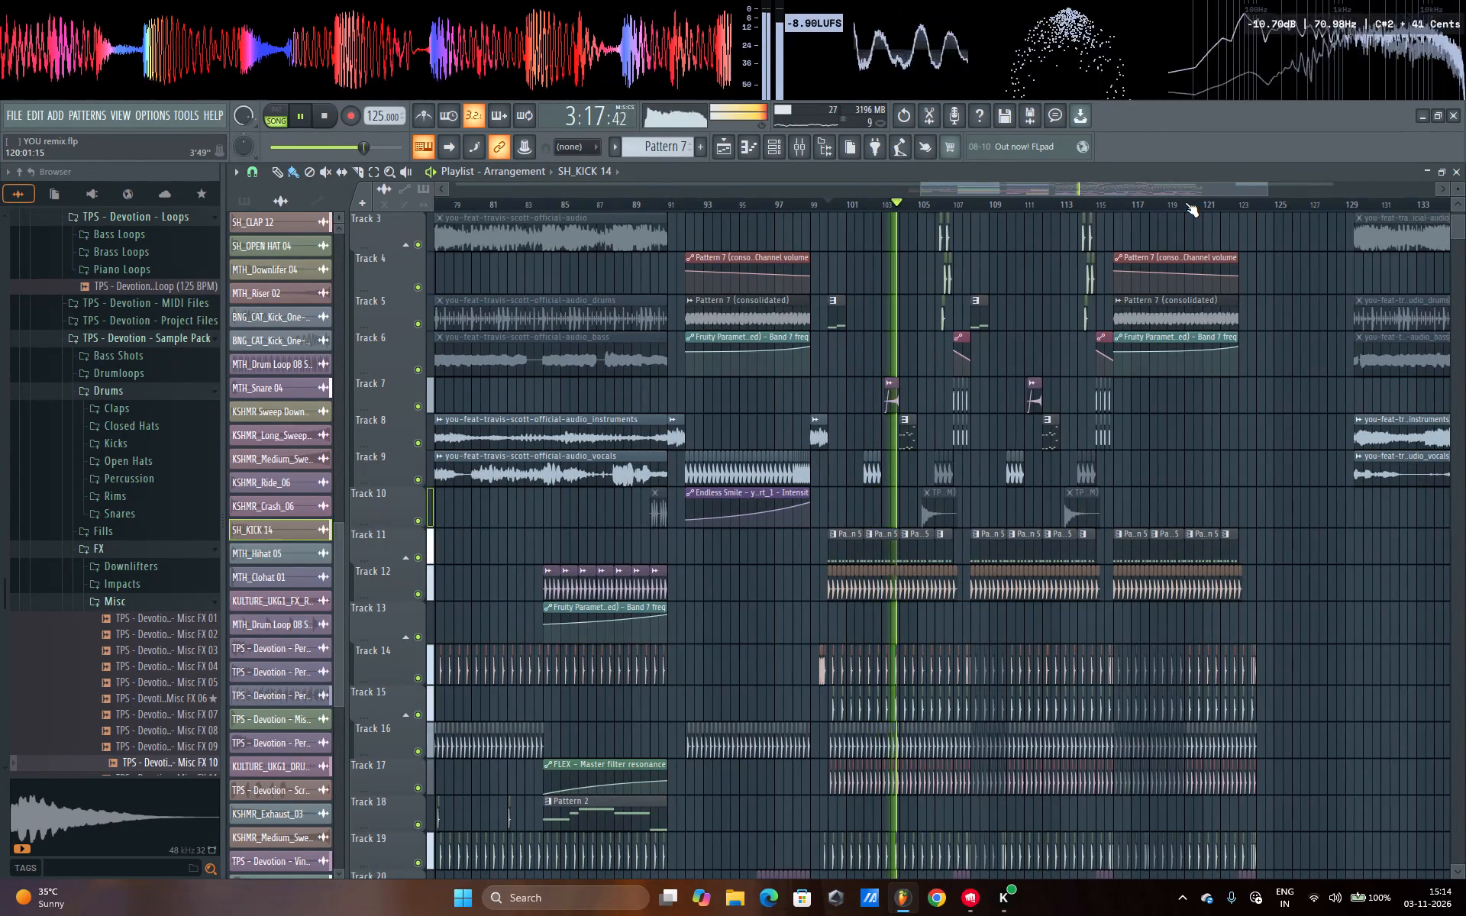
scroll(1185, 202, down, 6)
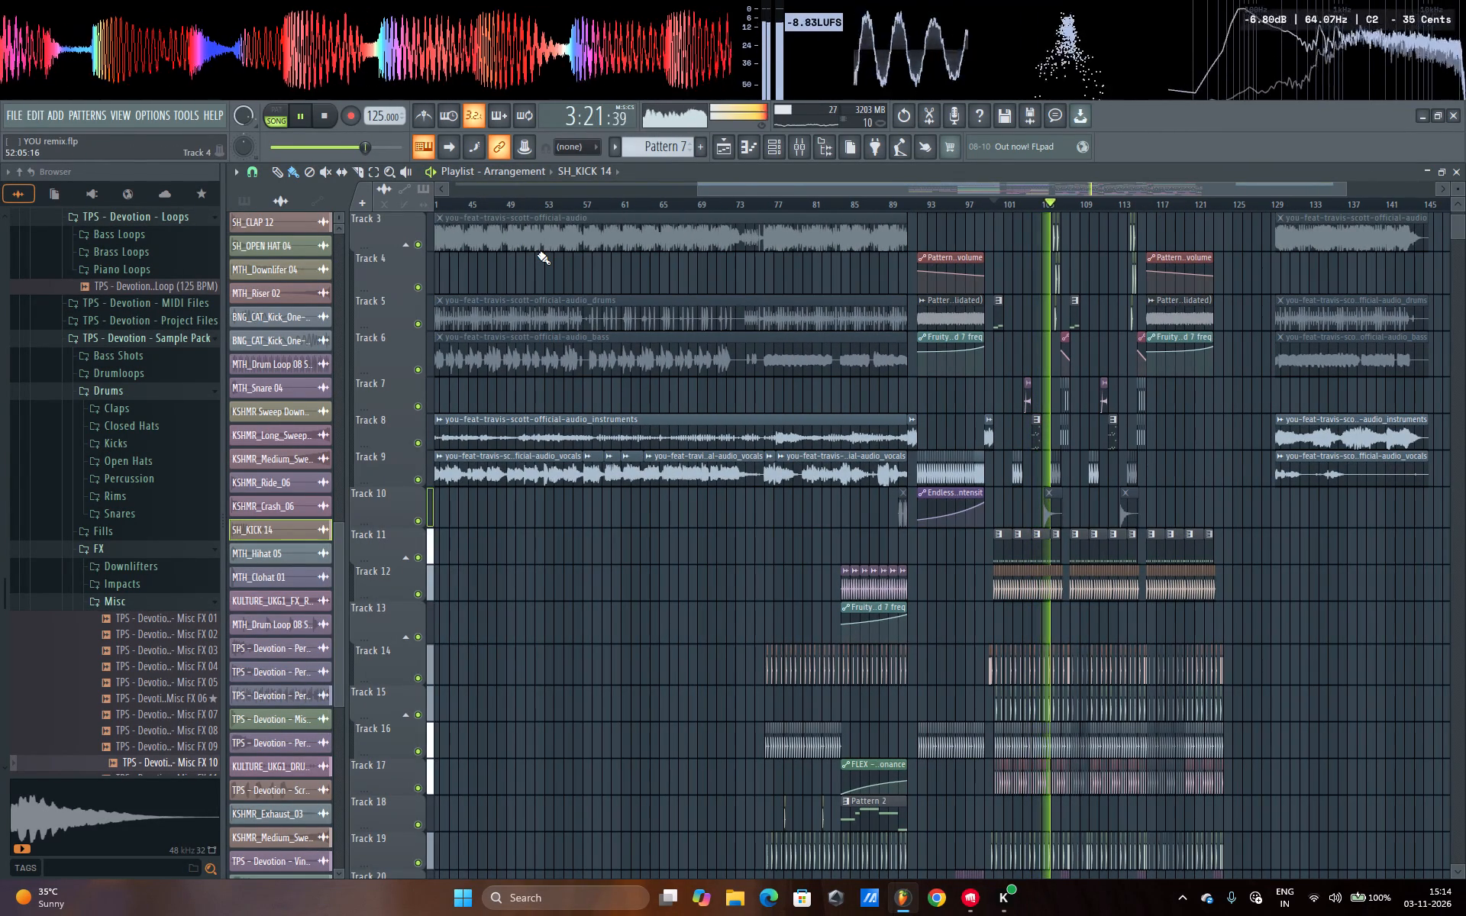
Save the YOU remix project.
key(ctrl+s)
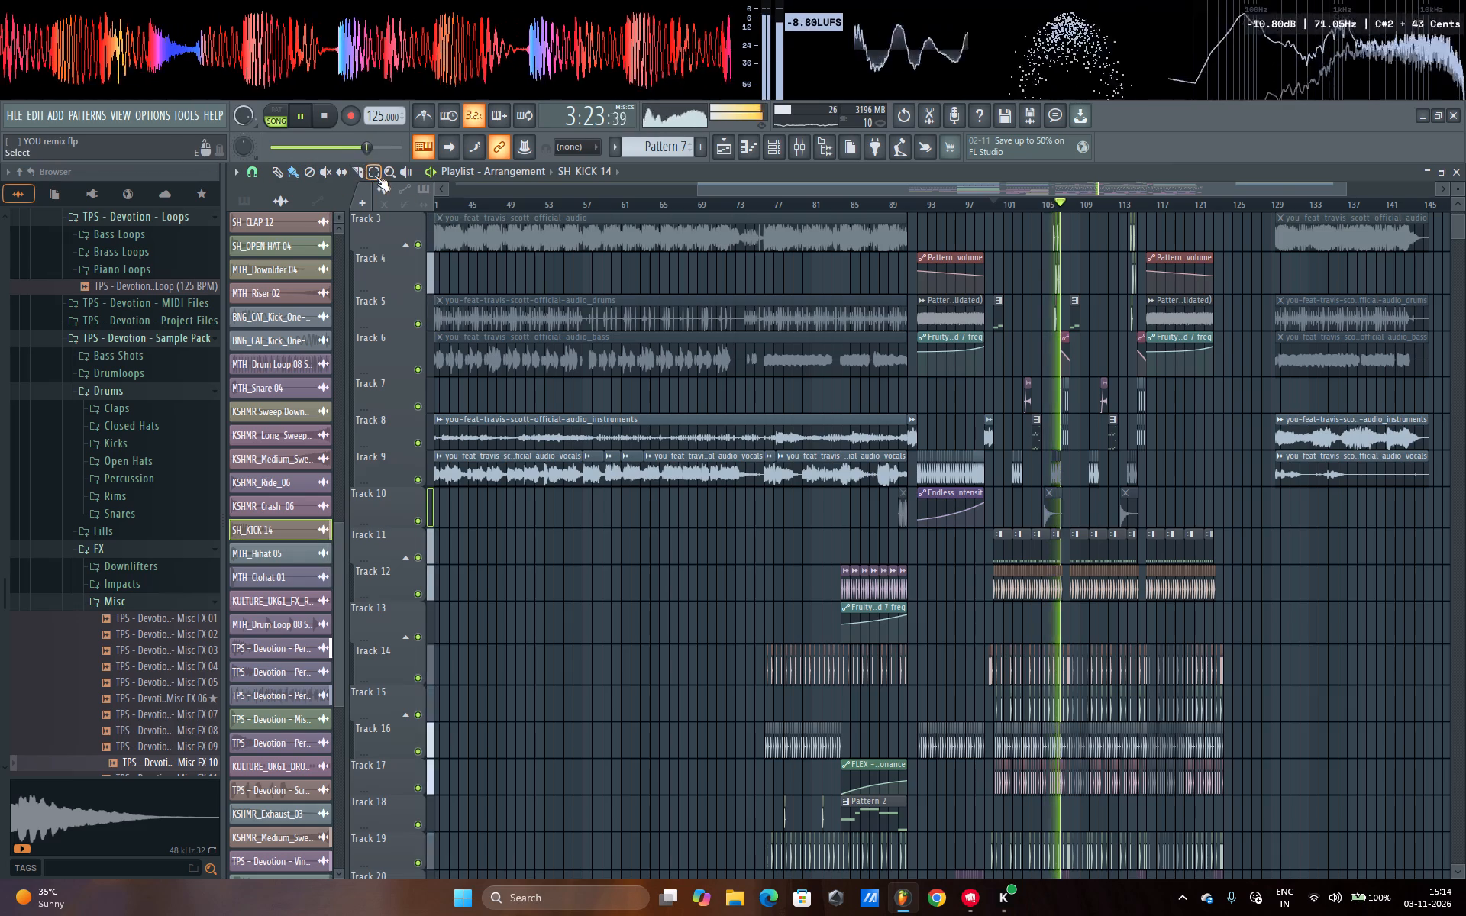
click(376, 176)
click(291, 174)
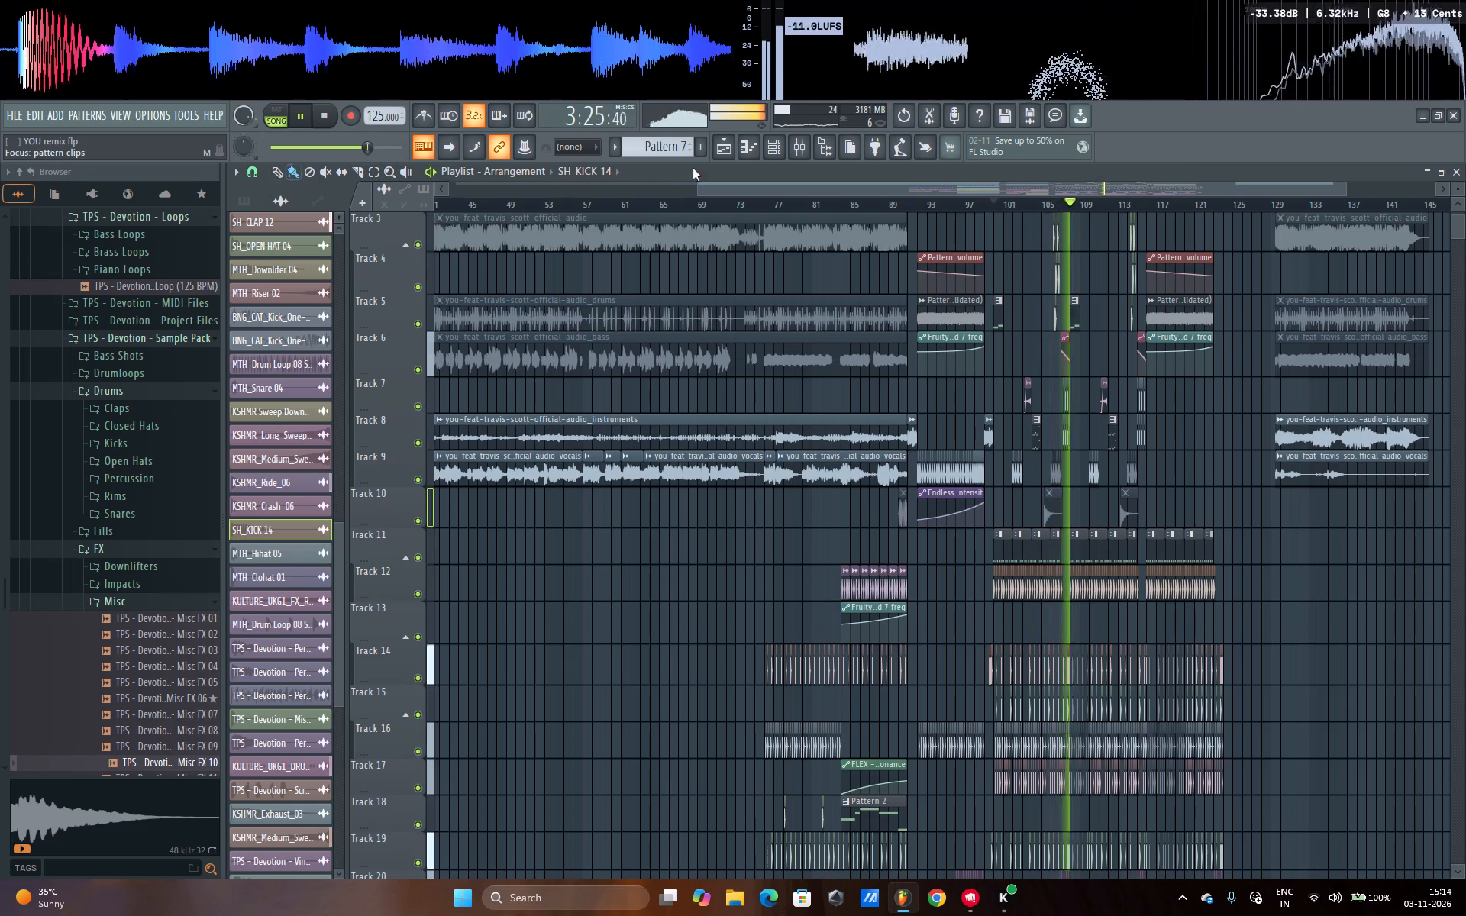
Enable the Fruity Limiter on the Master channel and raise its limiter ceiling to the maximum.
click(794, 141)
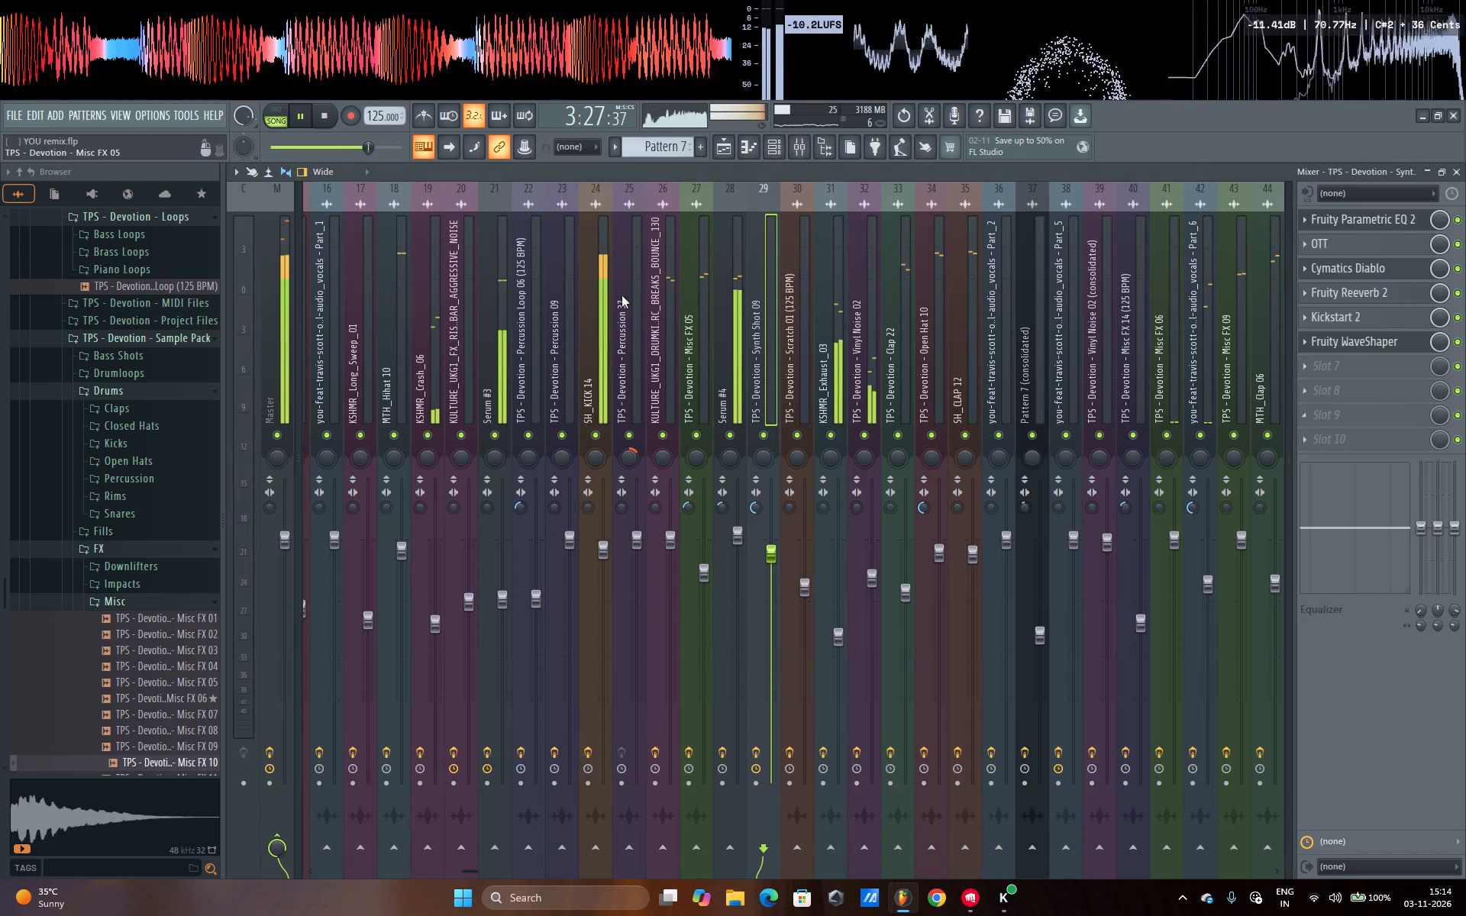
click(270, 260)
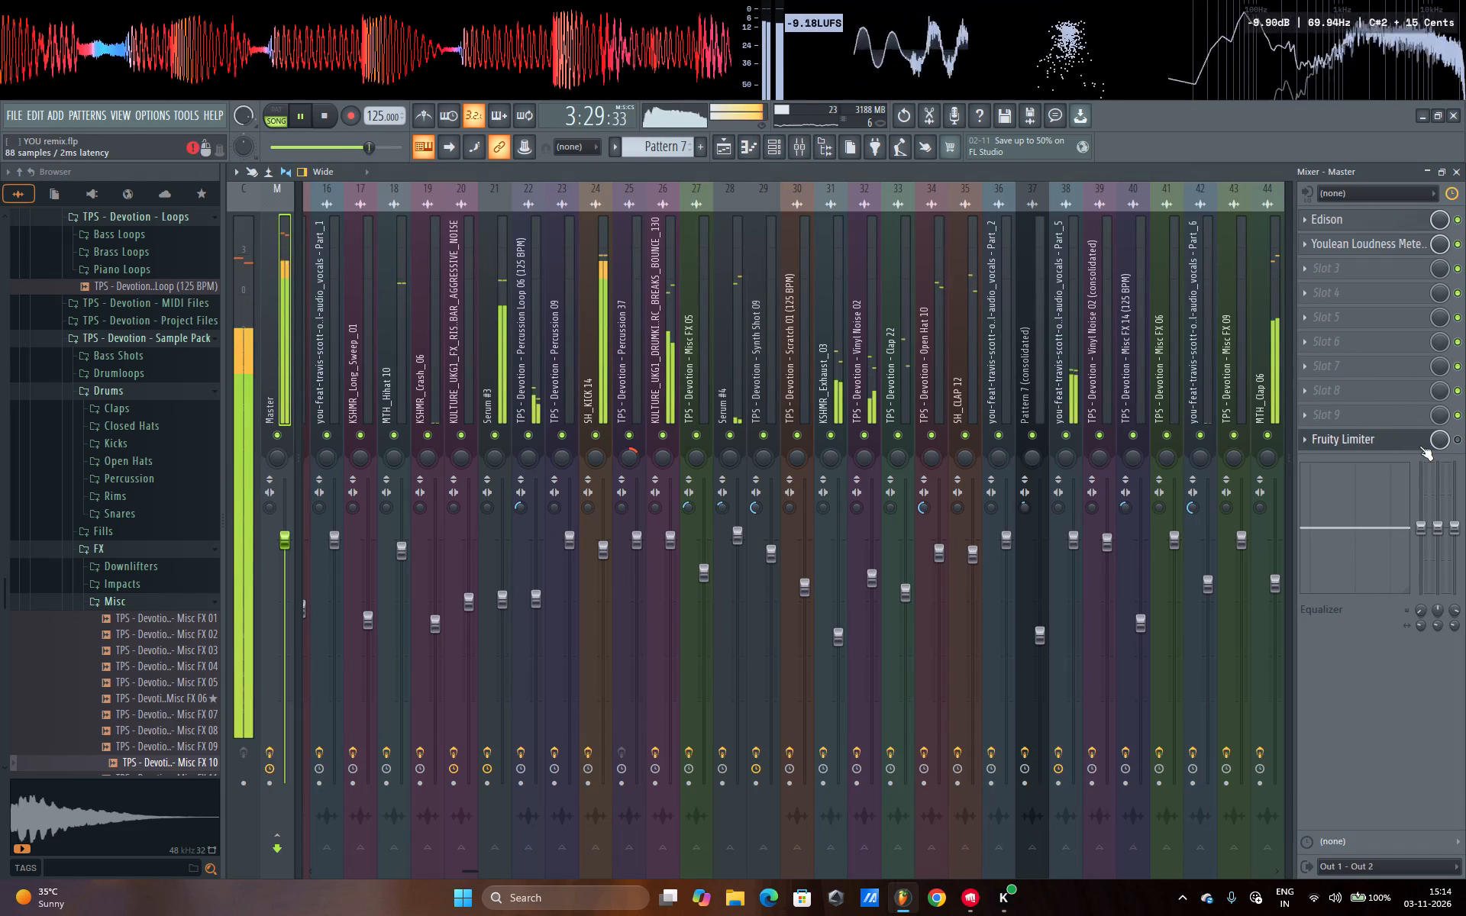
click(1397, 444)
click(1397, 444)
drag(956, 592, 946, 580)
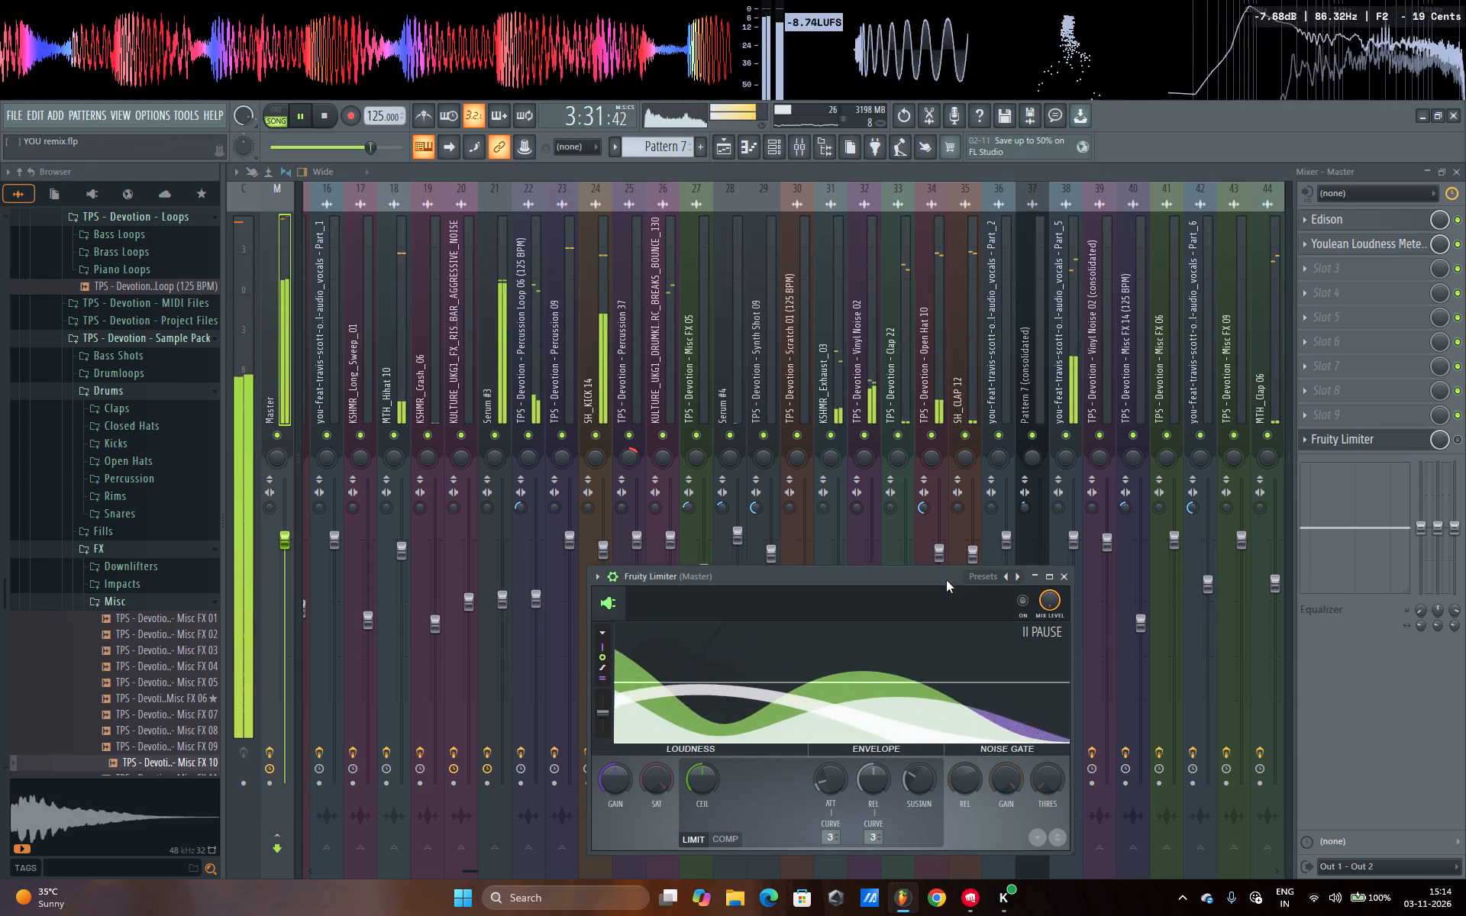
drag(946, 580, 909, 450)
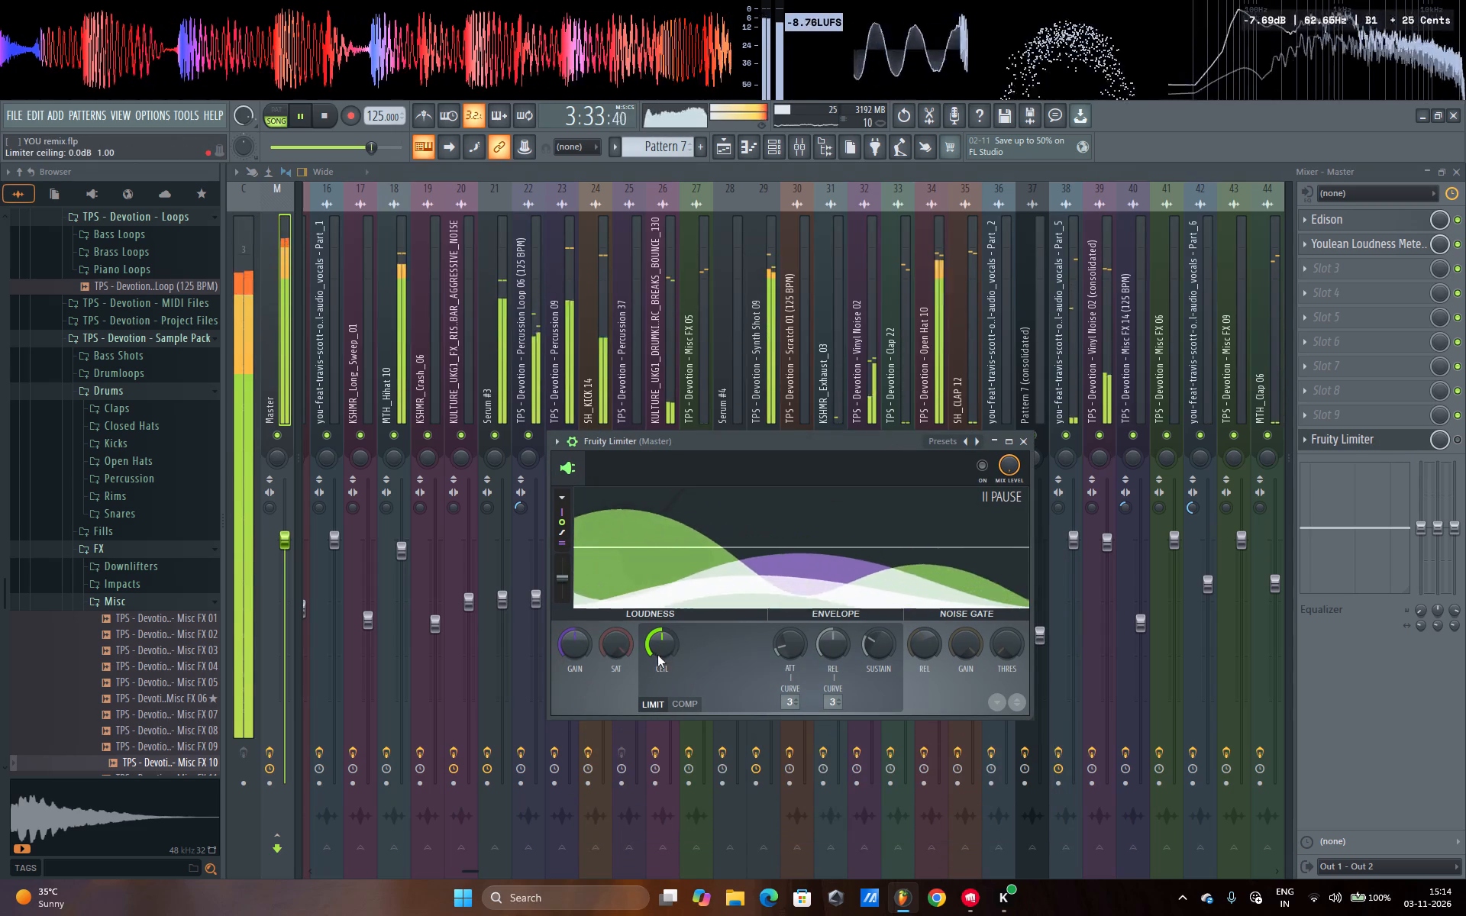
drag(667, 646, 671, 466)
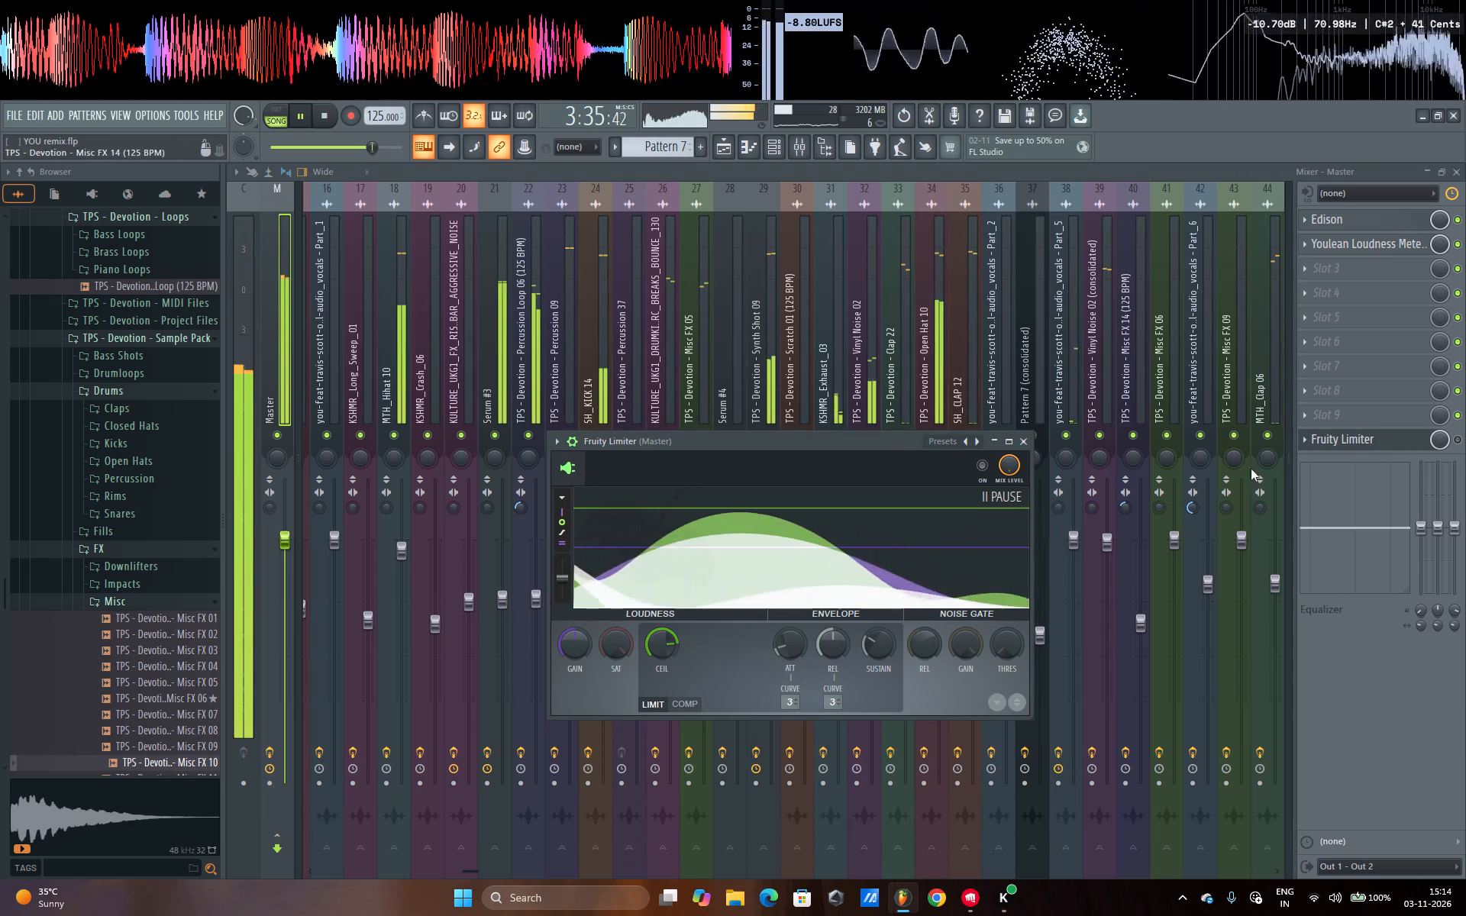
click(1459, 441)
double_click(1354, 442)
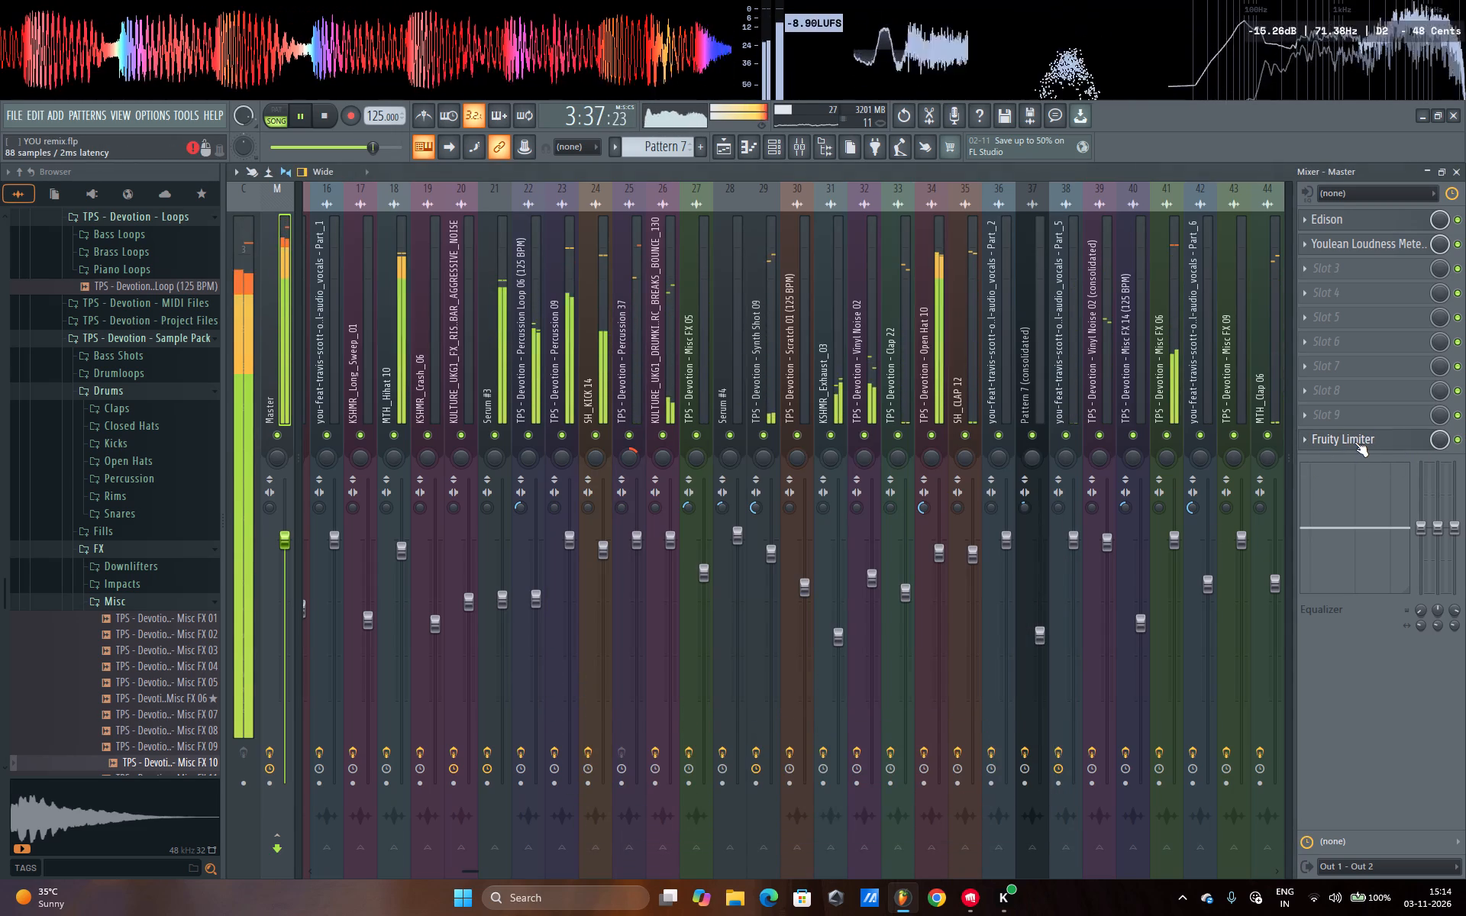
drag(686, 649, 677, 646)
drag(669, 647, 668, 637)
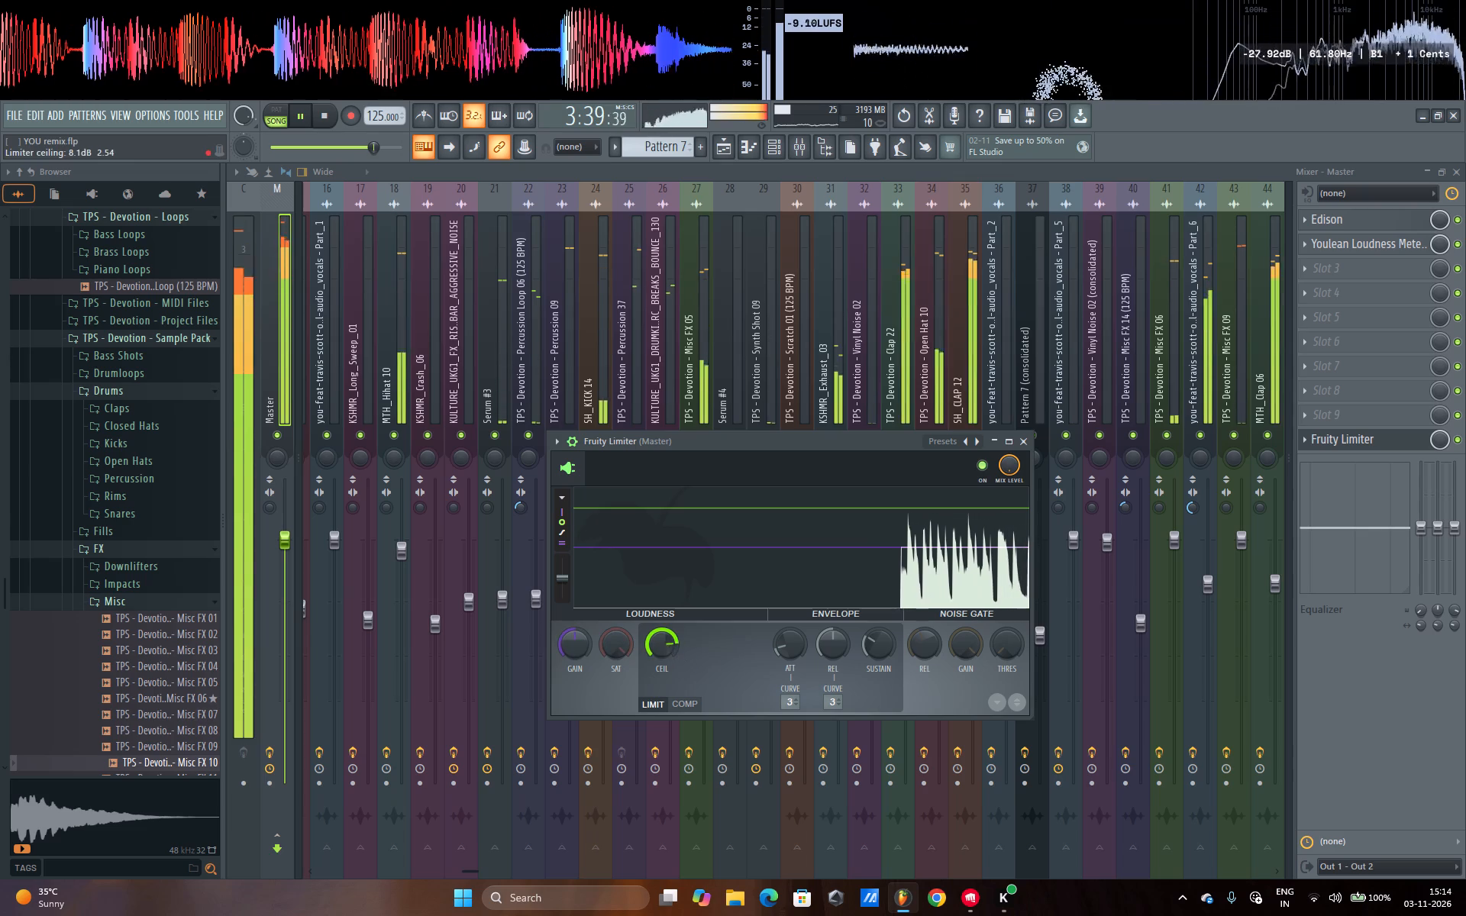
drag(668, 637, 673, 402)
Set the Fruity Limiter's gain to about 0.9 dB while replaying the drop.
drag(577, 643, 577, 634)
key(space)
key(space)
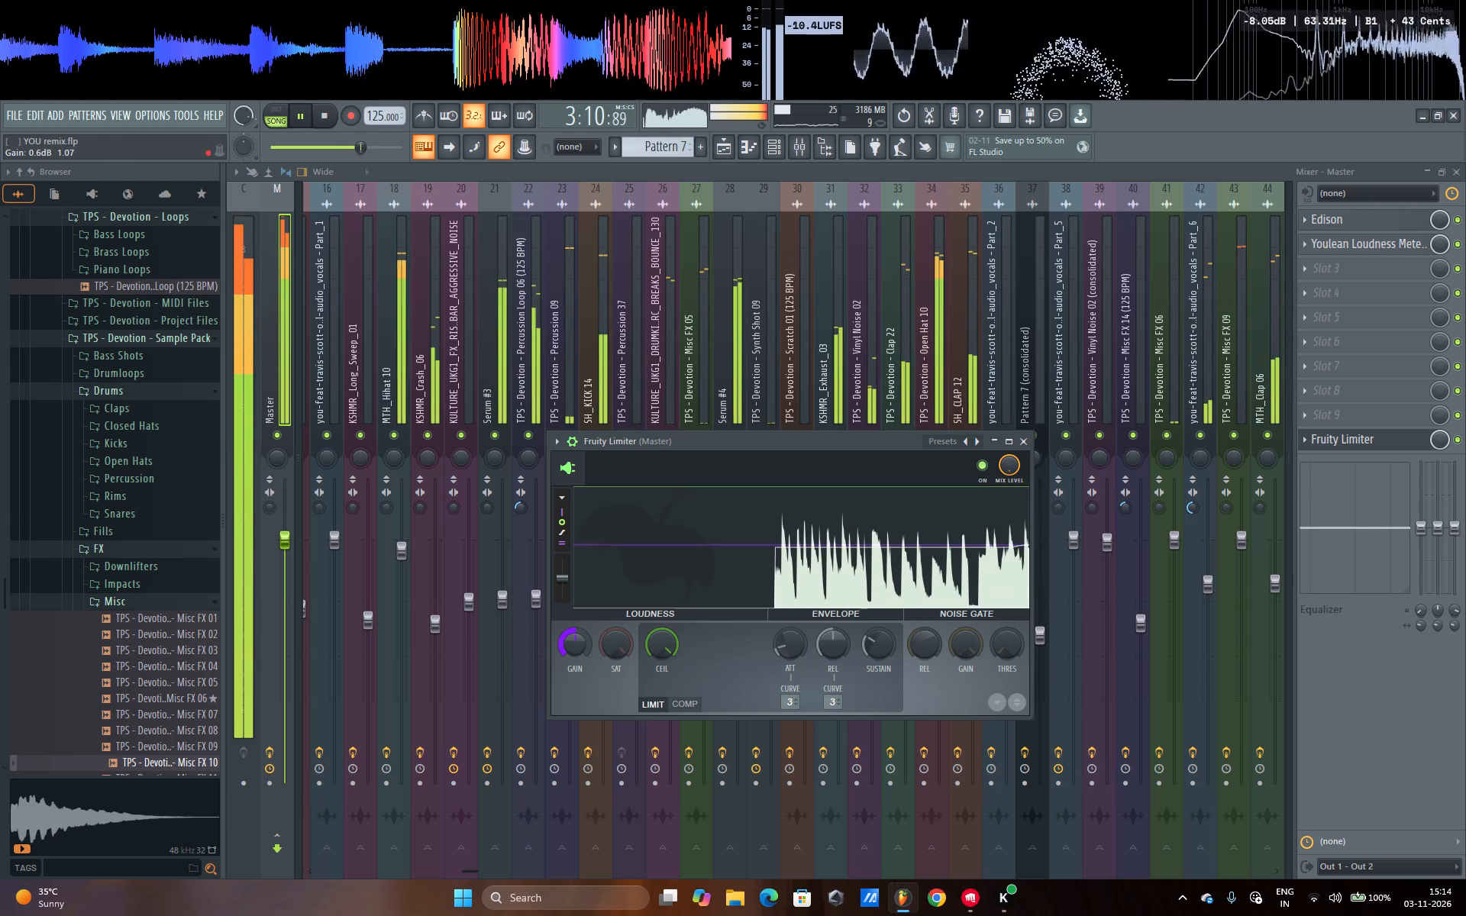
drag(577, 634, 577, 627)
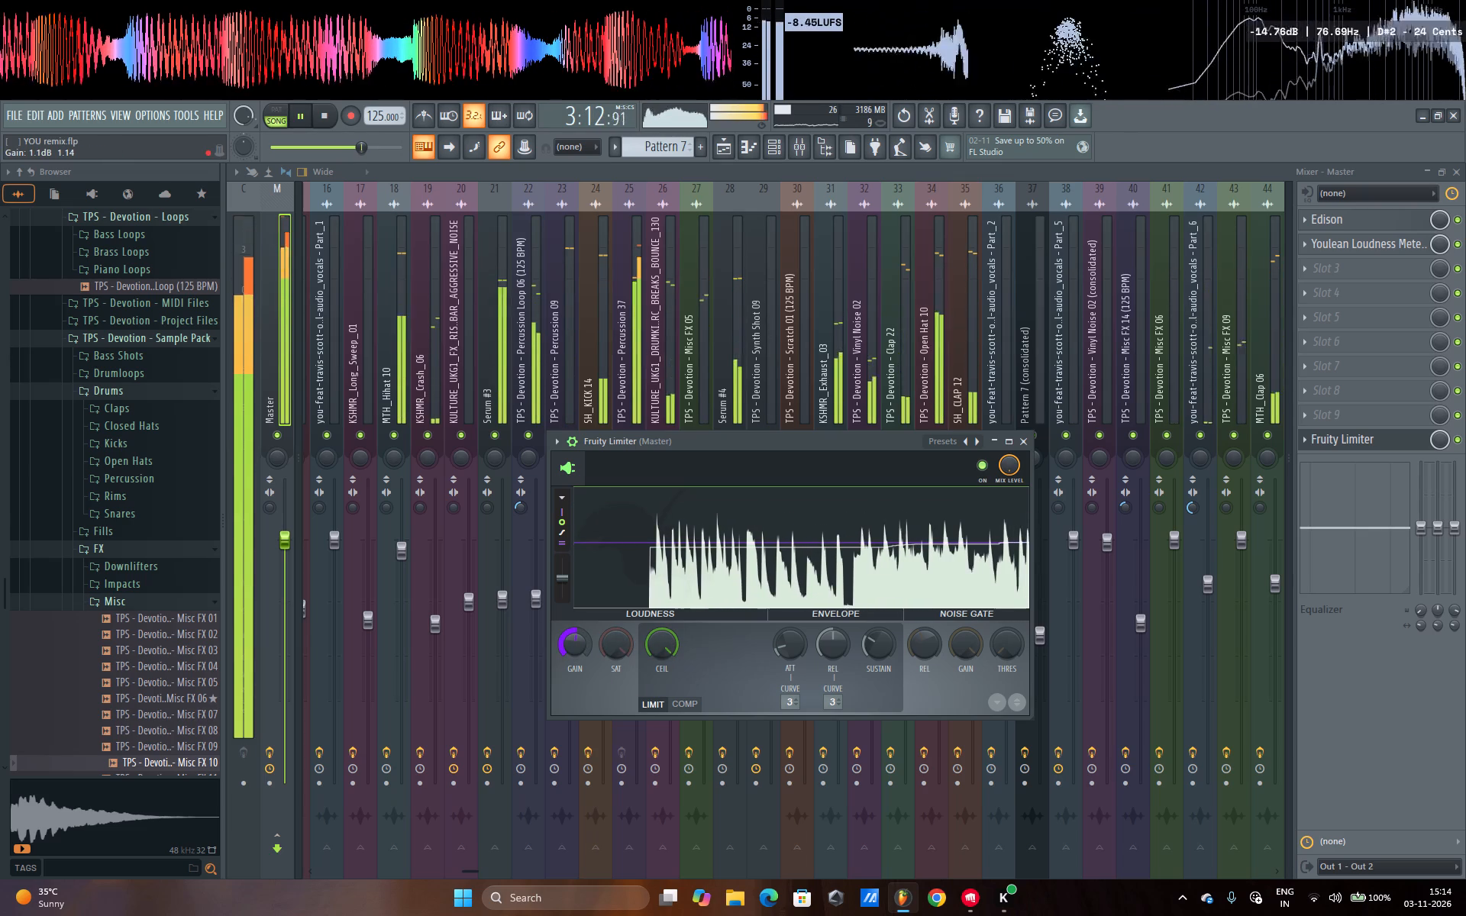
drag(577, 627, 577, 631)
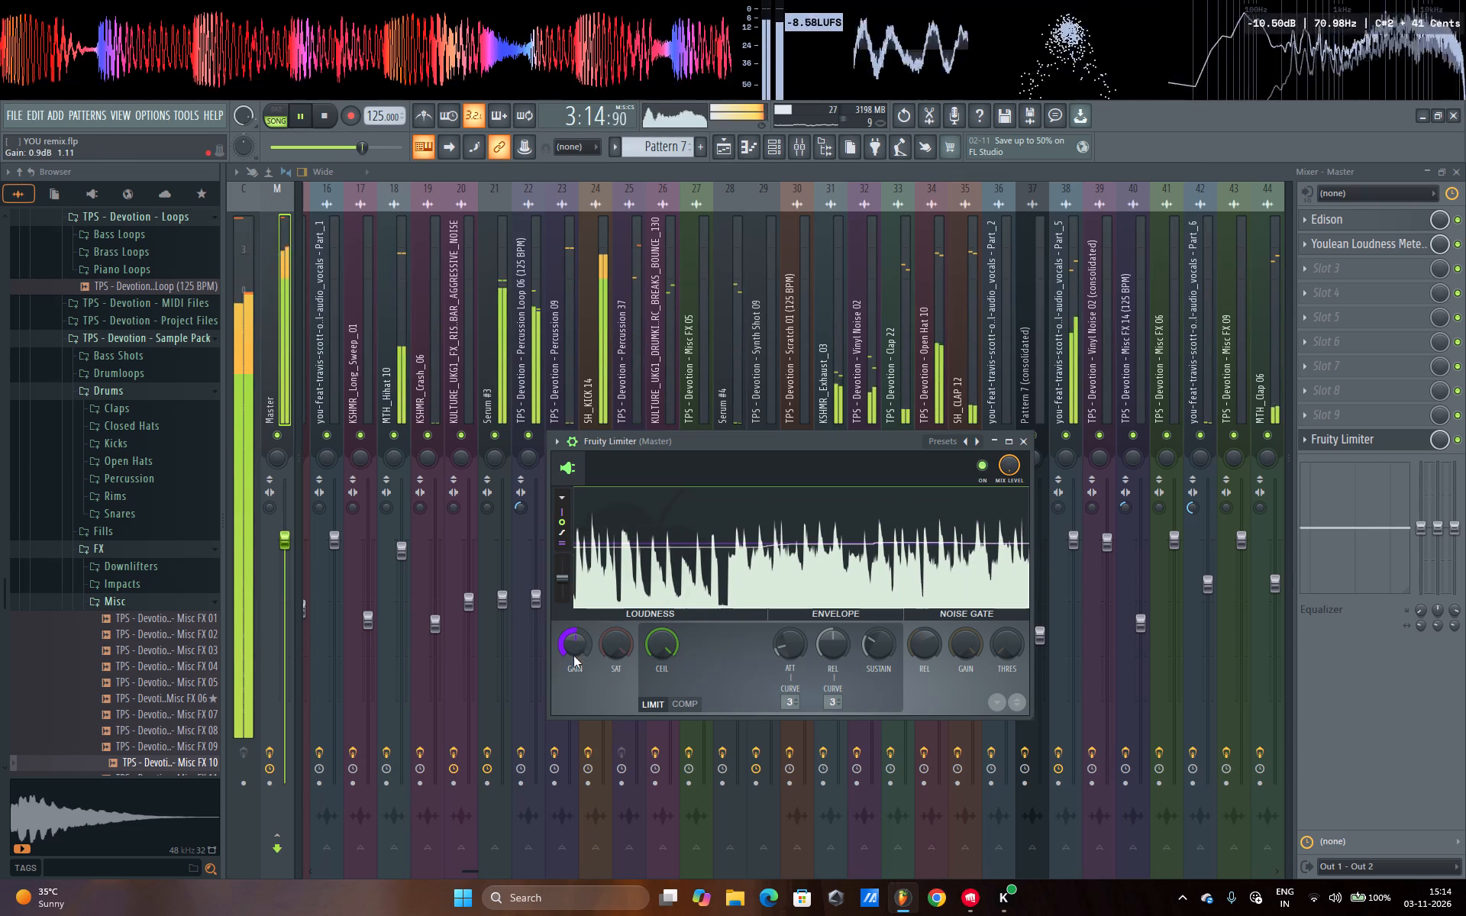
Audition Fruity Limiter gain boosts up to about 4.2 dB on the Master while replaying the drop, and reset the gain to 0 dB.
drag(564, 657, 581, 612)
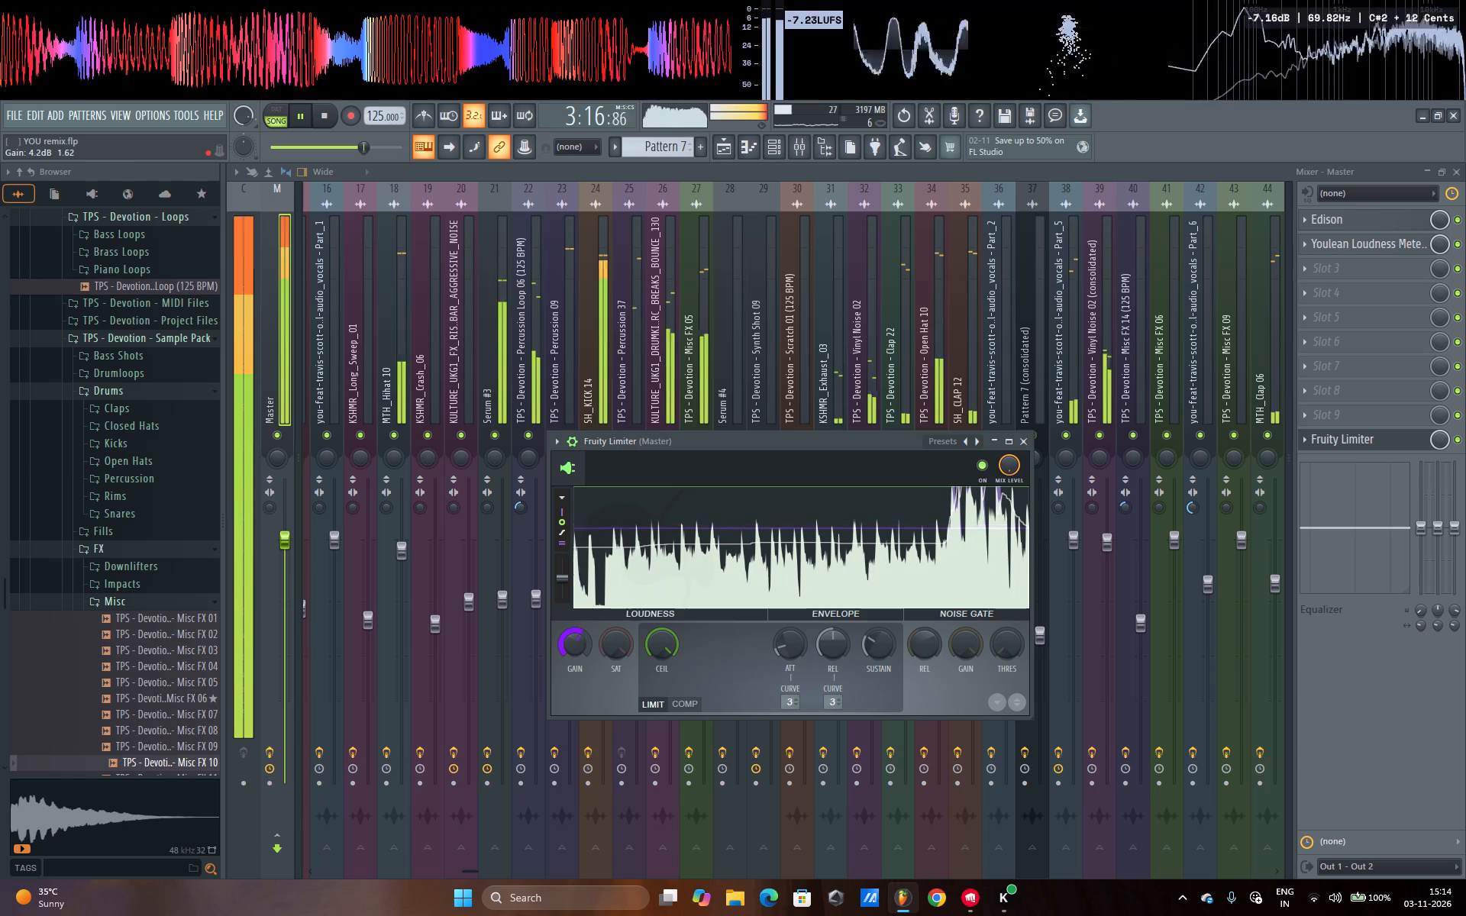
drag(581, 612, 582, 614)
right_click(578, 640)
click(605, 628)
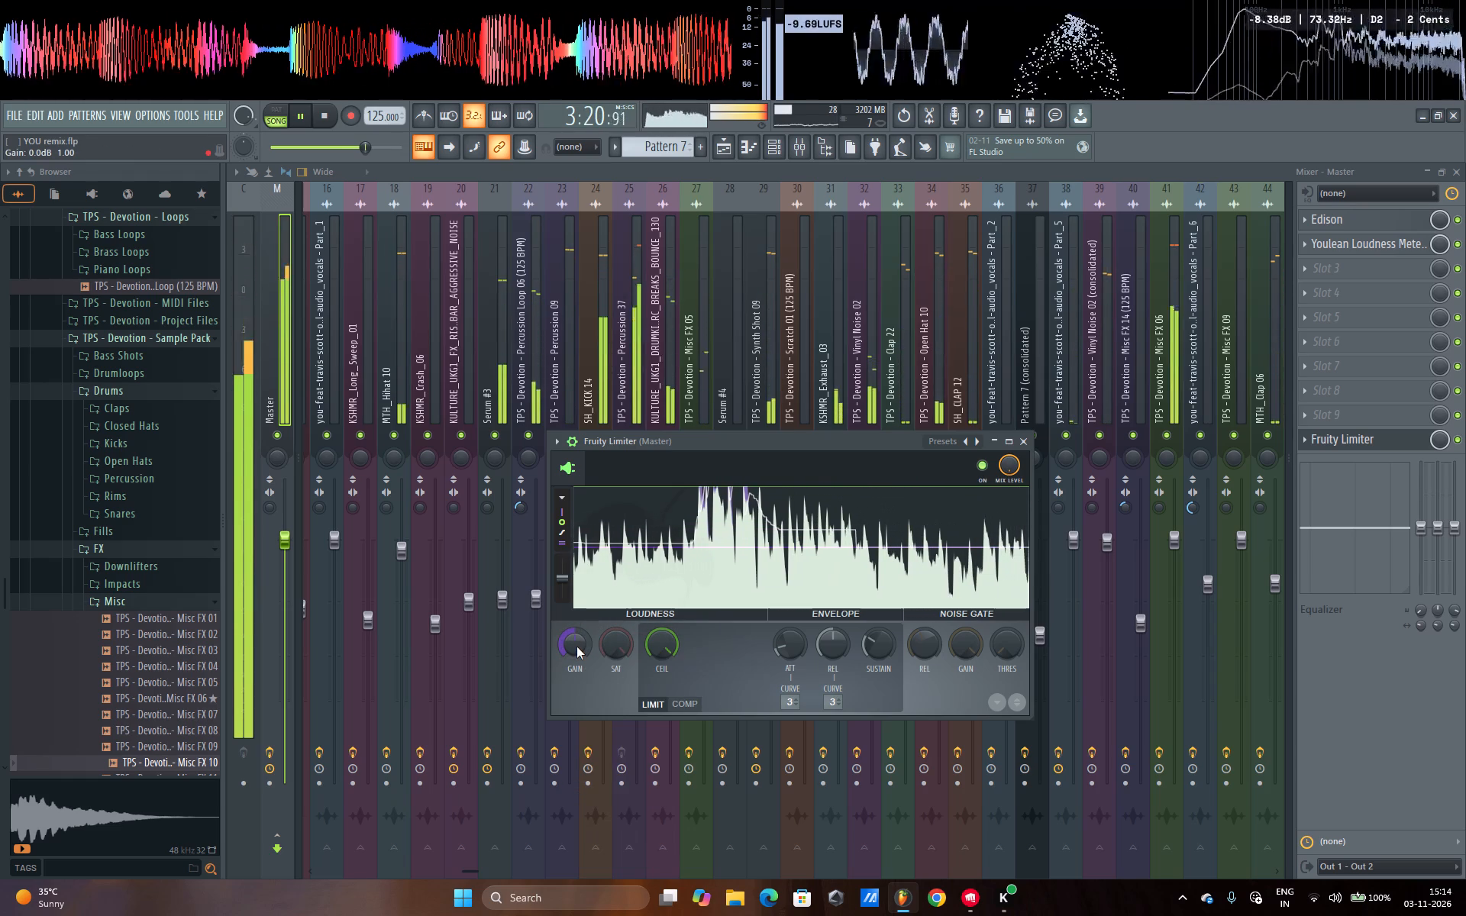
key(space)
key(space)
drag(576, 647, 576, 633)
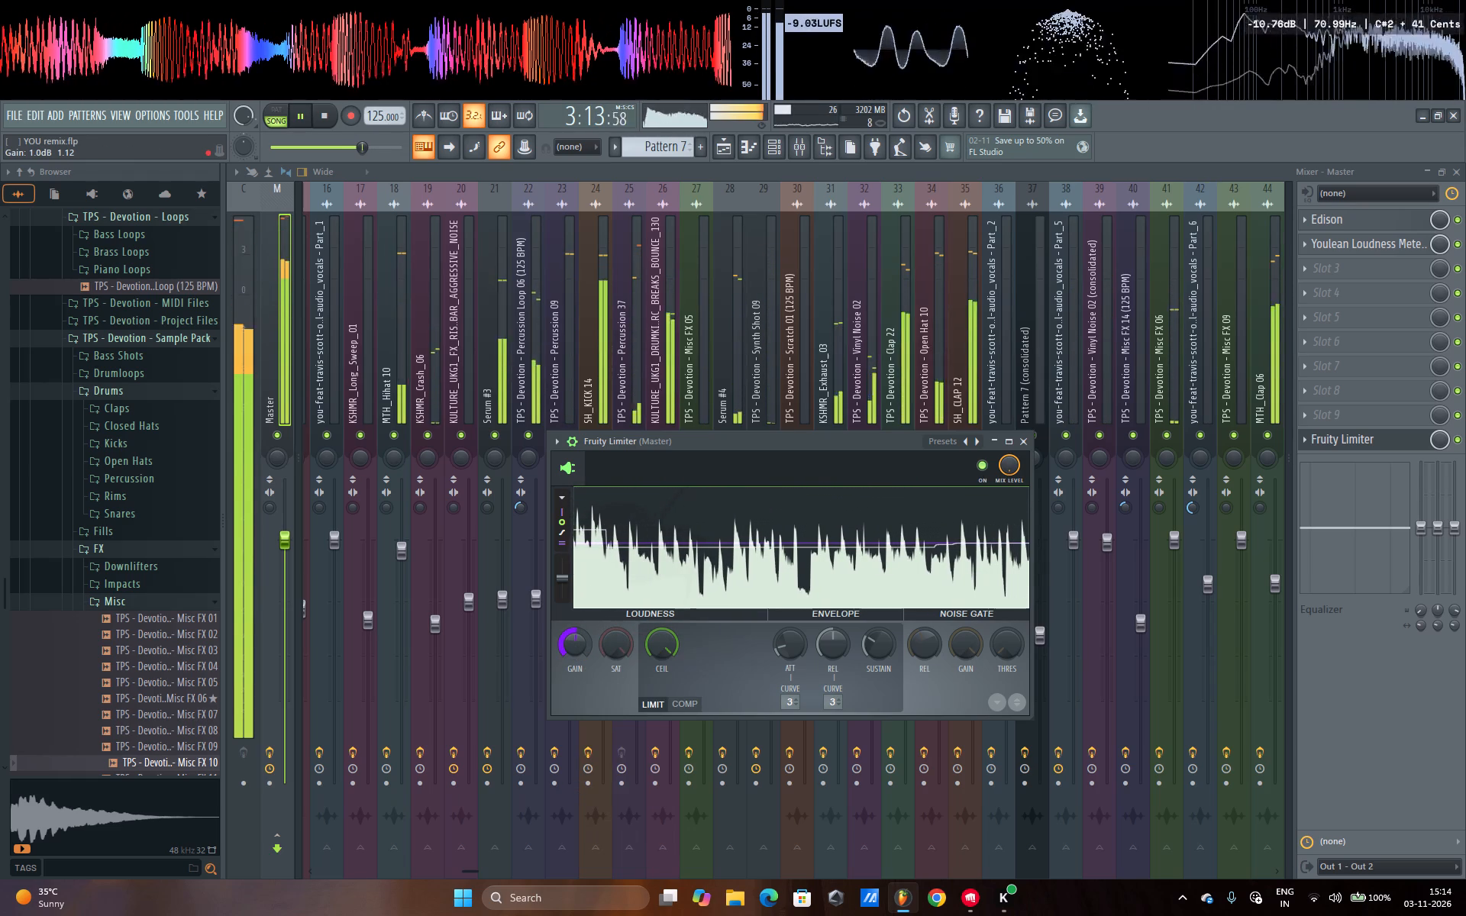
drag(576, 633, 576, 637)
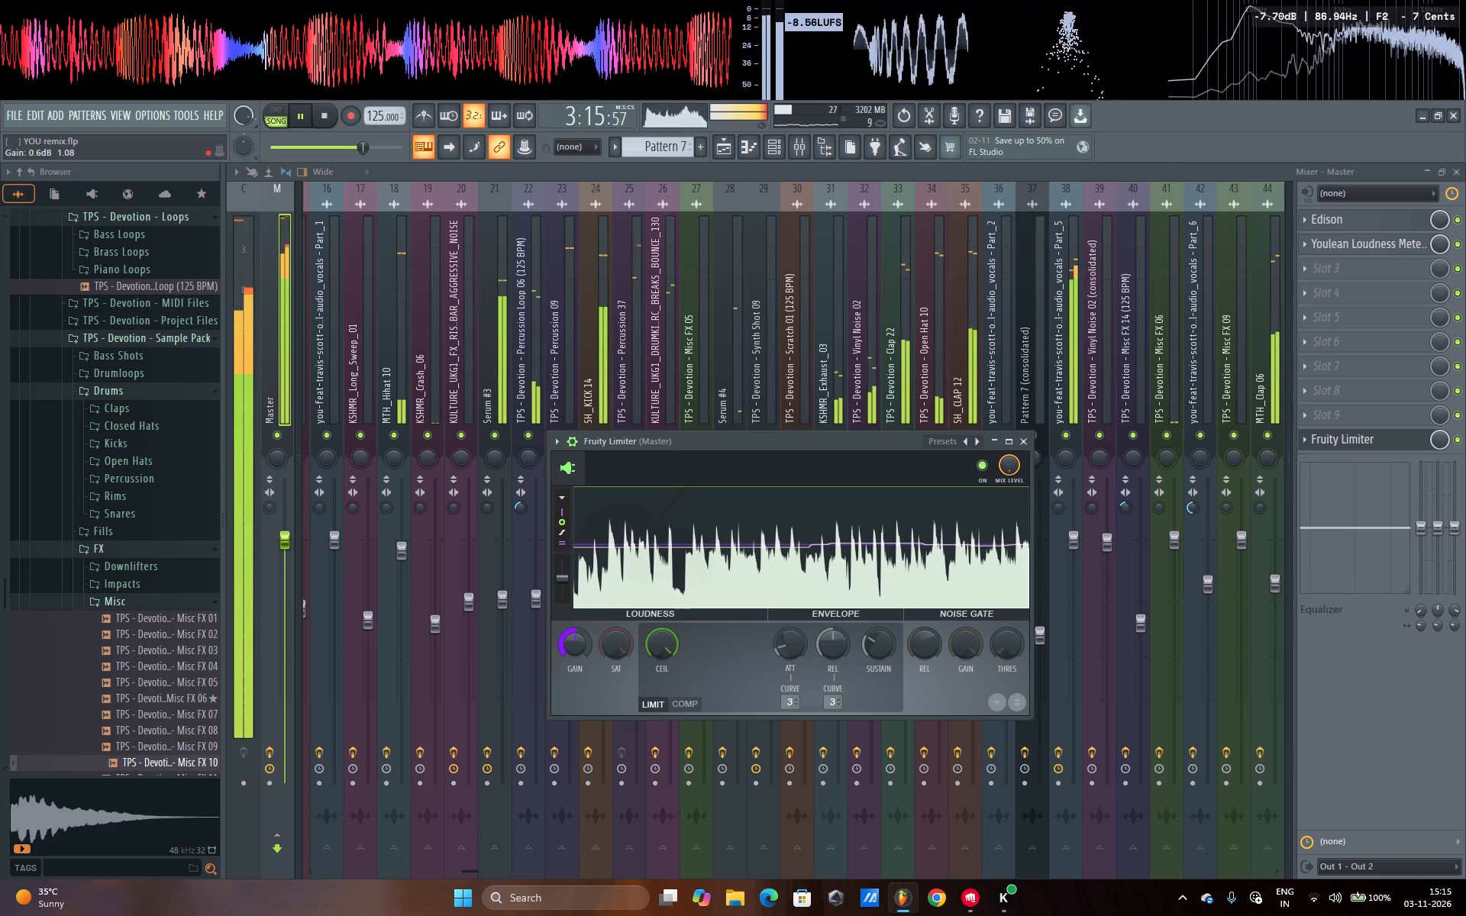
drag(576, 637, 576, 634)
click(576, 647)
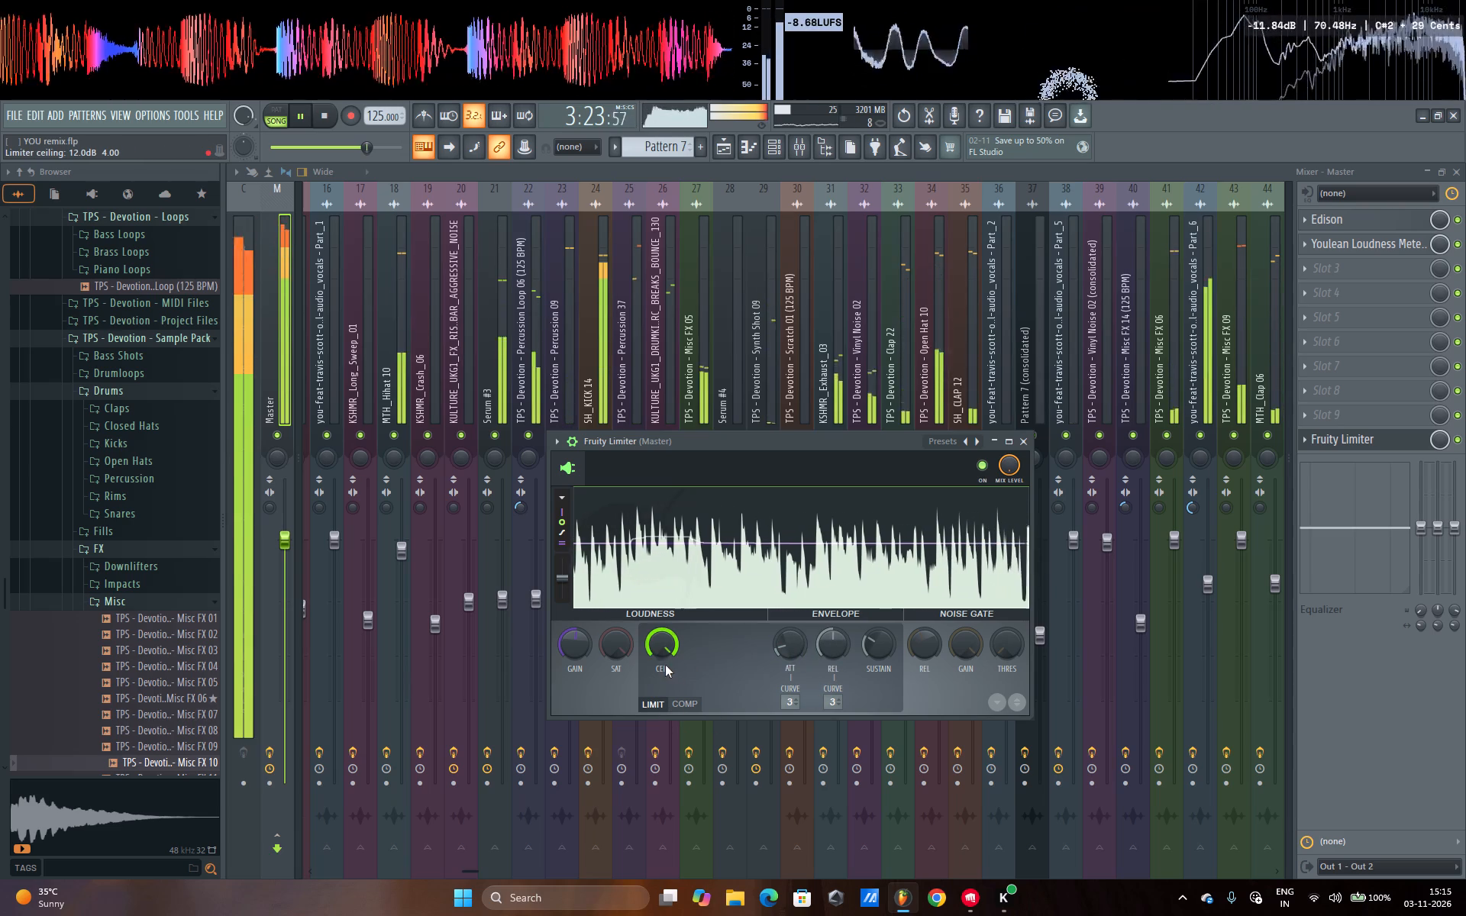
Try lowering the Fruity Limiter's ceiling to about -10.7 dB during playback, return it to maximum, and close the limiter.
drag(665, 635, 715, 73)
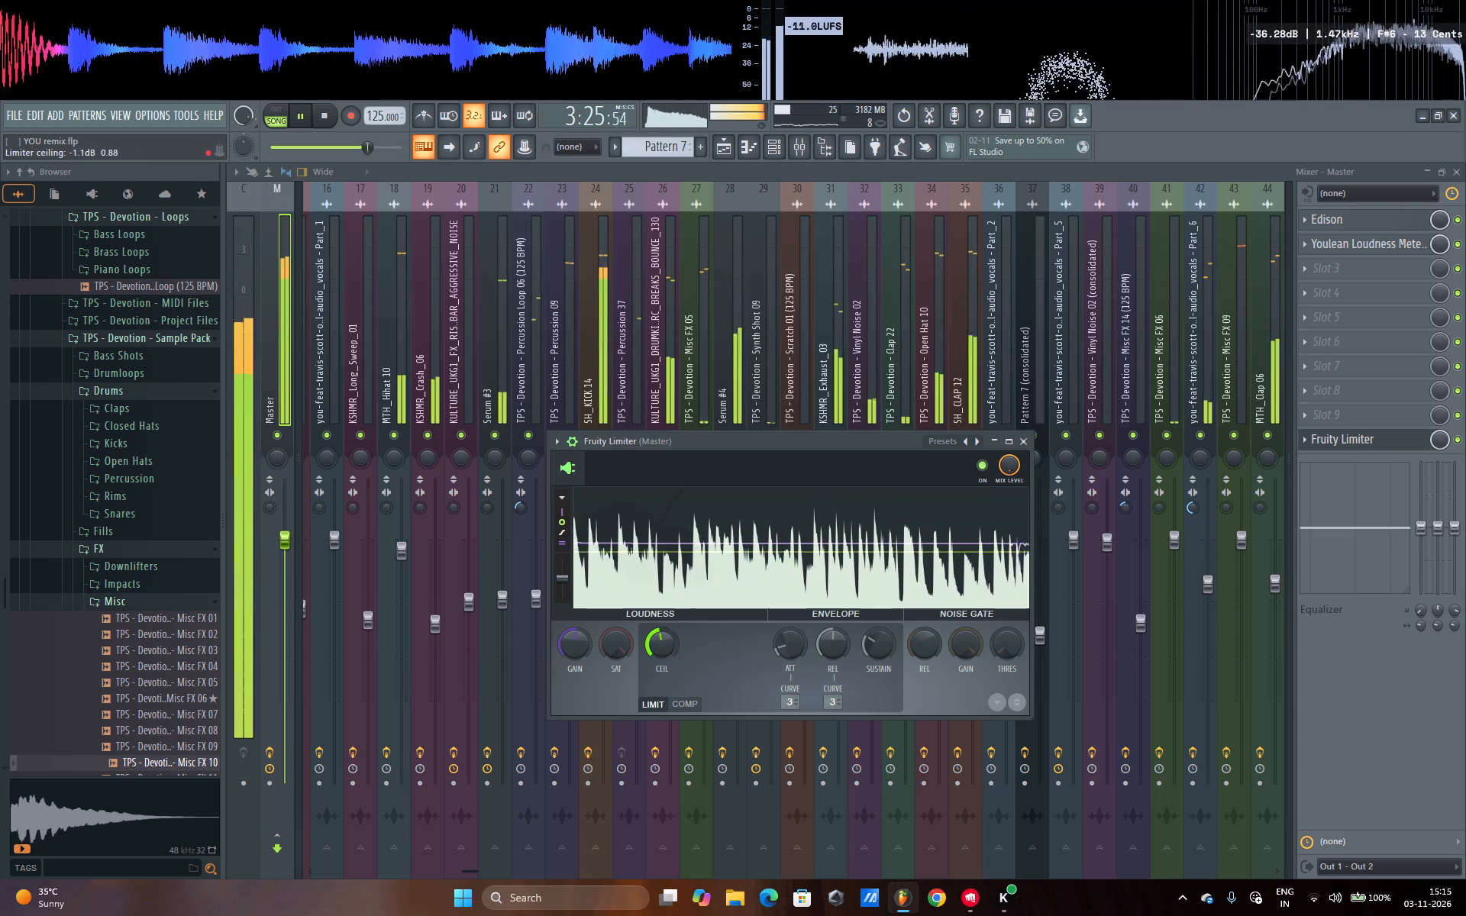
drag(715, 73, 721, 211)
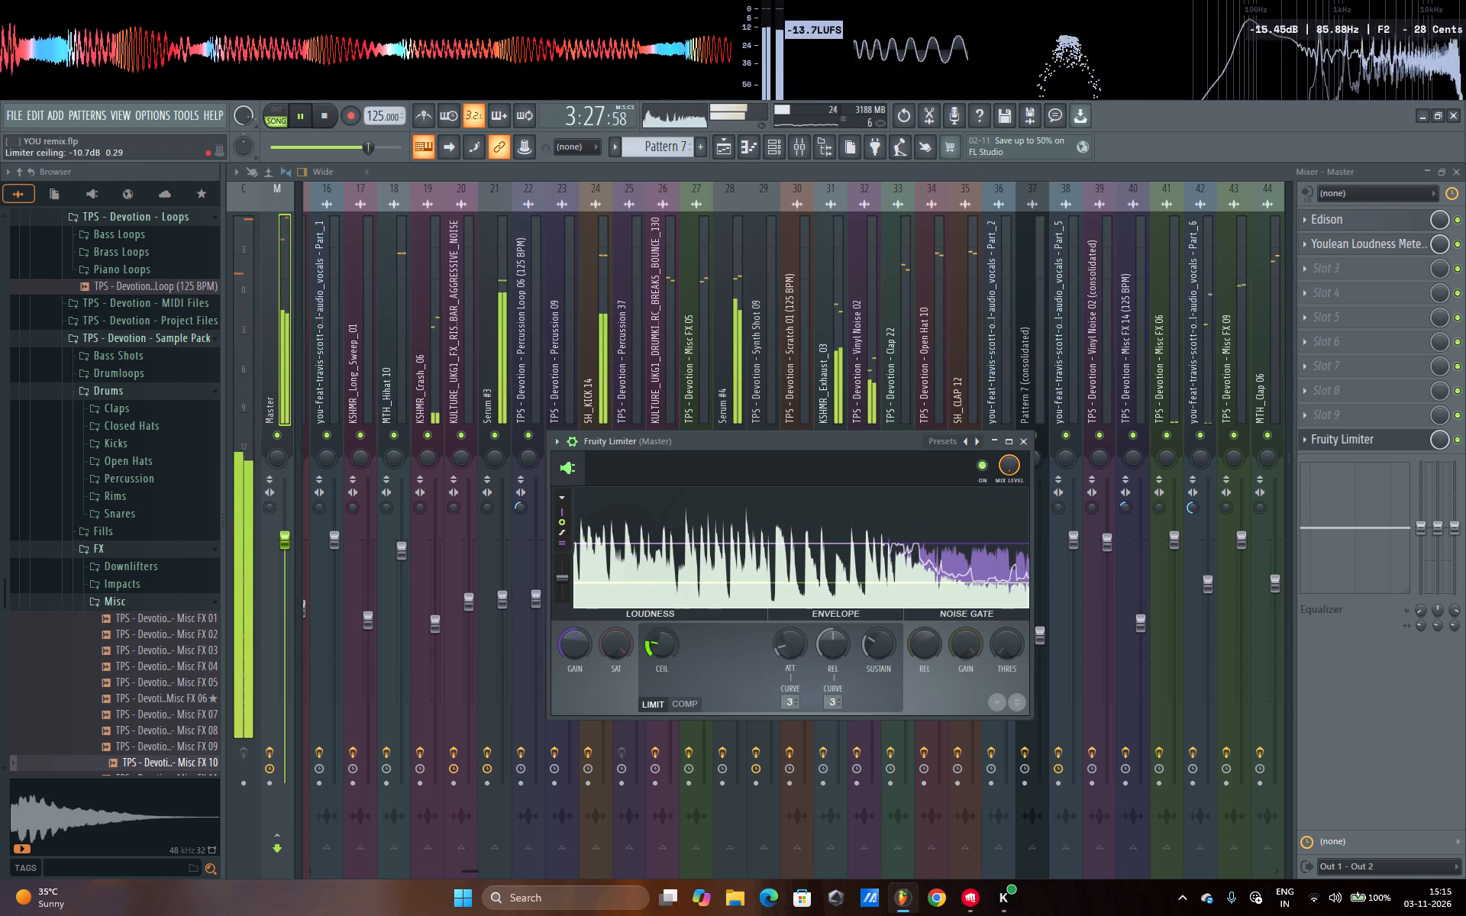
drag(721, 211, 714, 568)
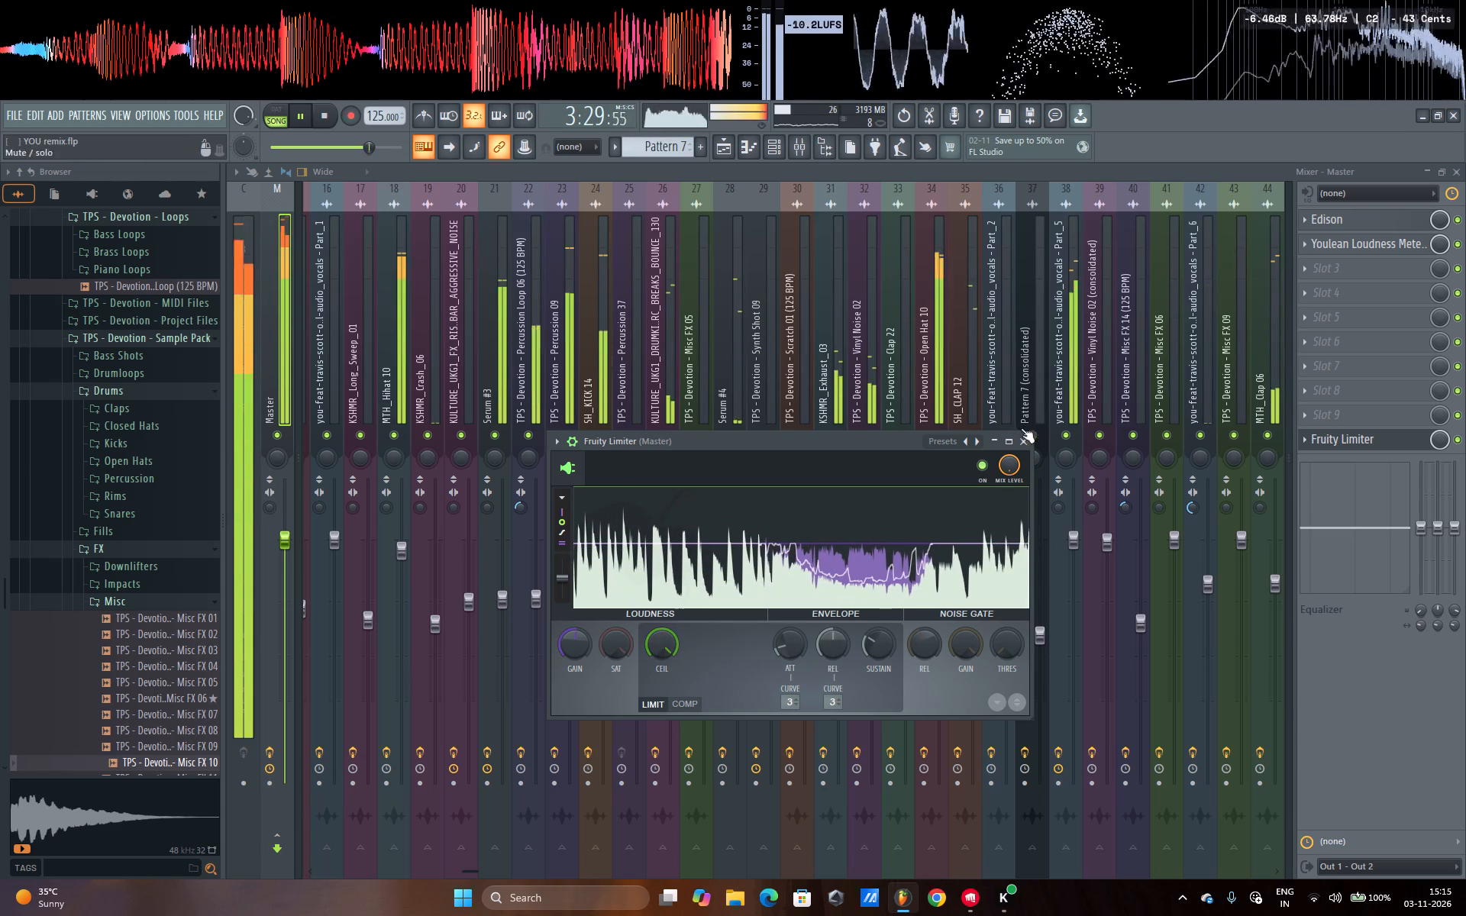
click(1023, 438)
Add Fruity Soft Clipper to slot 3 of the Master channel and restart playback of the drop.
click(1366, 272)
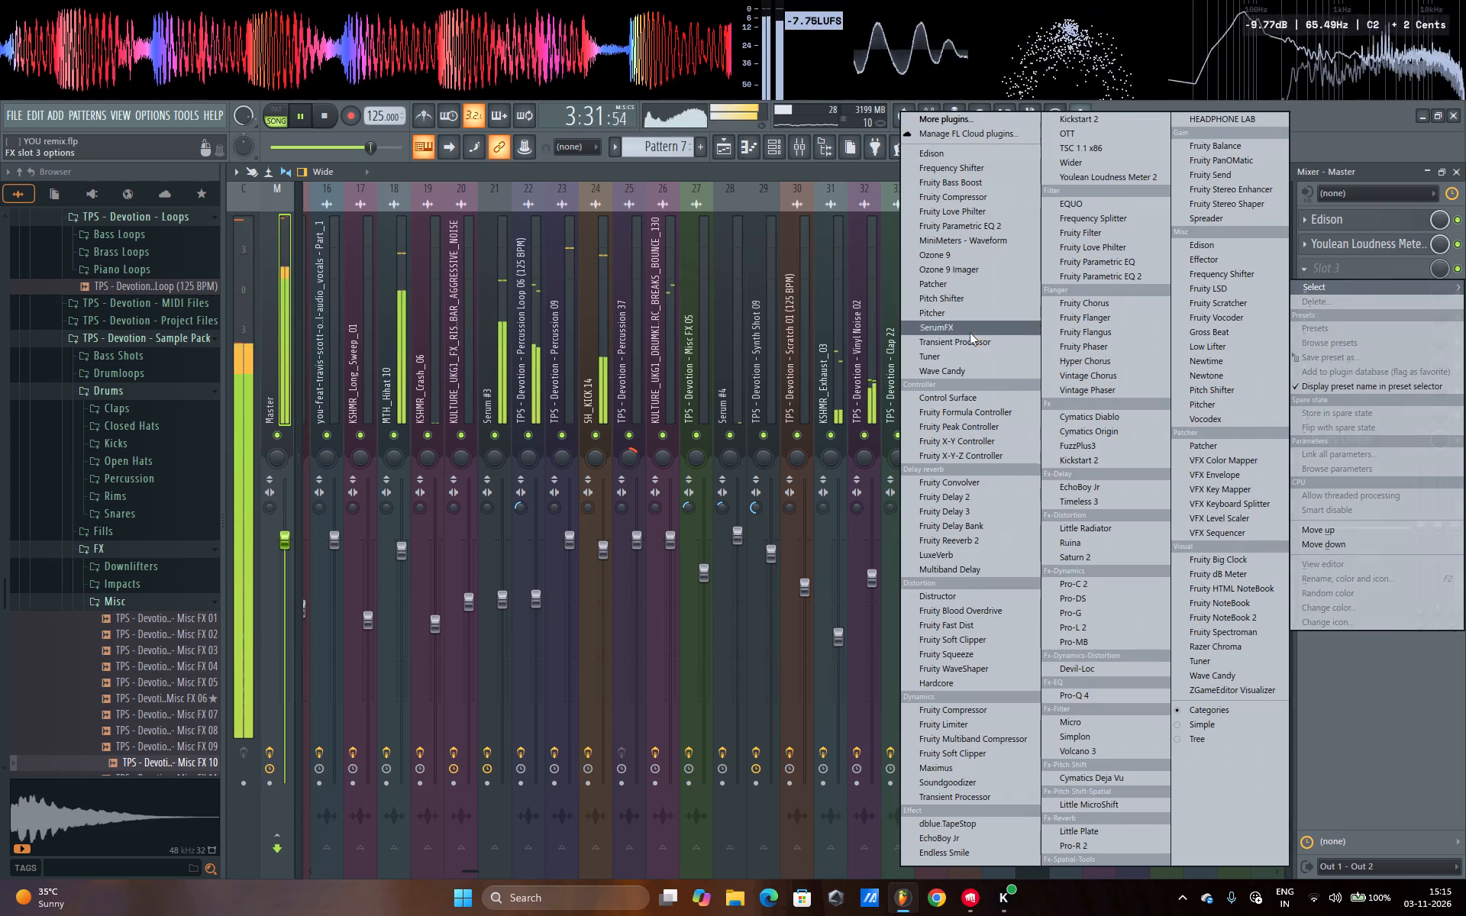
click(980, 645)
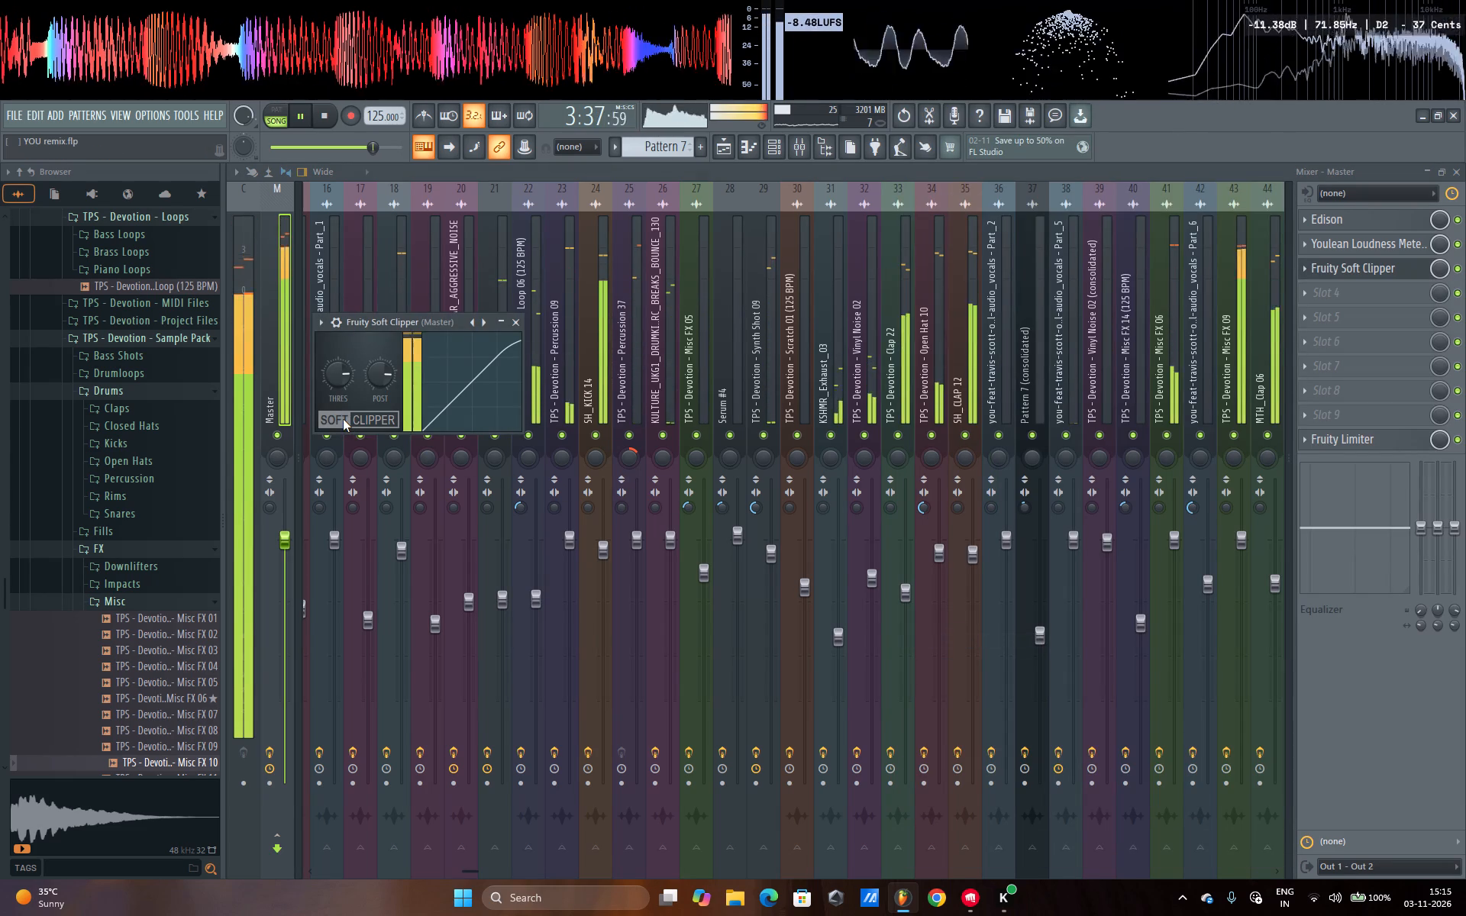
key(space)
key(space)
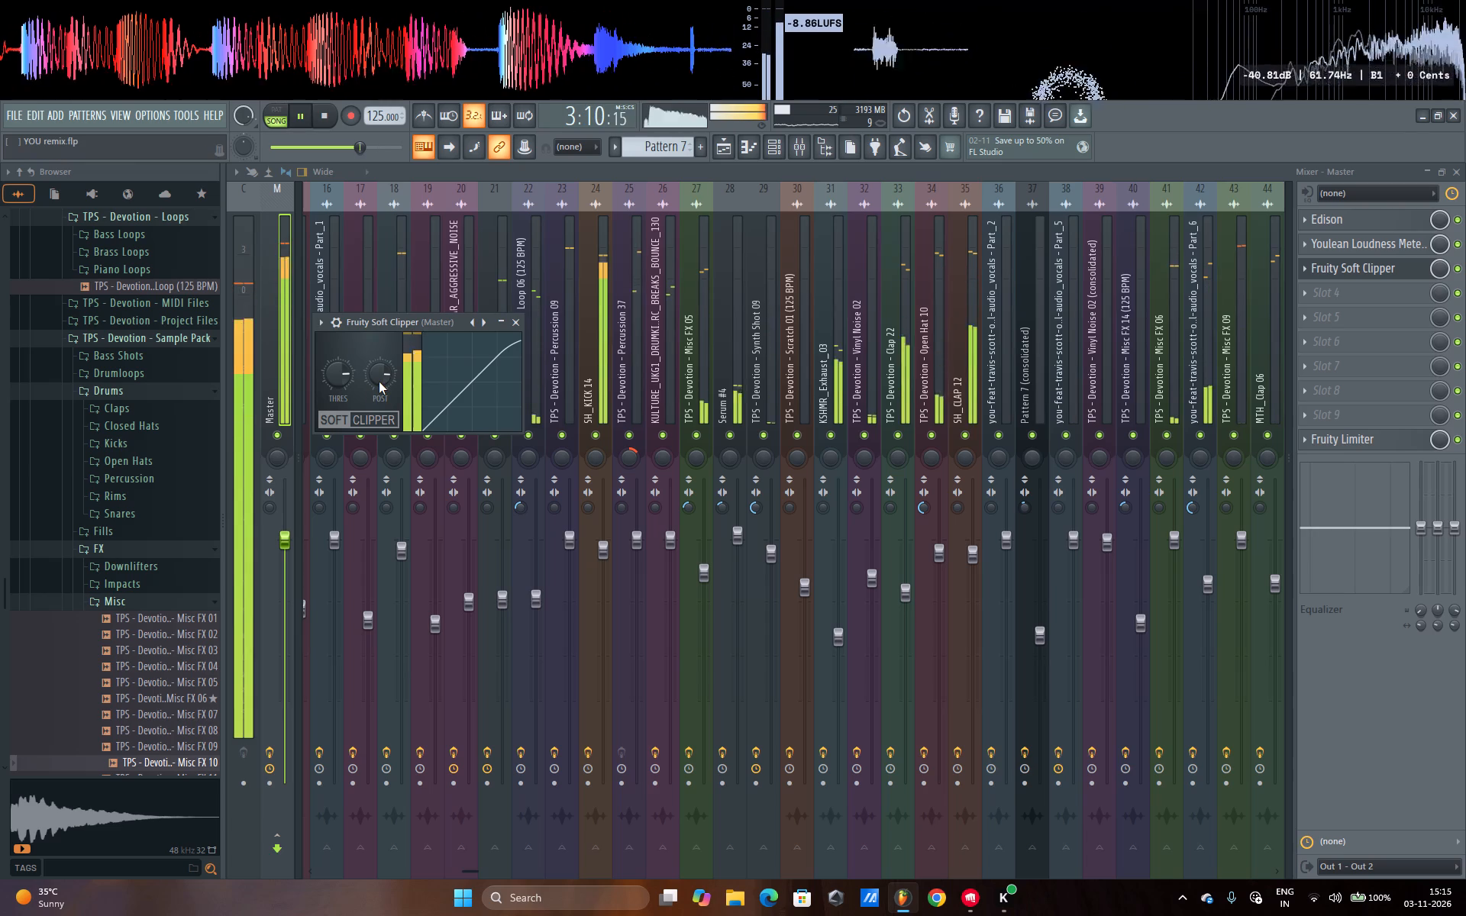
Try the Fruity Soft Clipper's post gain at 95%, bring it back to about 81%, and close the plugin.
drag(379, 382, 379, 355)
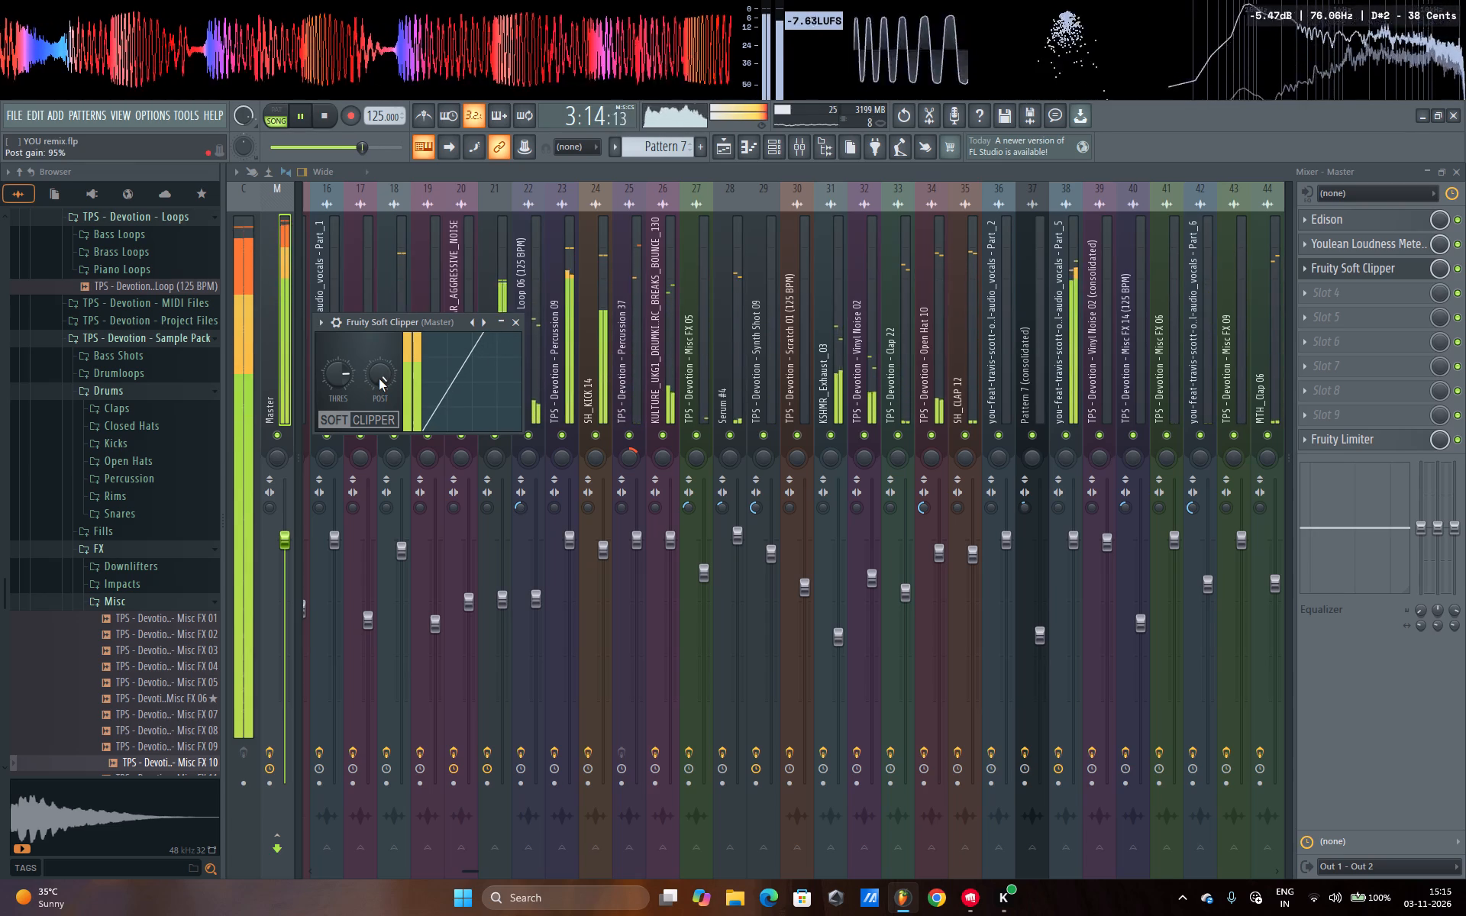
click(379, 379)
right_click(379, 379)
click(392, 379)
click(396, 383)
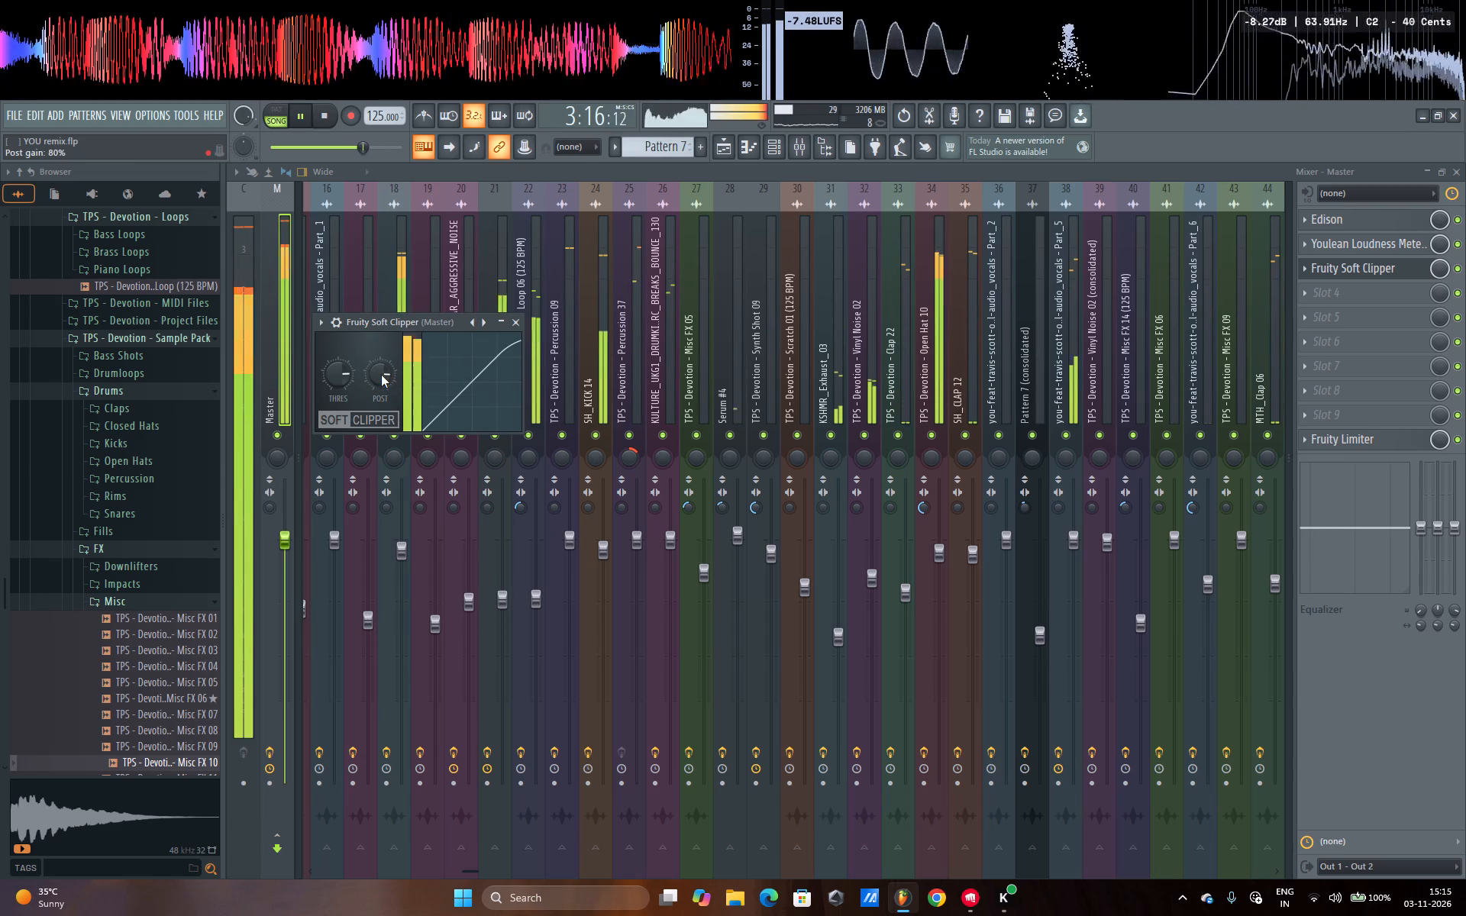
click(381, 375)
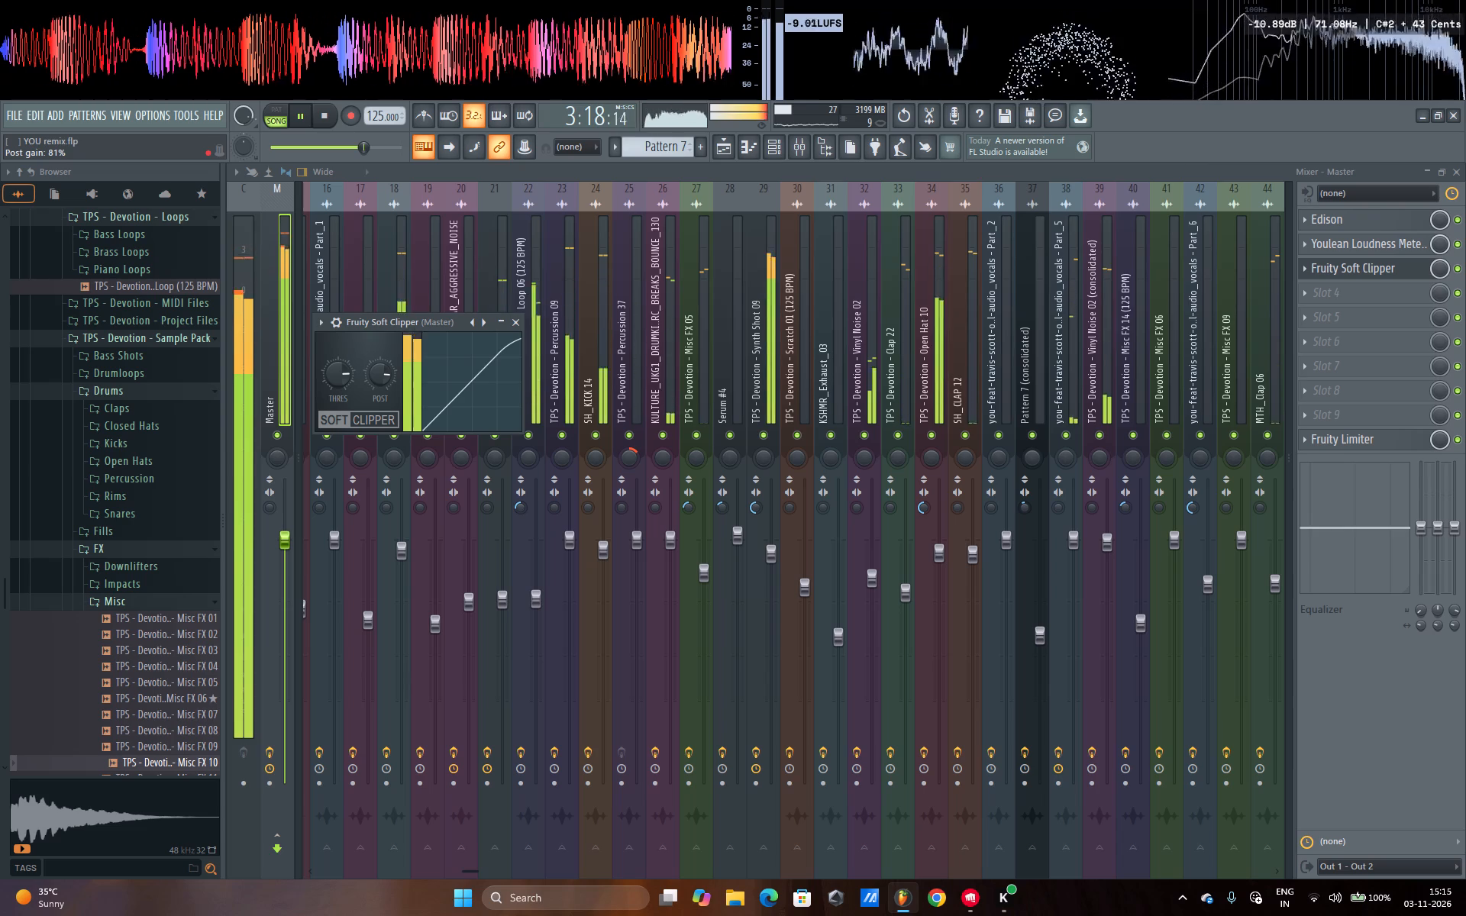
click(512, 315)
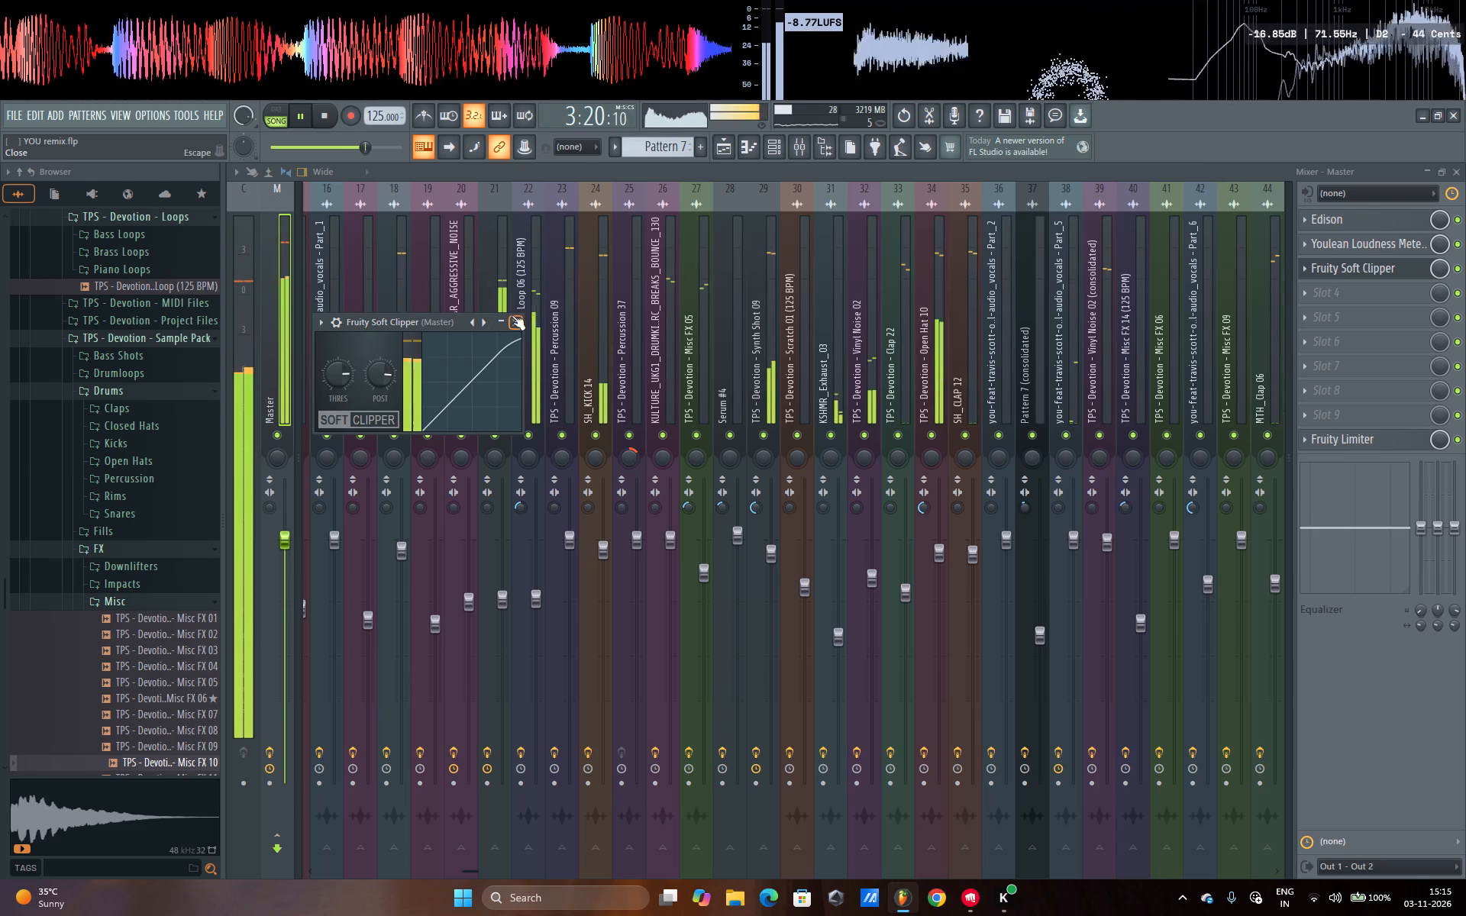
Audition the playlist arrangement from about bars 87, 80 and 77, and from bar 97 into the drop.
click(729, 145)
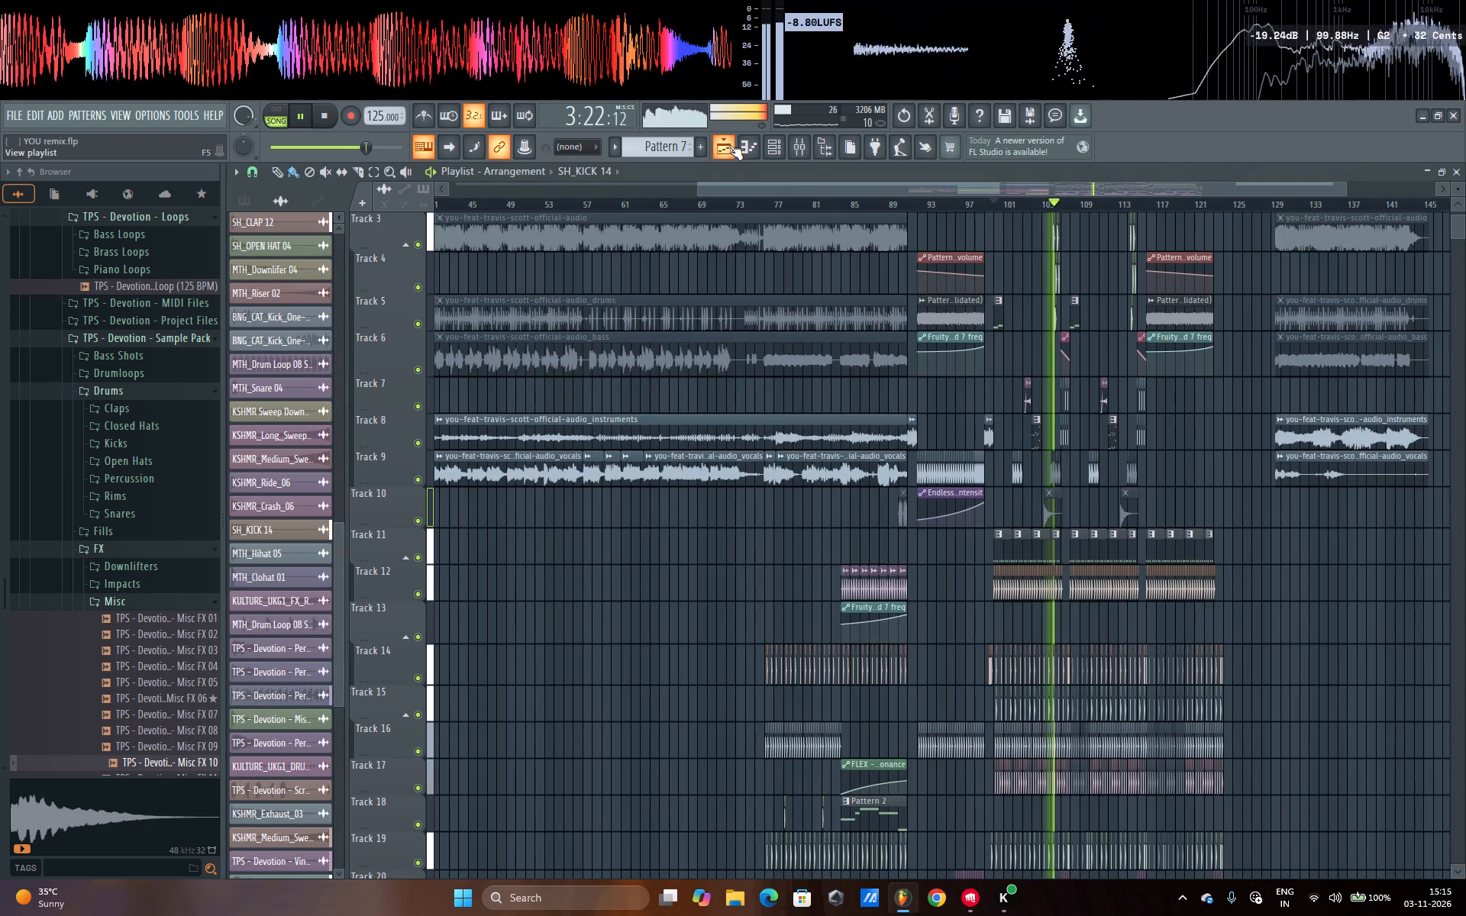
scroll(747, 196, down, 2)
click(796, 205)
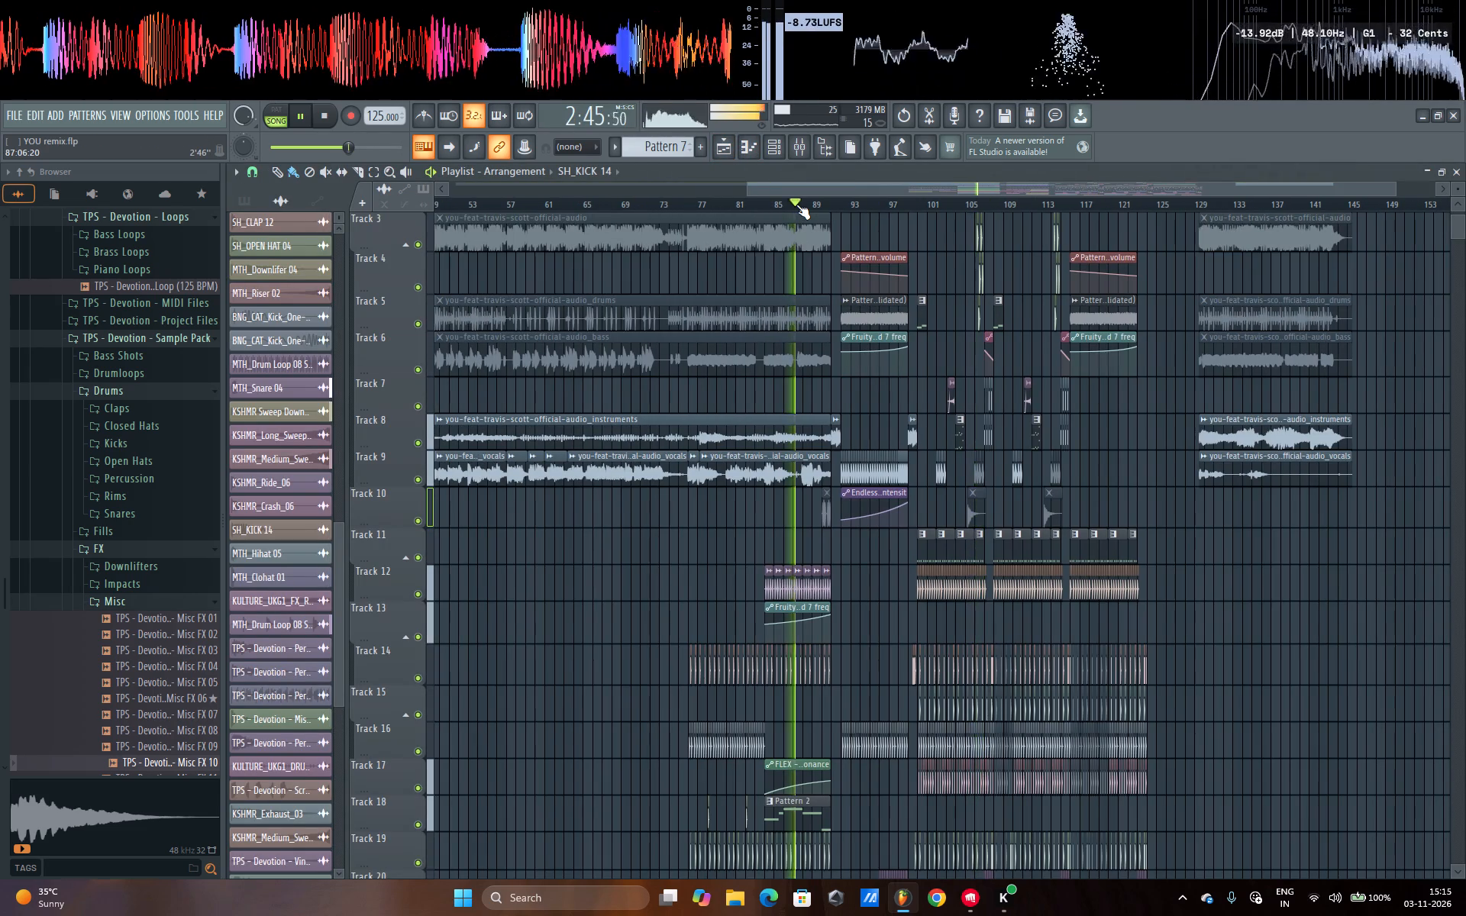
scroll(796, 205, up, 4)
scroll(796, 205, down, 4)
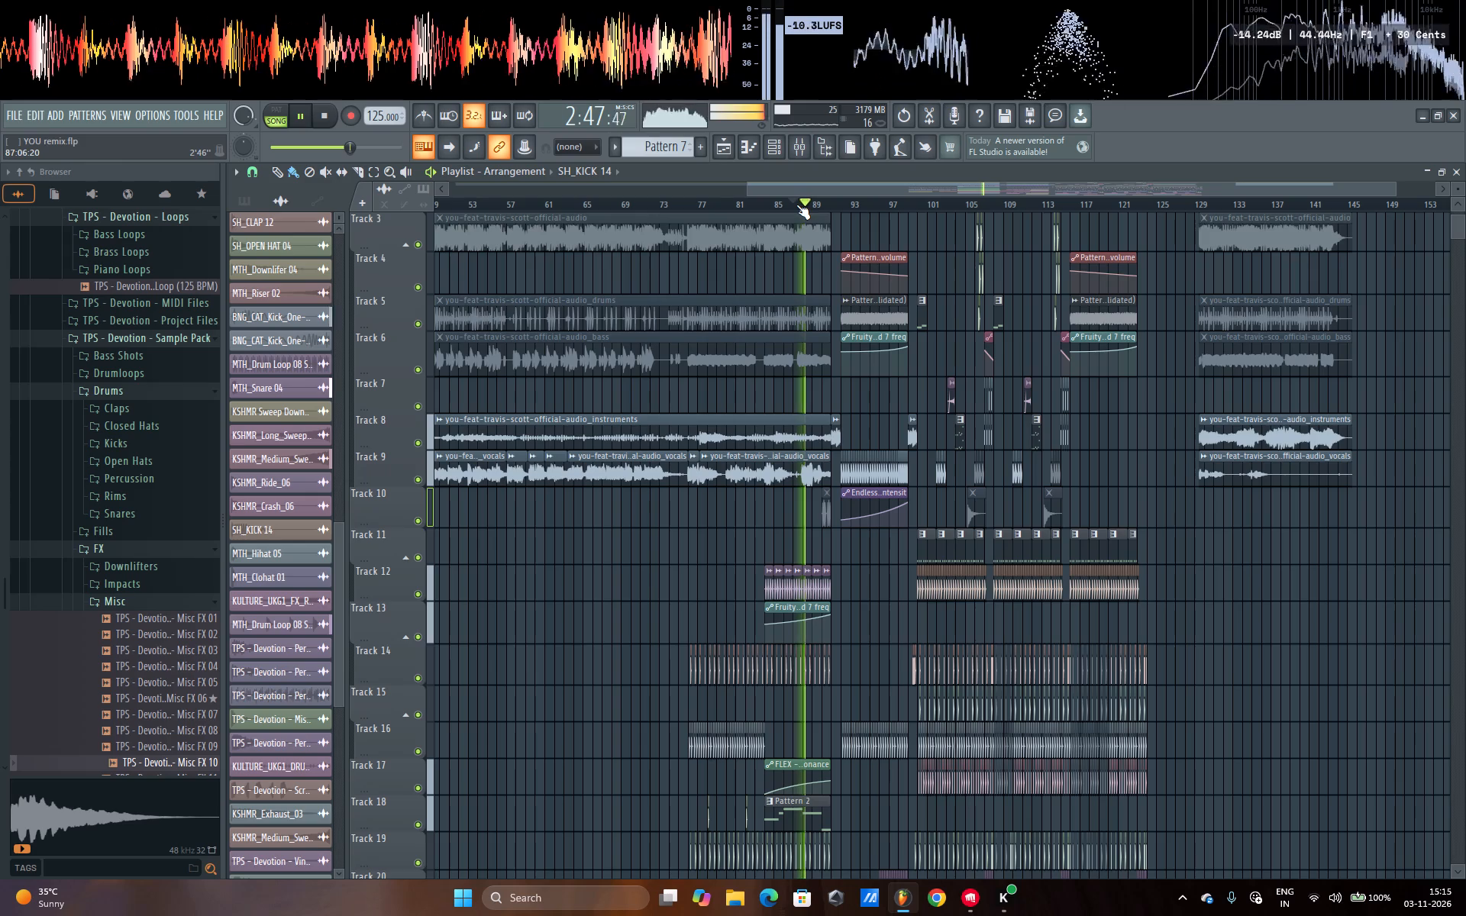
click(745, 212)
click(735, 203)
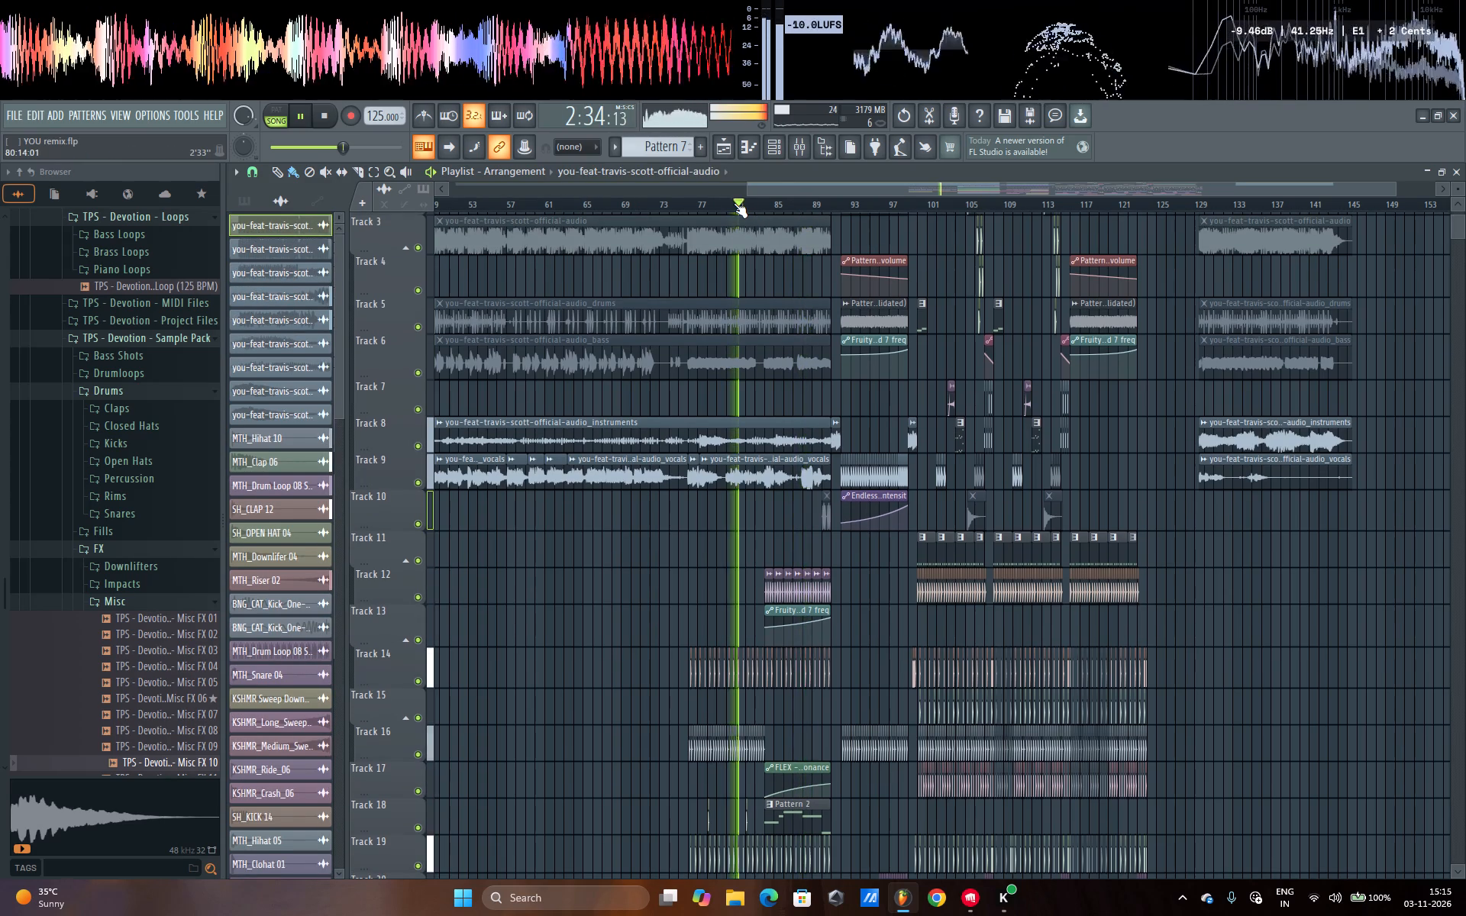
scroll(734, 203, up, 4)
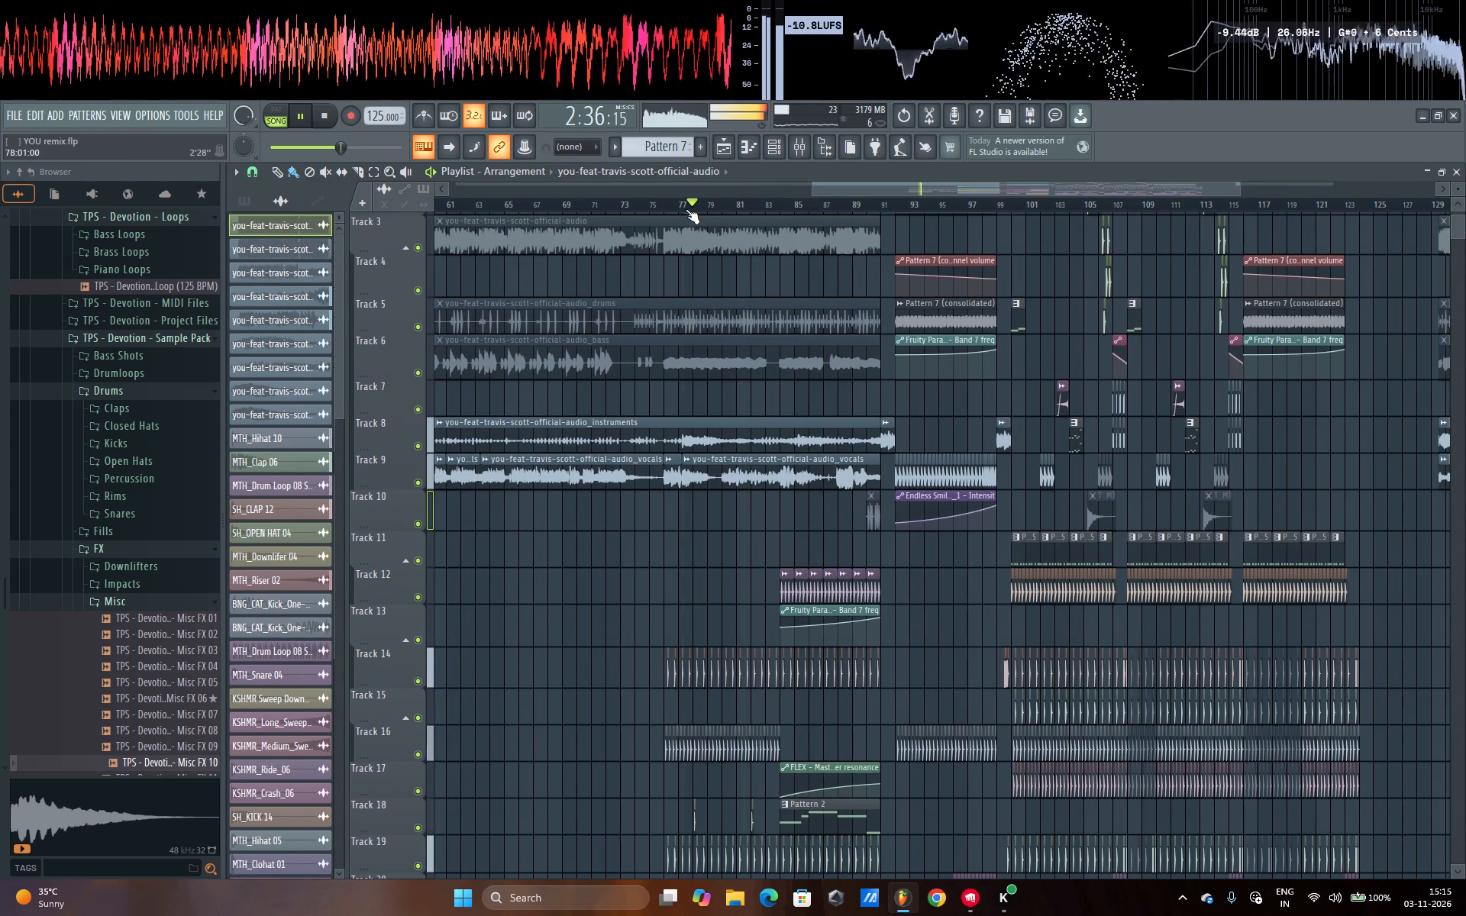
click(686, 209)
click(656, 206)
scroll(680, 200, up, 4)
scroll(680, 200, down, 5)
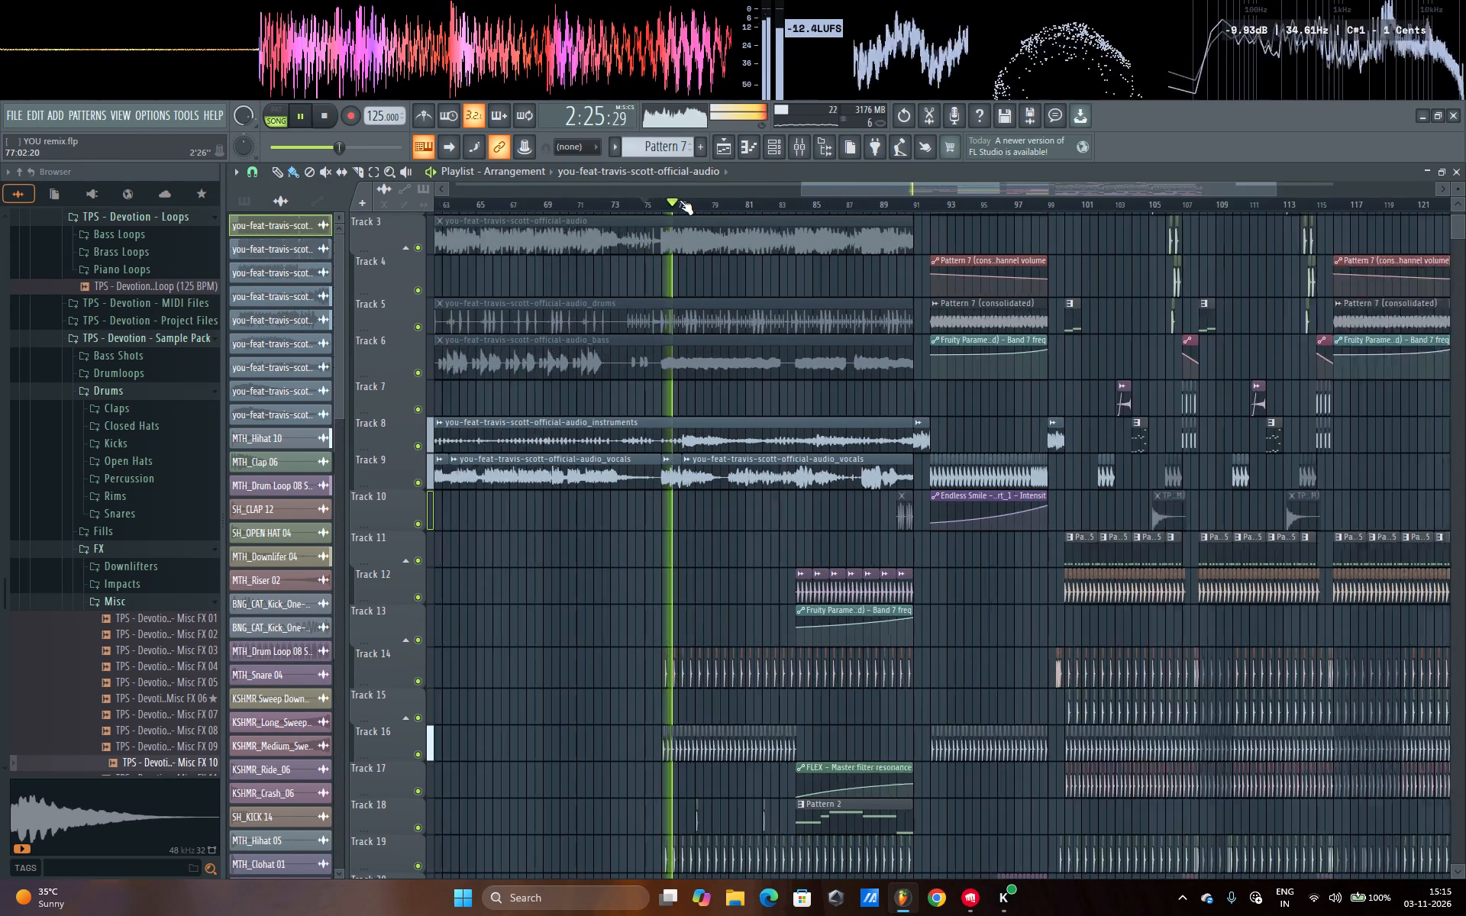
scroll(680, 200, down, 14)
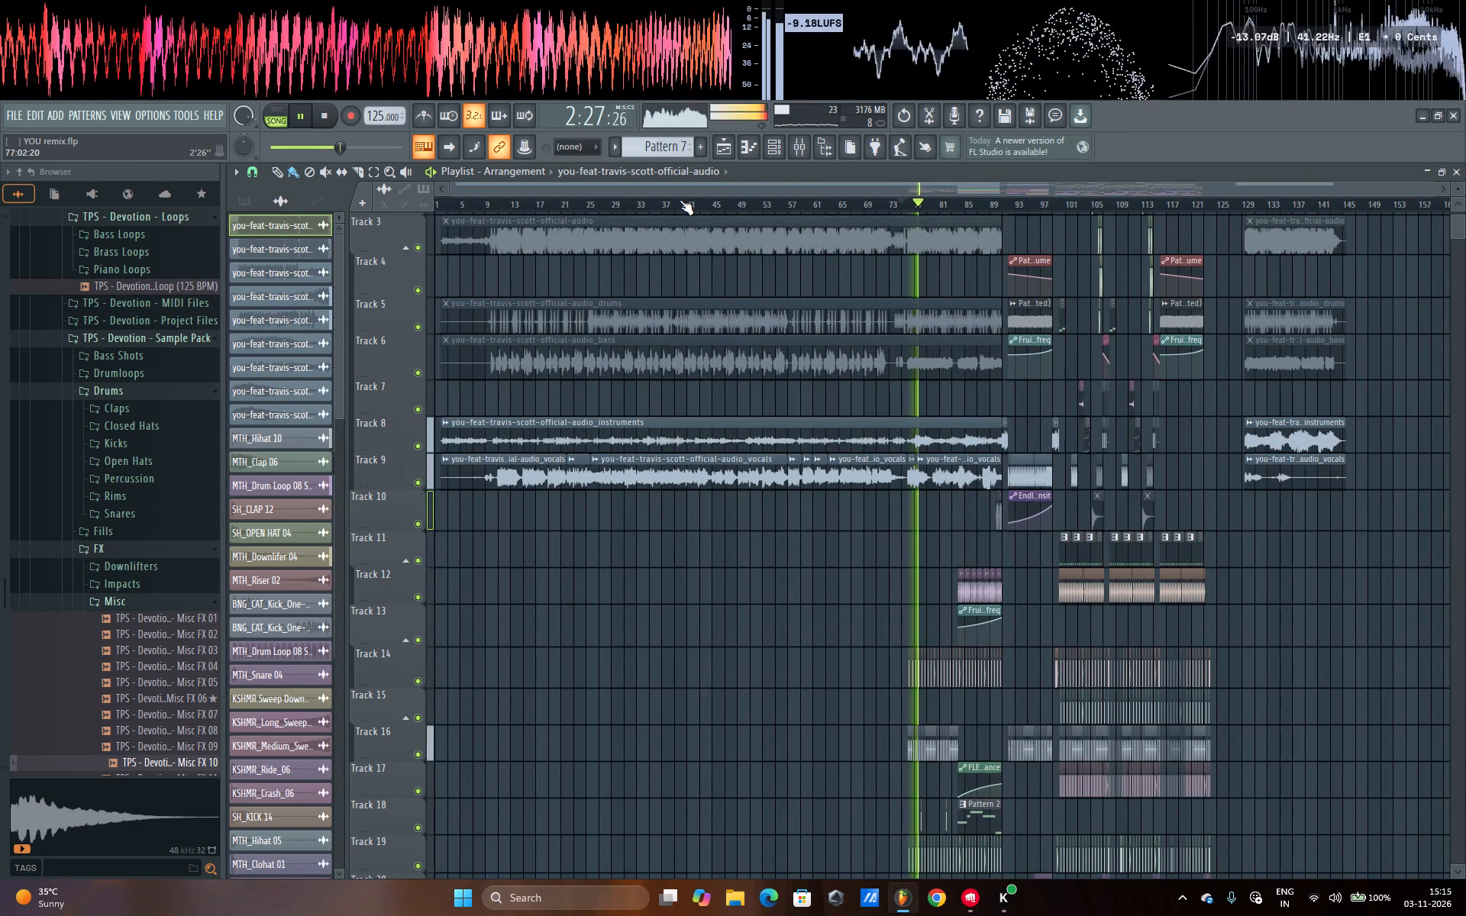
click(1010, 202)
click(1045, 203)
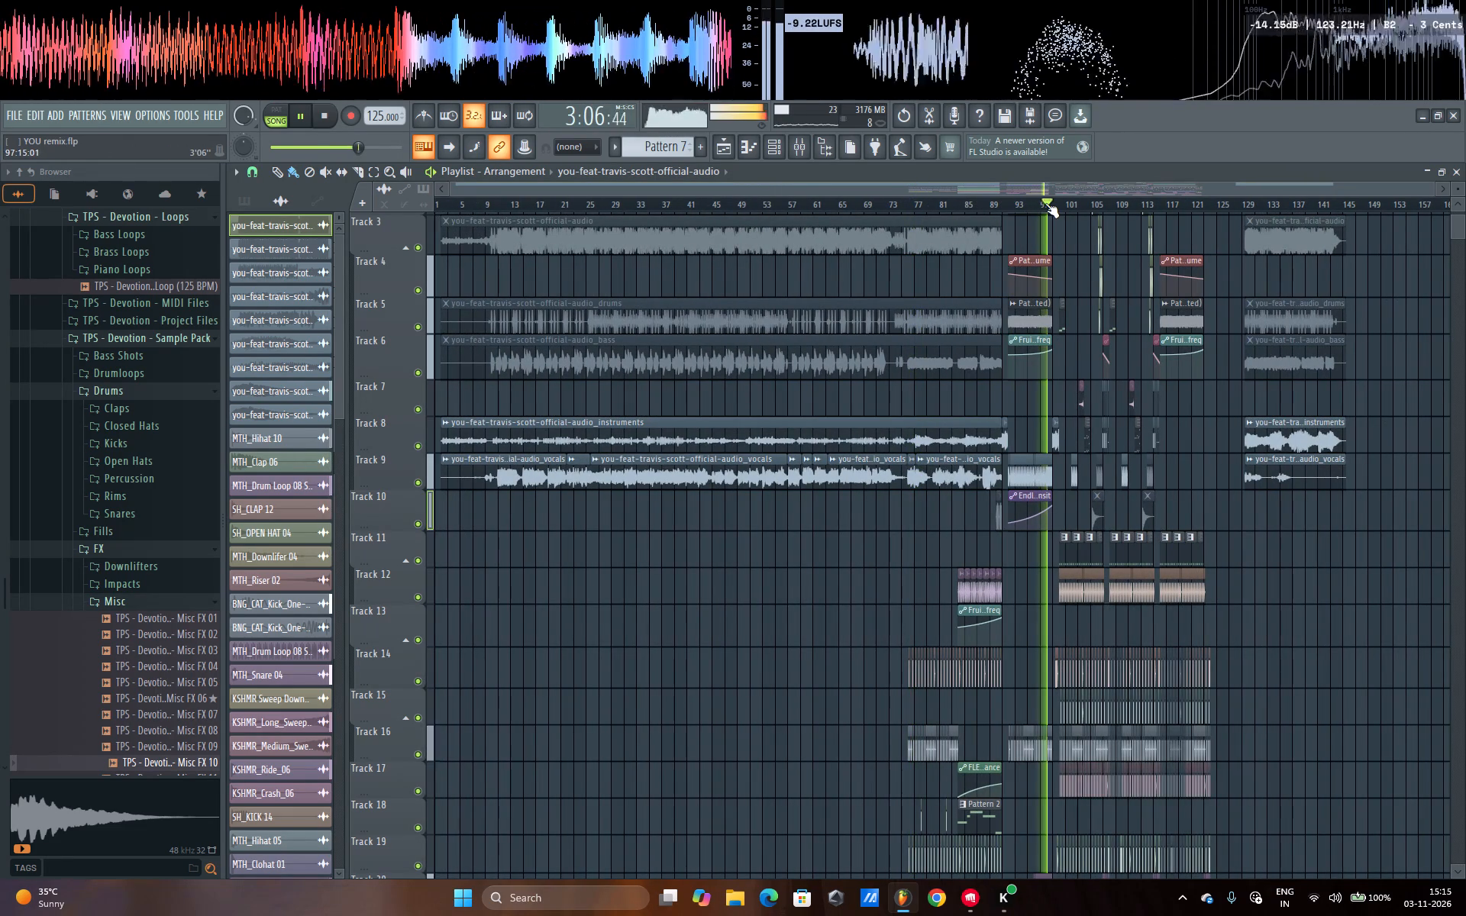
scroll(1110, 201, up, 9)
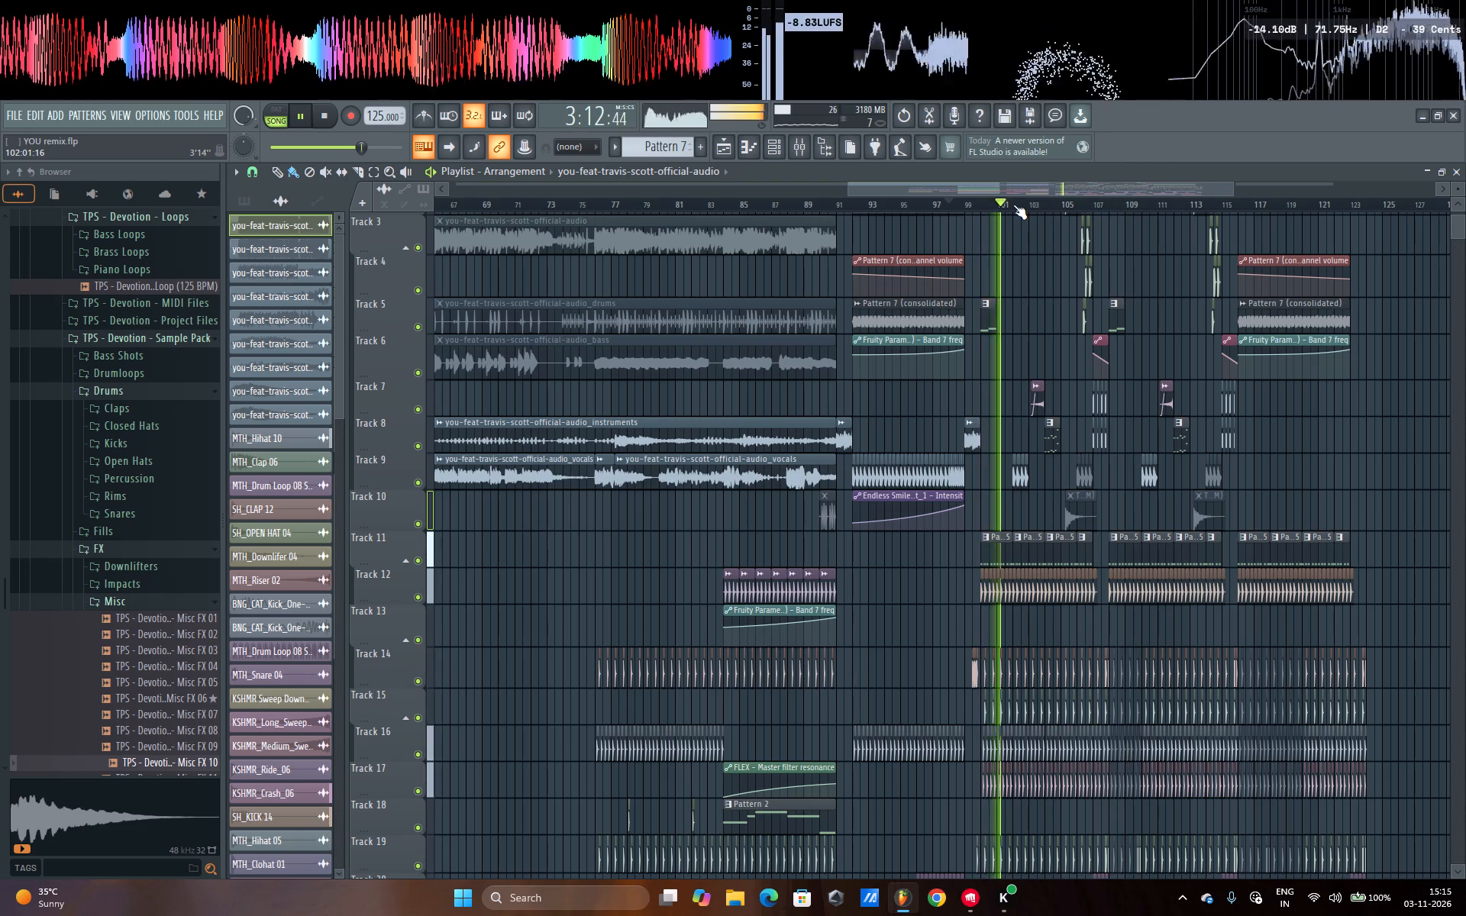
Select the song range from bar 76 through bar 124 in the playlist and stop playback.
click(373, 172)
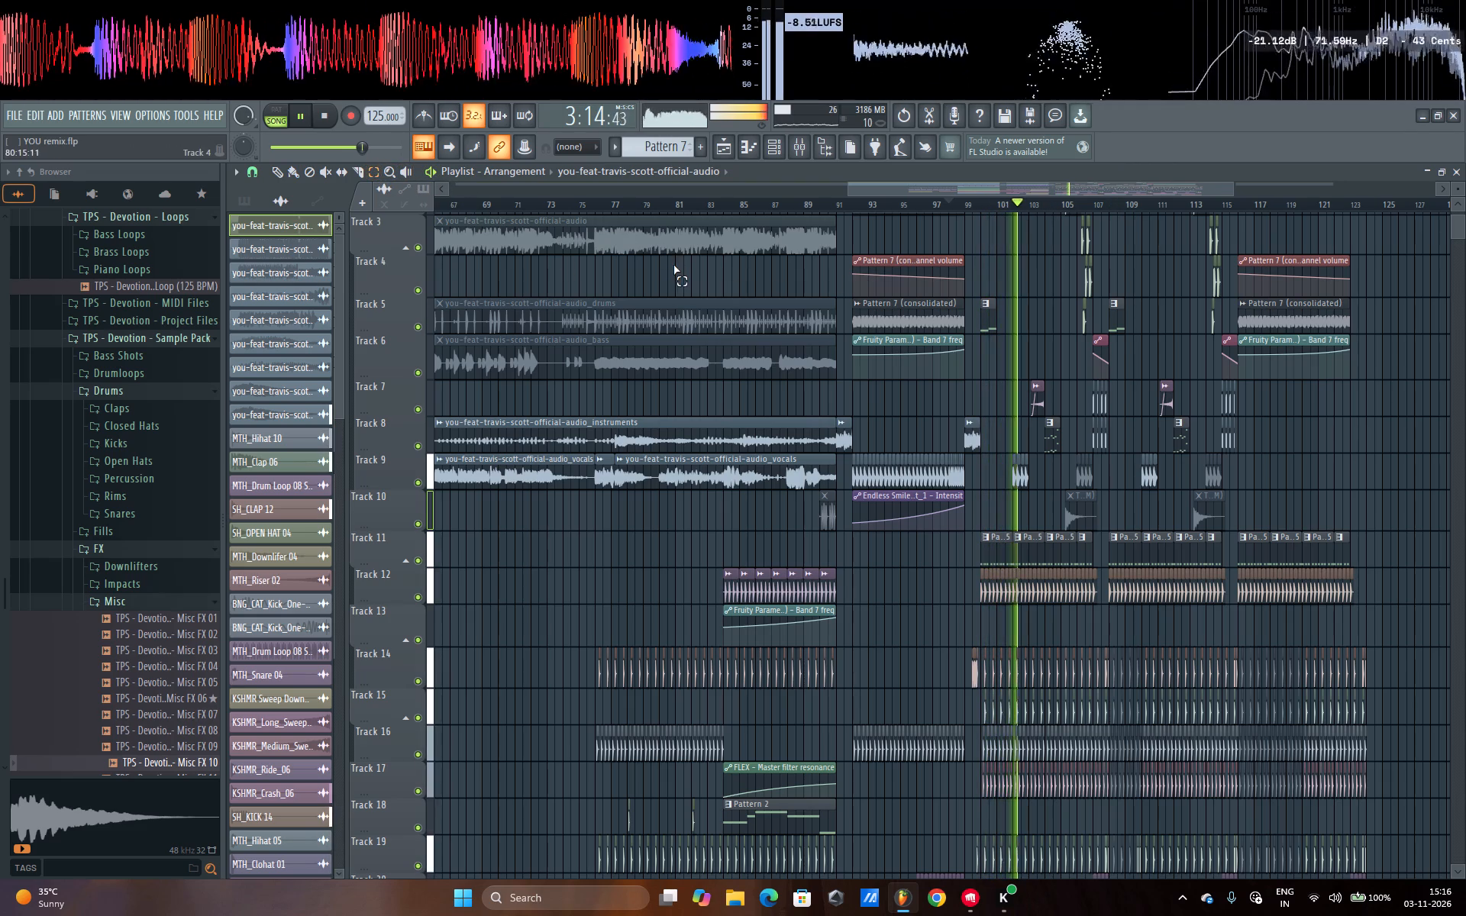
drag(612, 207, 1032, 246)
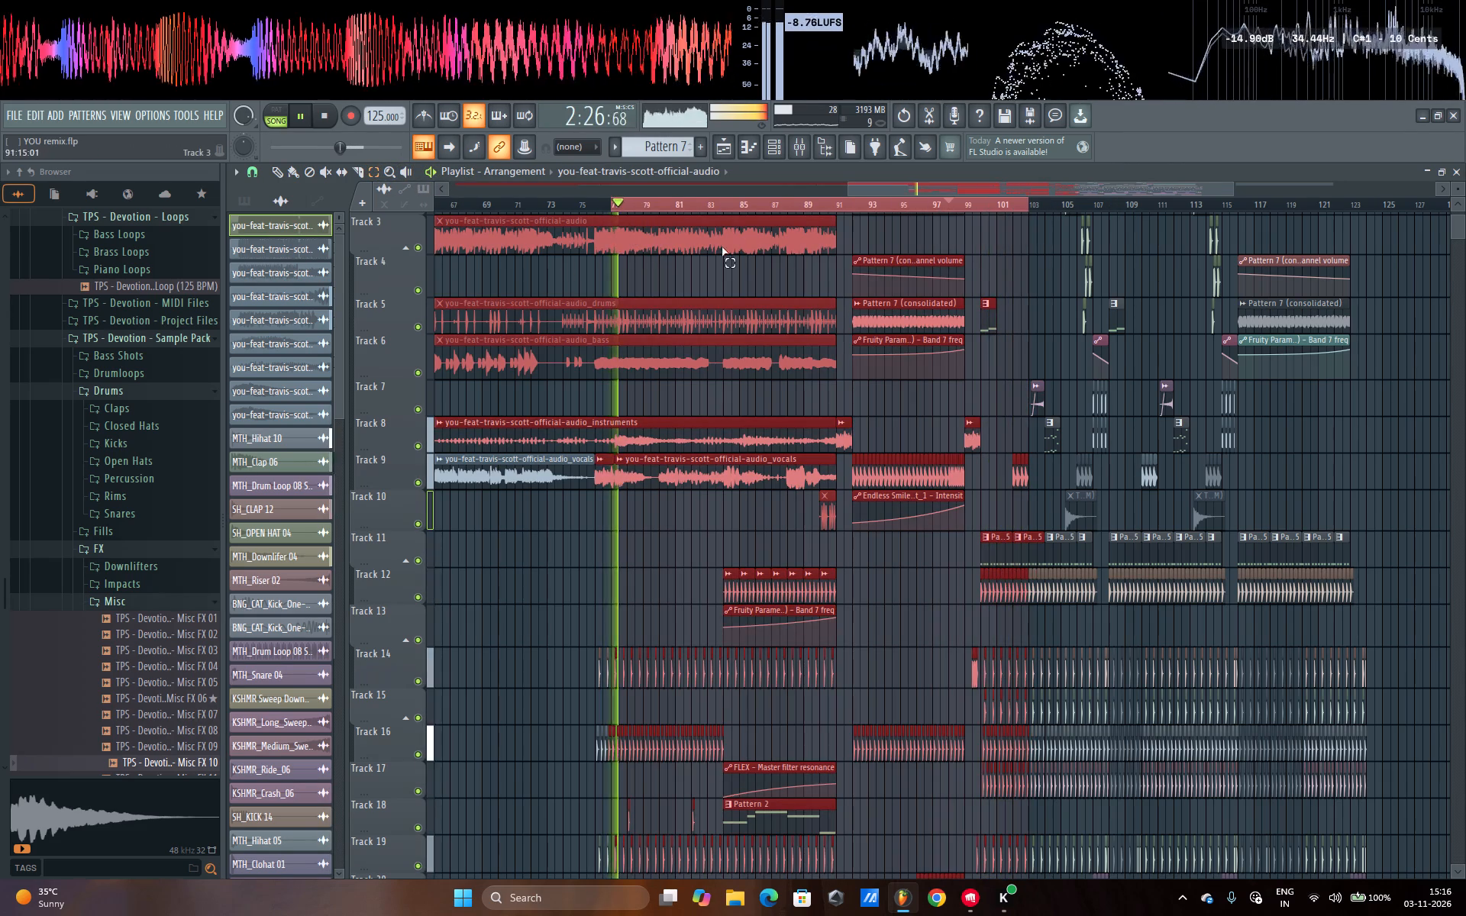
click(601, 204)
drag(592, 203, 1308, 227)
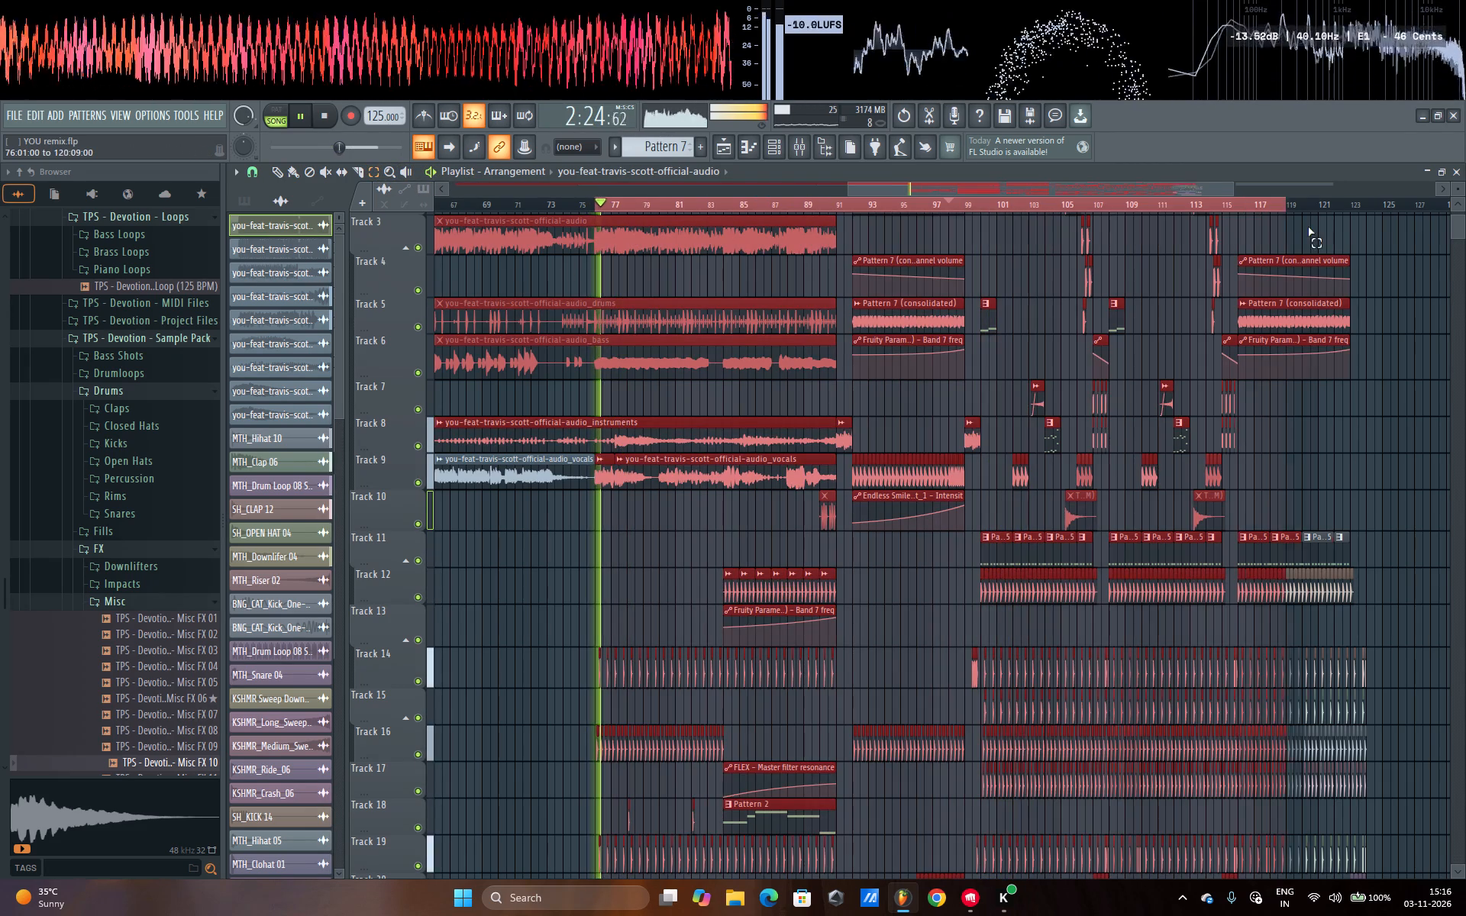
drag(1308, 227, 1381, 233)
key(space)
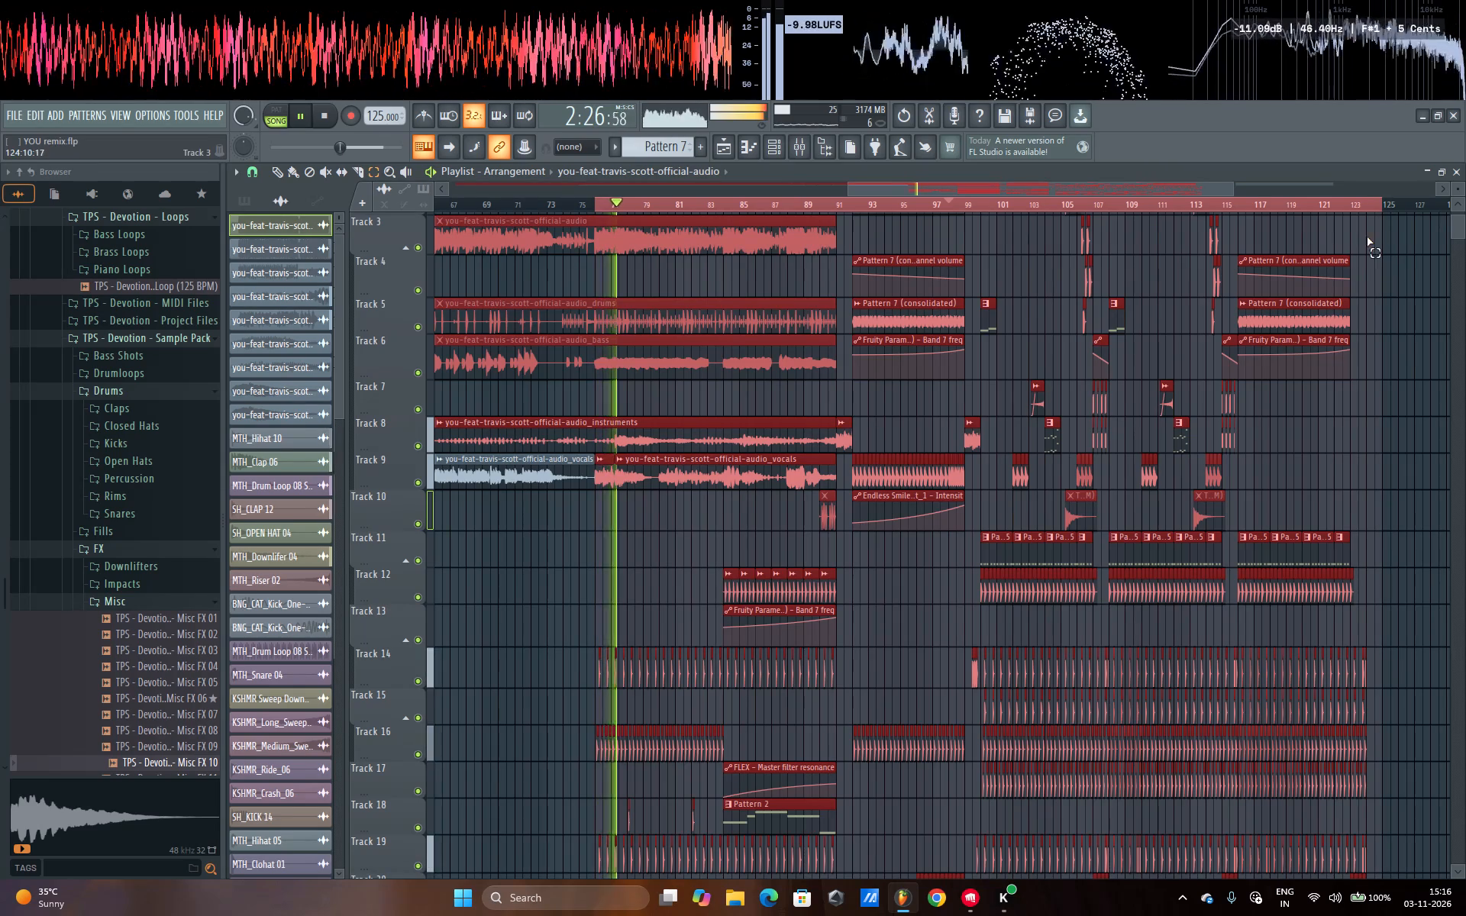
key(space)
click(297, 177)
key(space)
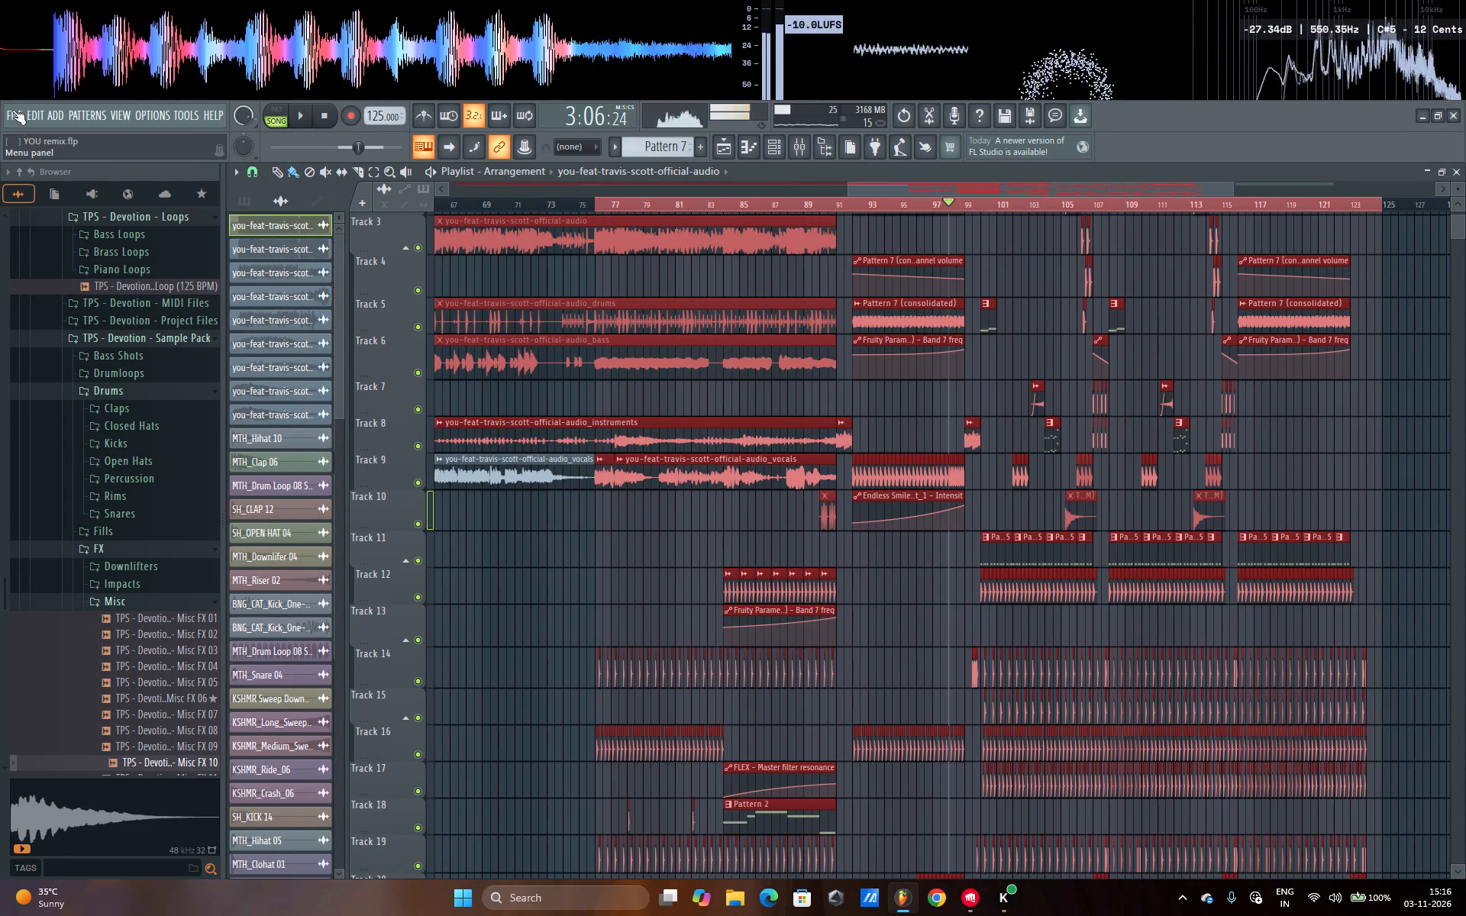
Render the selected song range as a 24-bit stereo WAV named YOU remix, replacing the existing file.
click(12, 110)
click(110, 276)
click(261, 286)
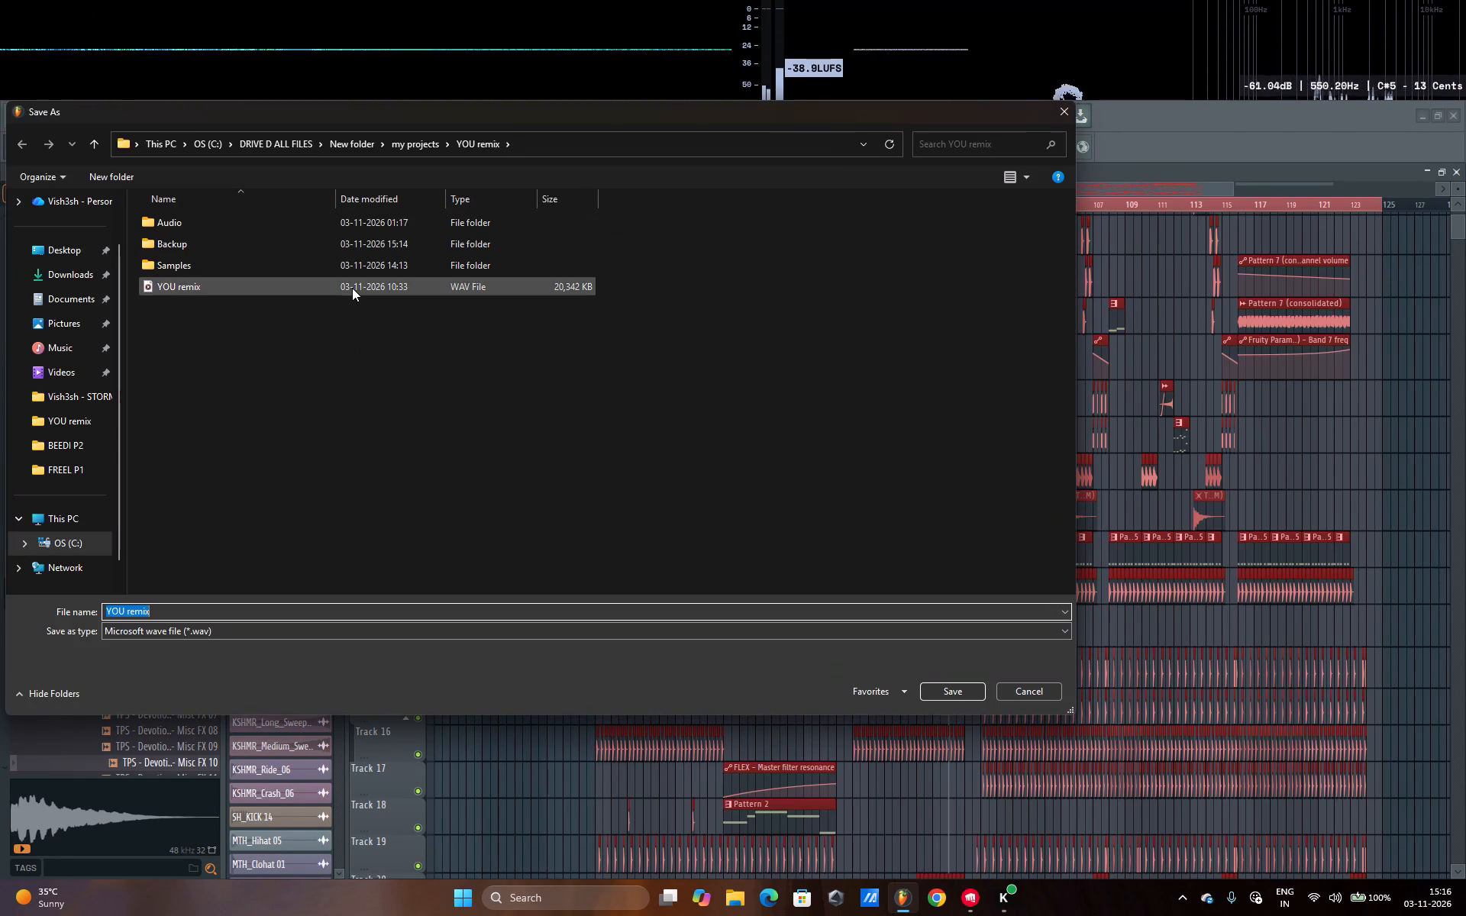
click(352, 288)
click(966, 699)
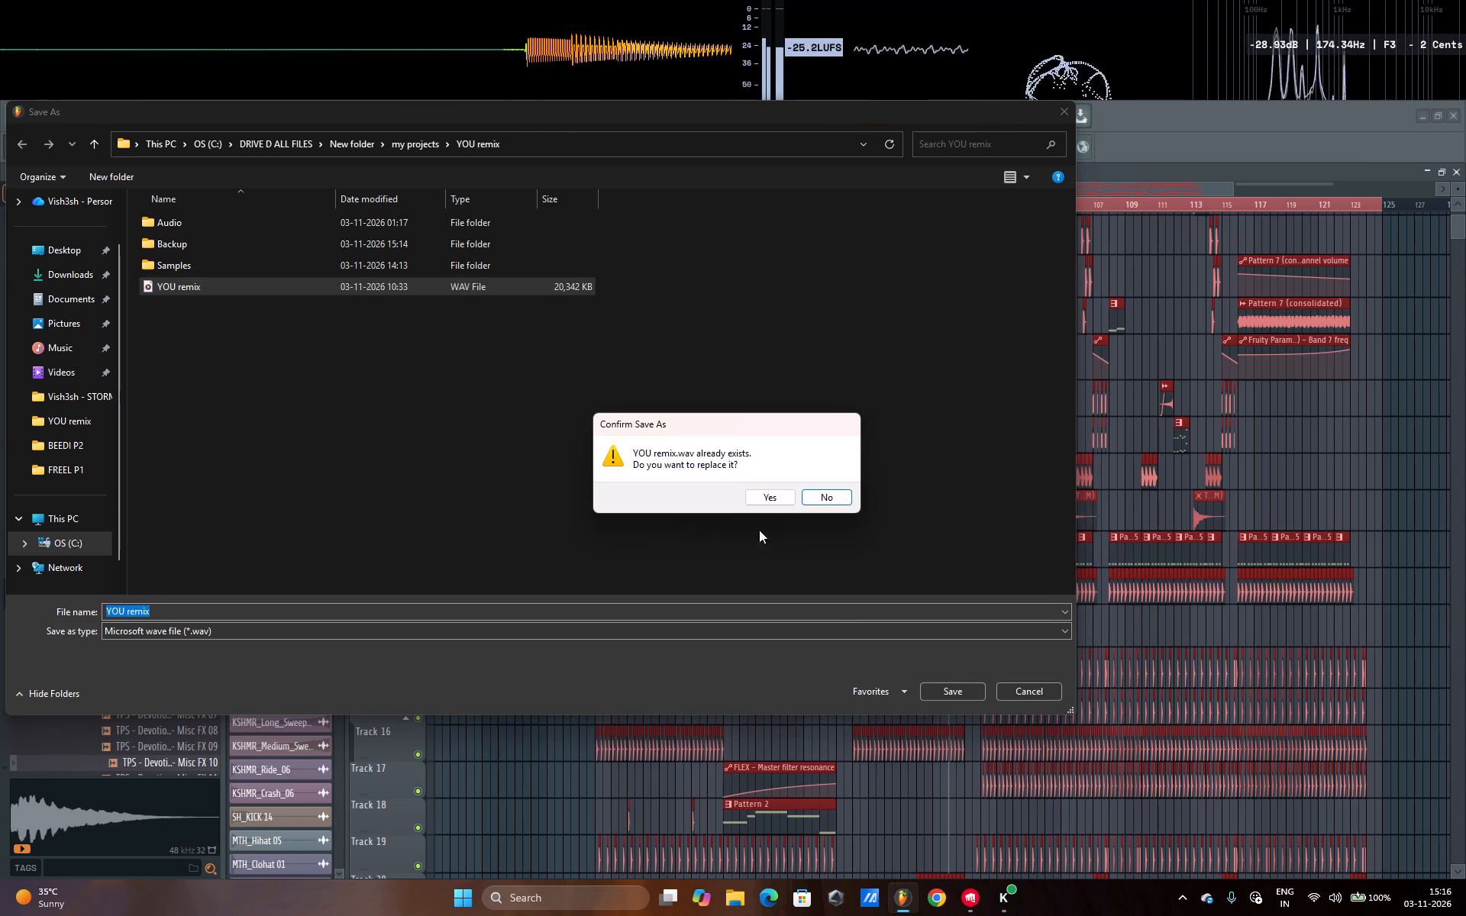
click(765, 496)
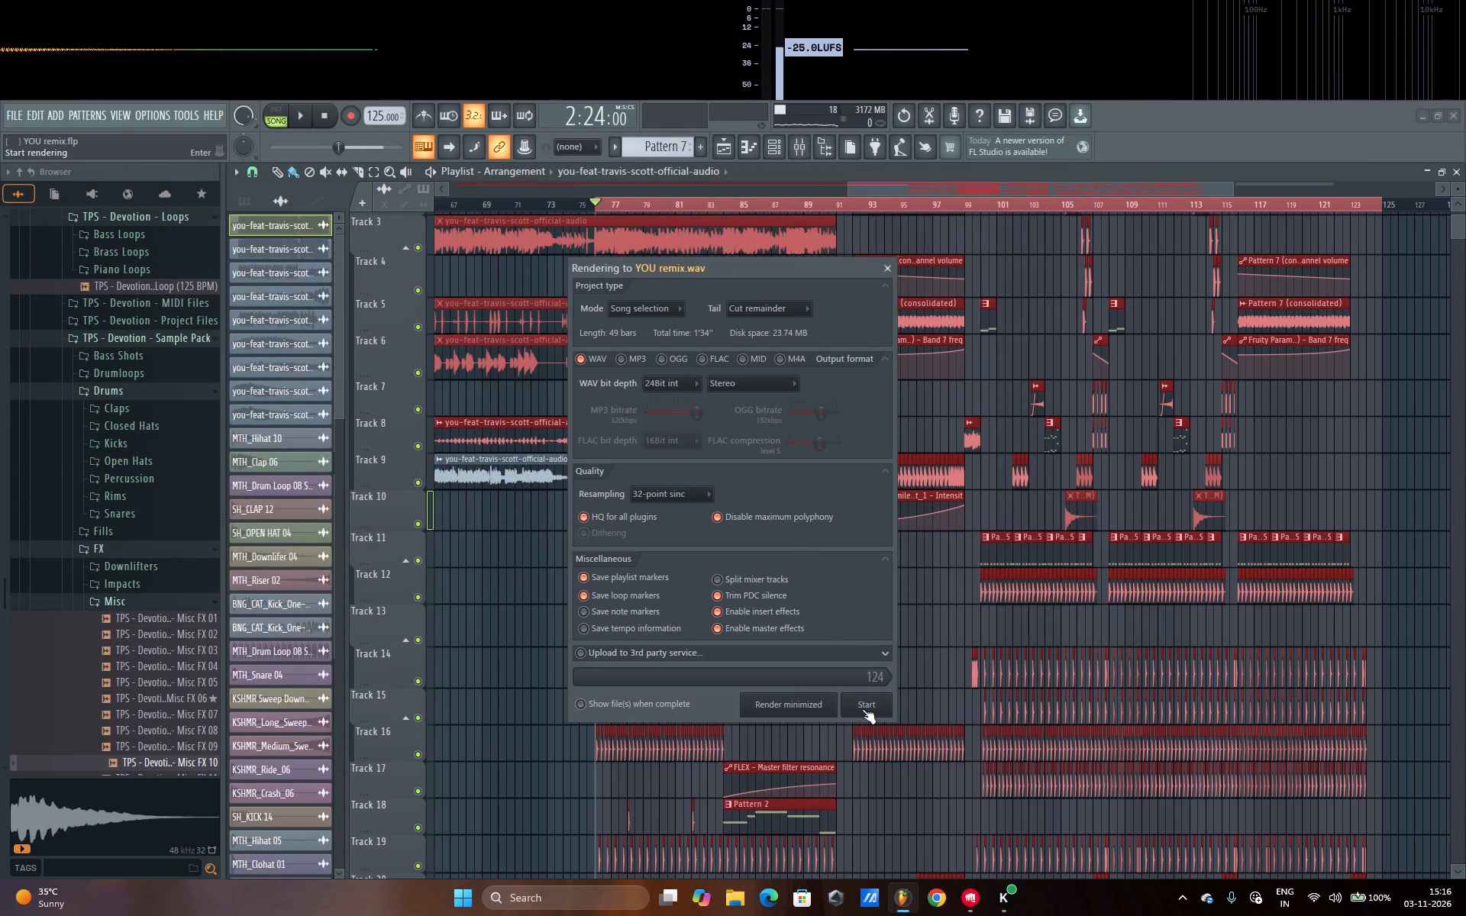
click(862, 709)
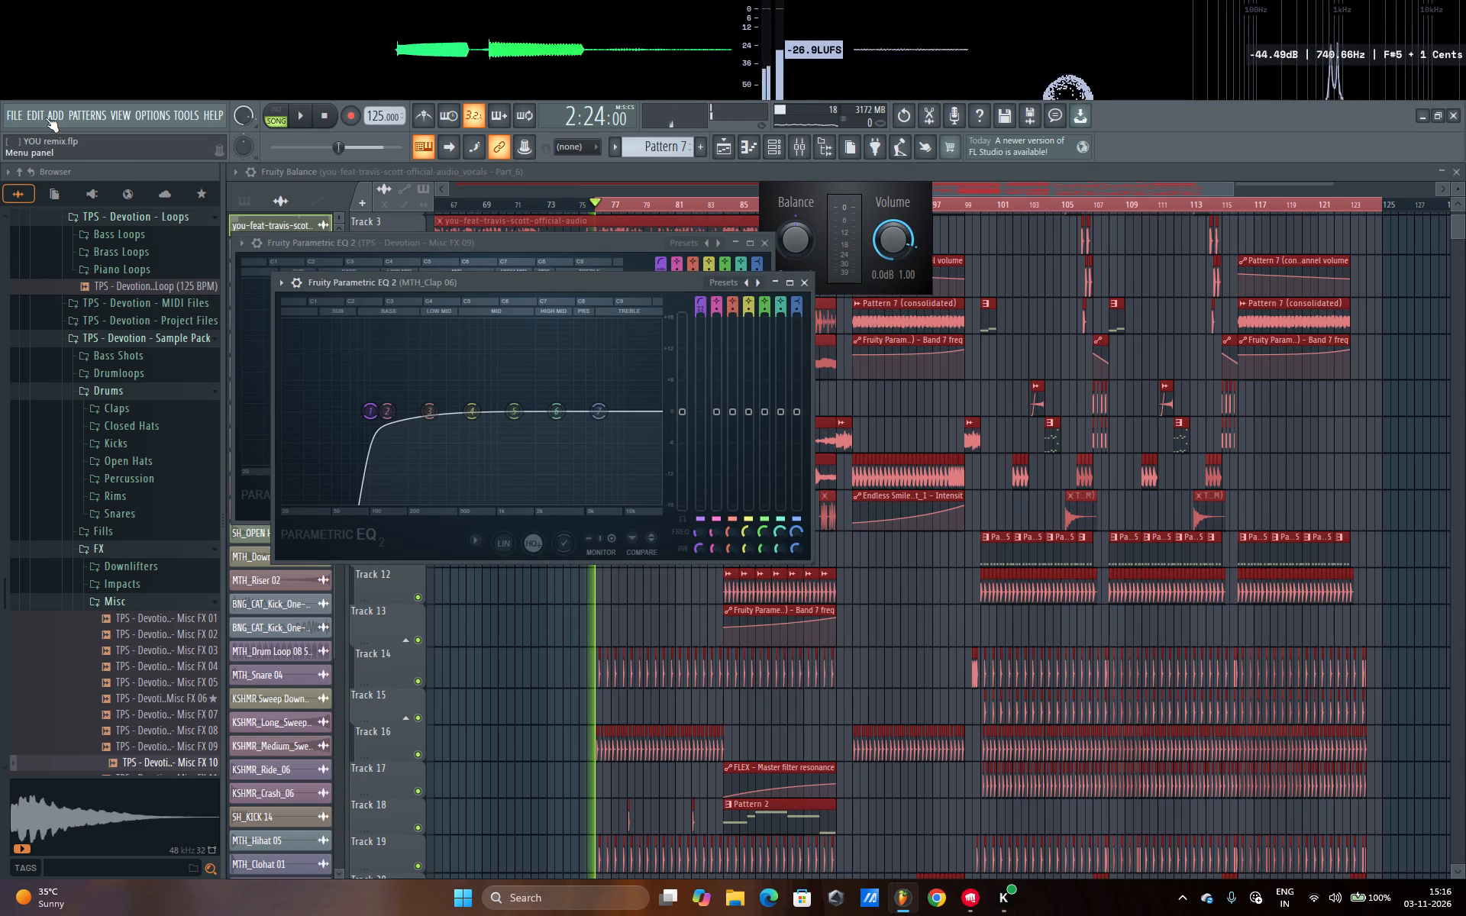
Start a new project, saving the changes to YOU remix.flp first.
click(18, 111)
click(31, 137)
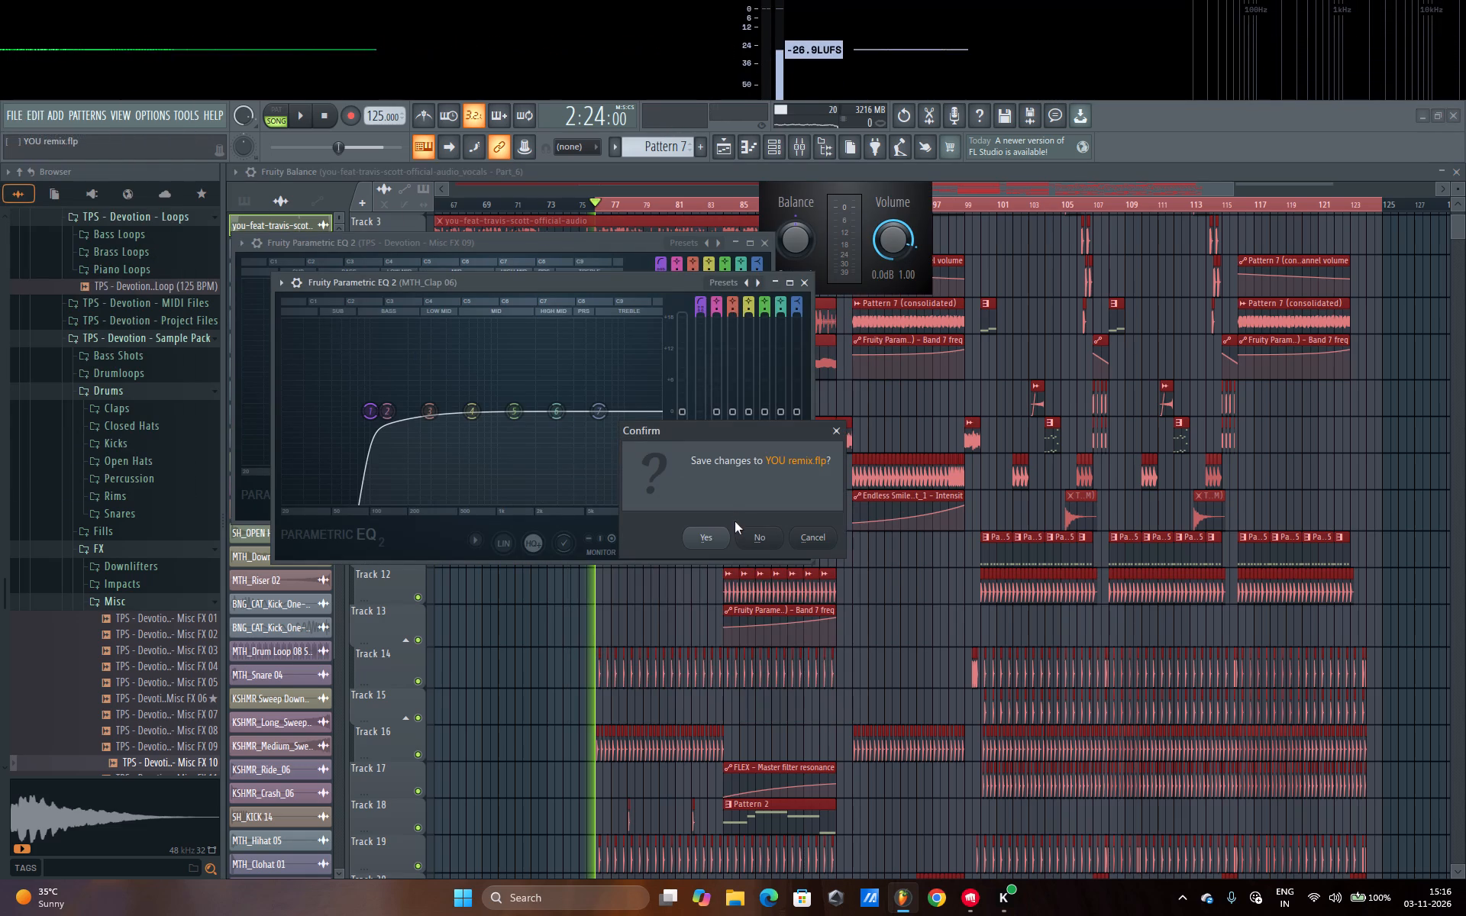
click(719, 536)
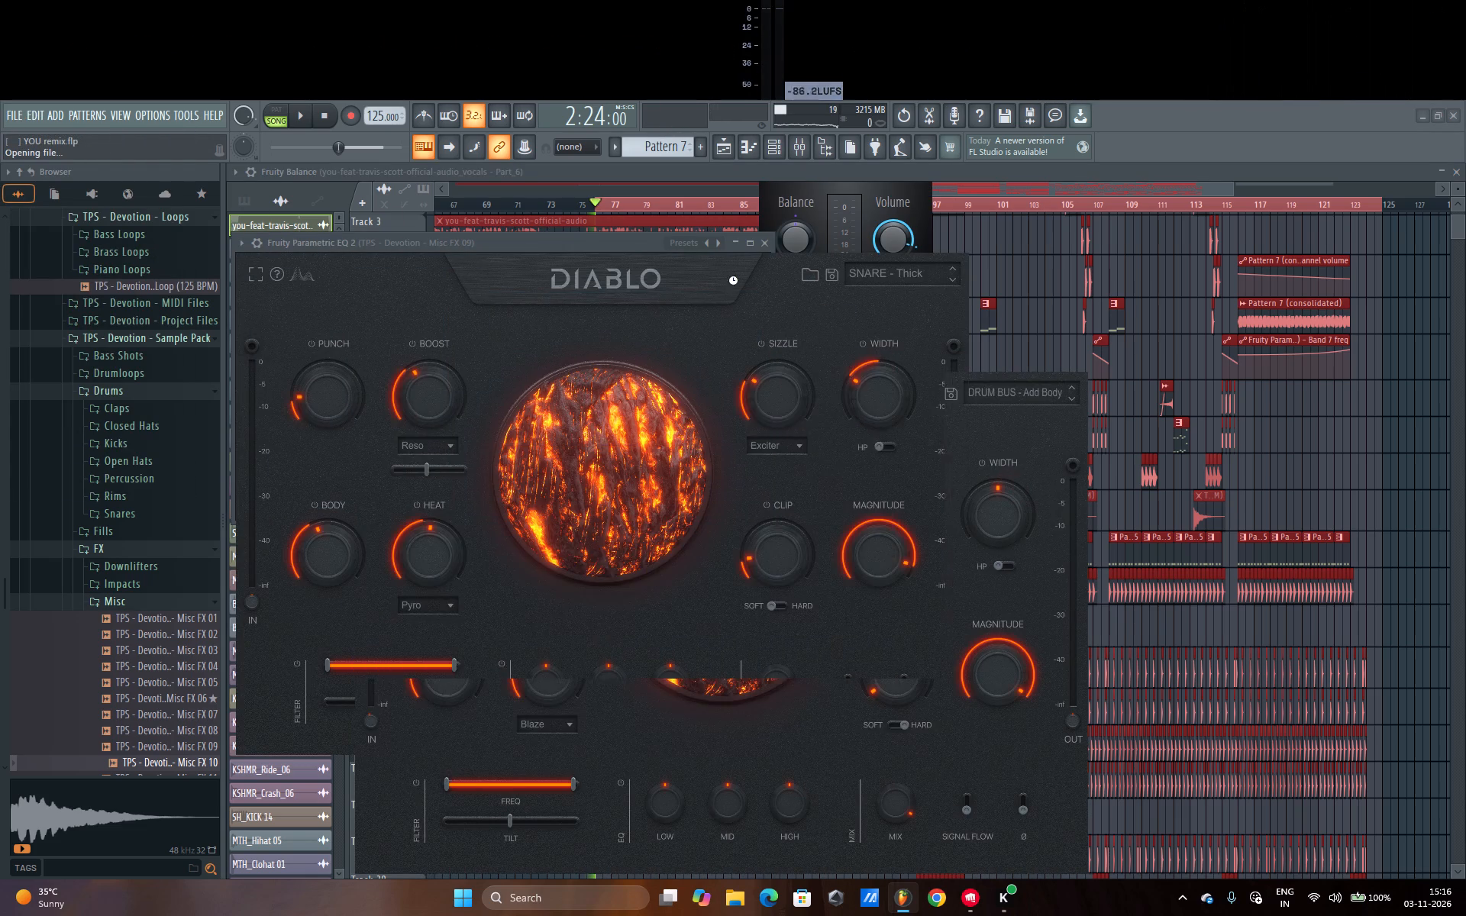
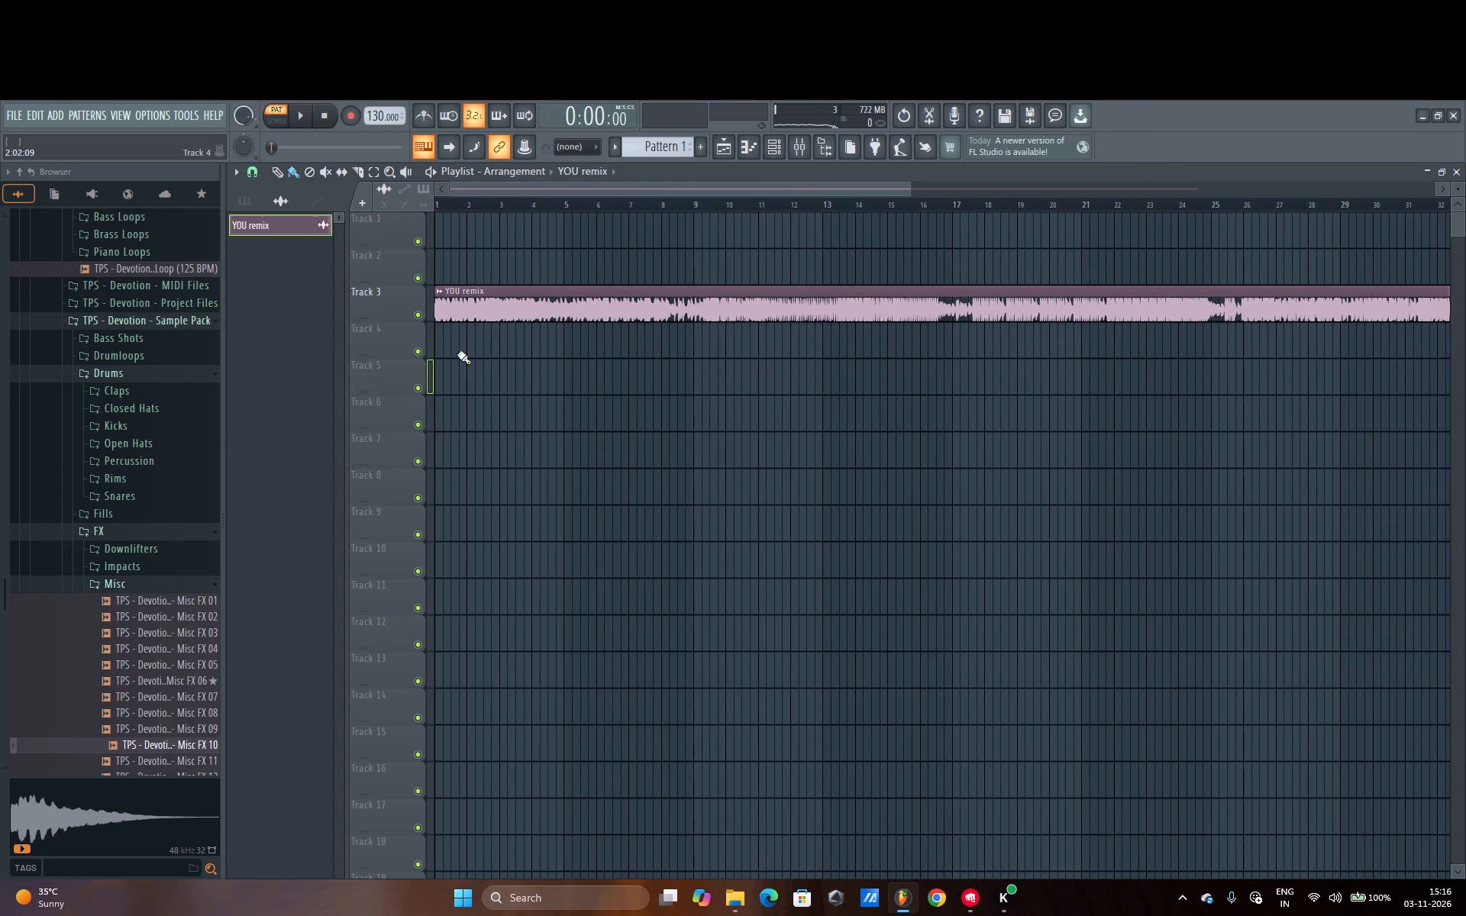
Increase the height of playlist Track 3 so the YOU remix waveform is shown larger.
drag(402, 321, 406, 687)
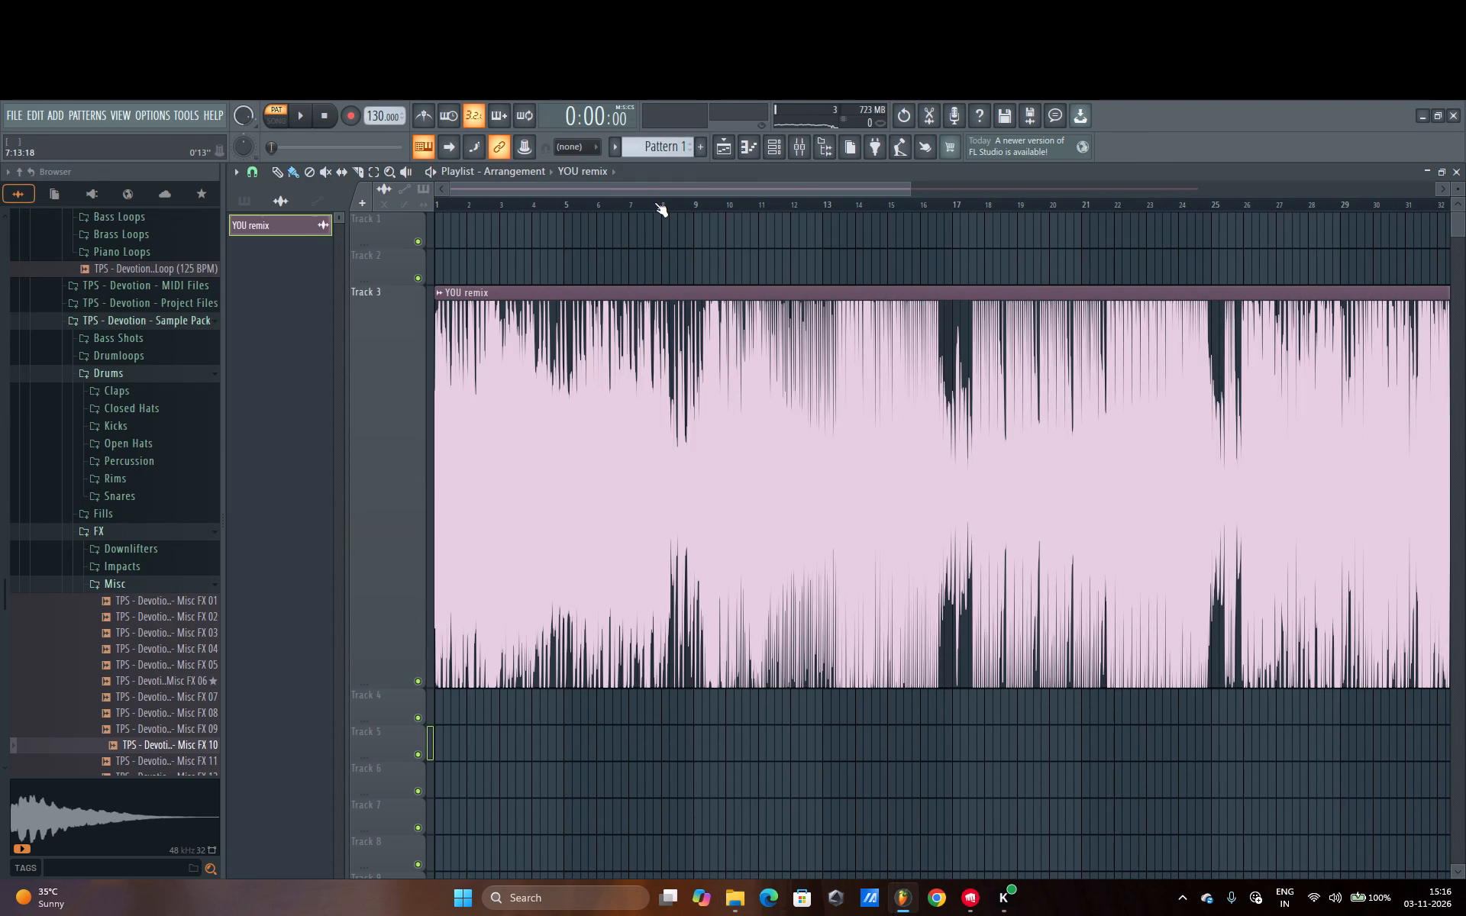
Audition the rendered YOU remix clip from about bar 7 and from about bar 2.
click(654, 202)
key(space)
scroll(654, 202, up, 18)
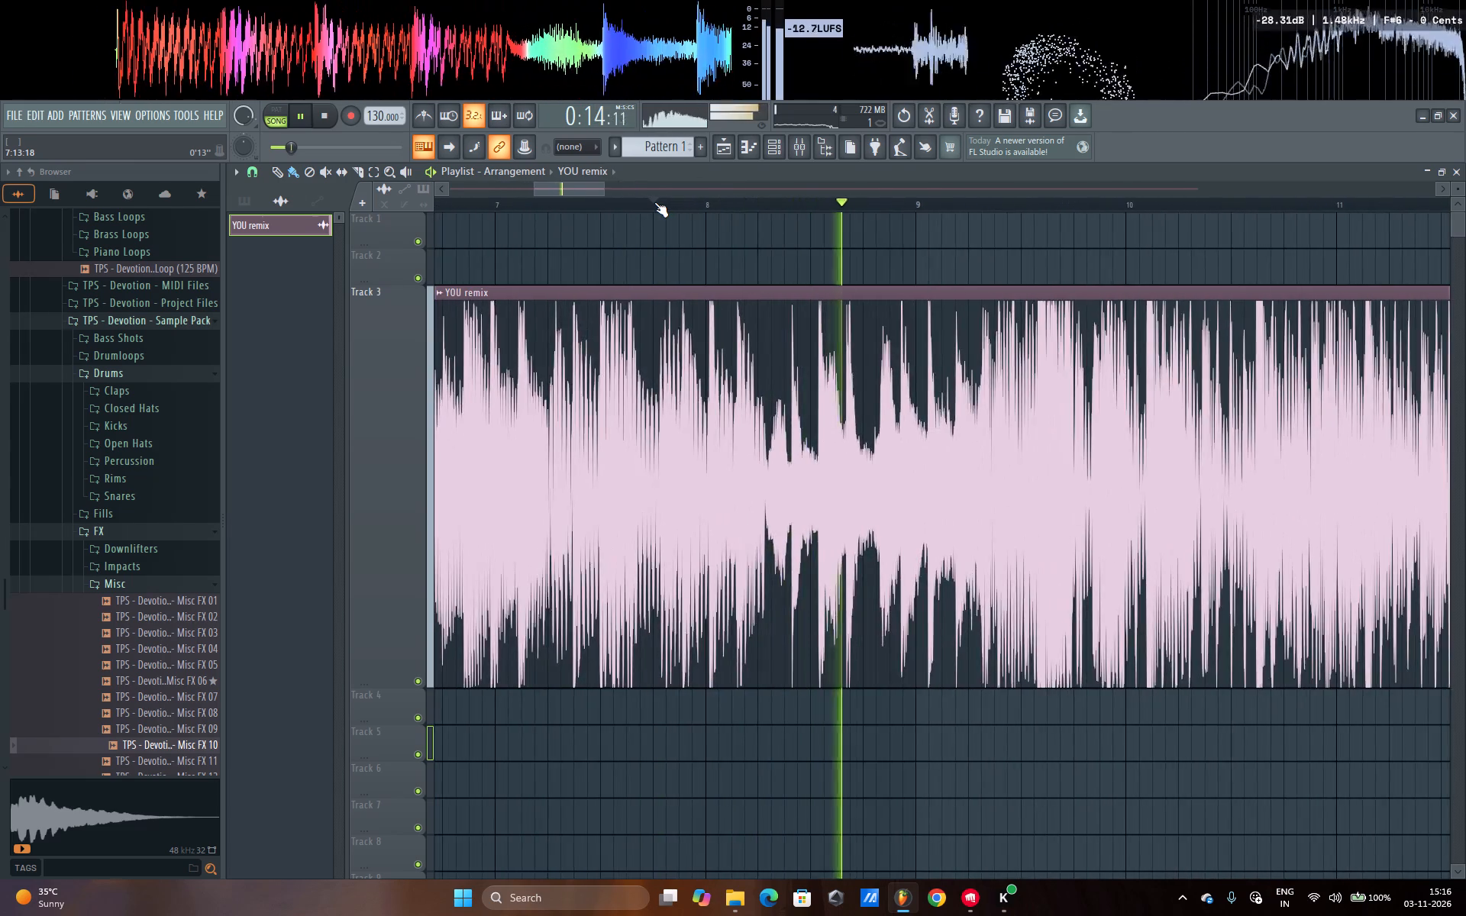
scroll(654, 202, down, 7)
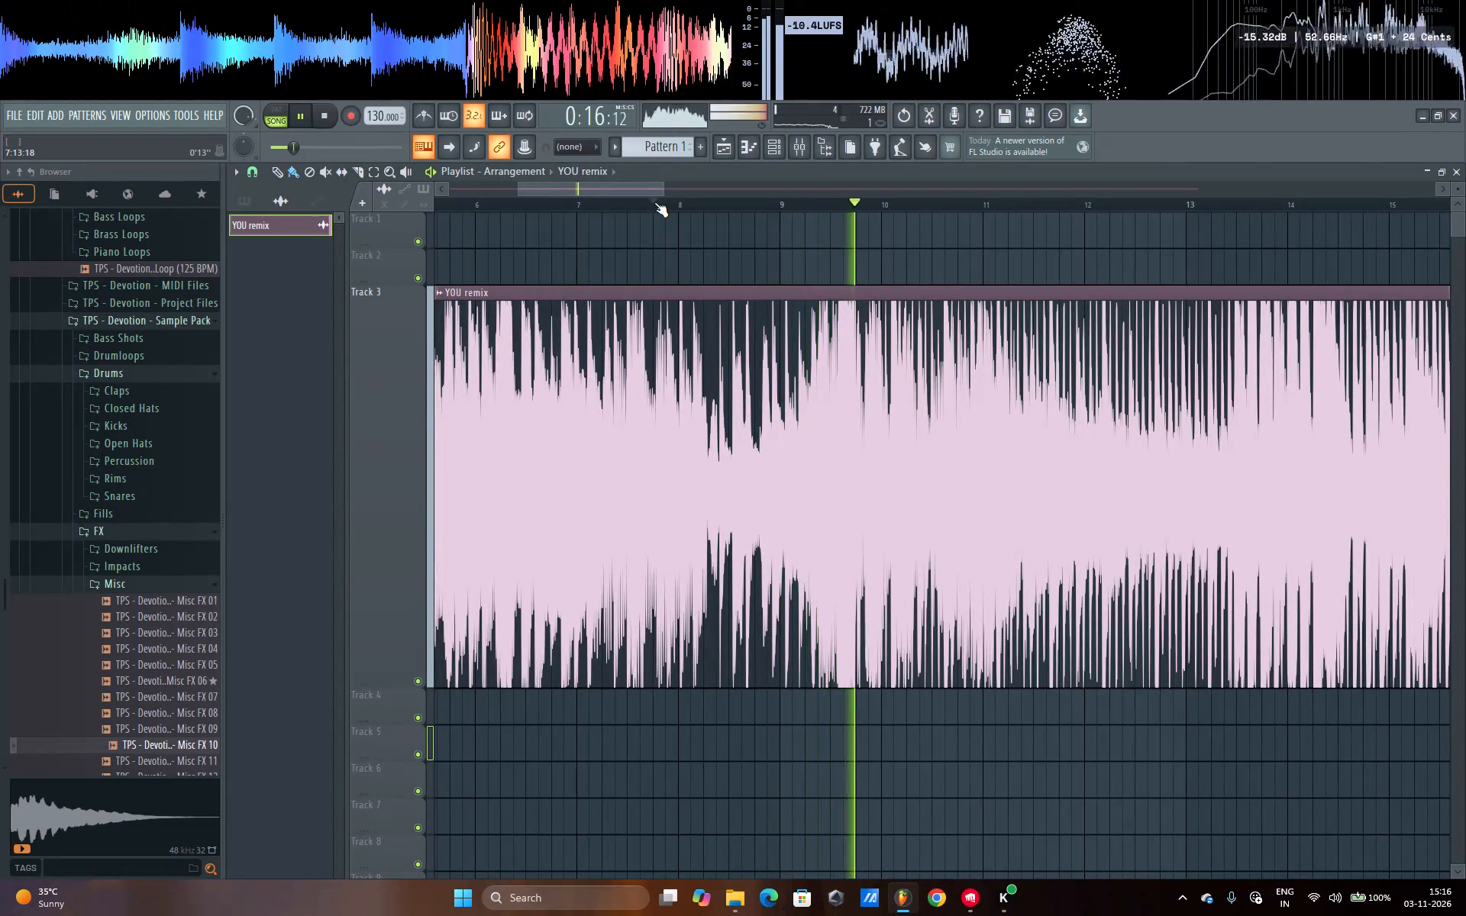
scroll(654, 202, down, 16)
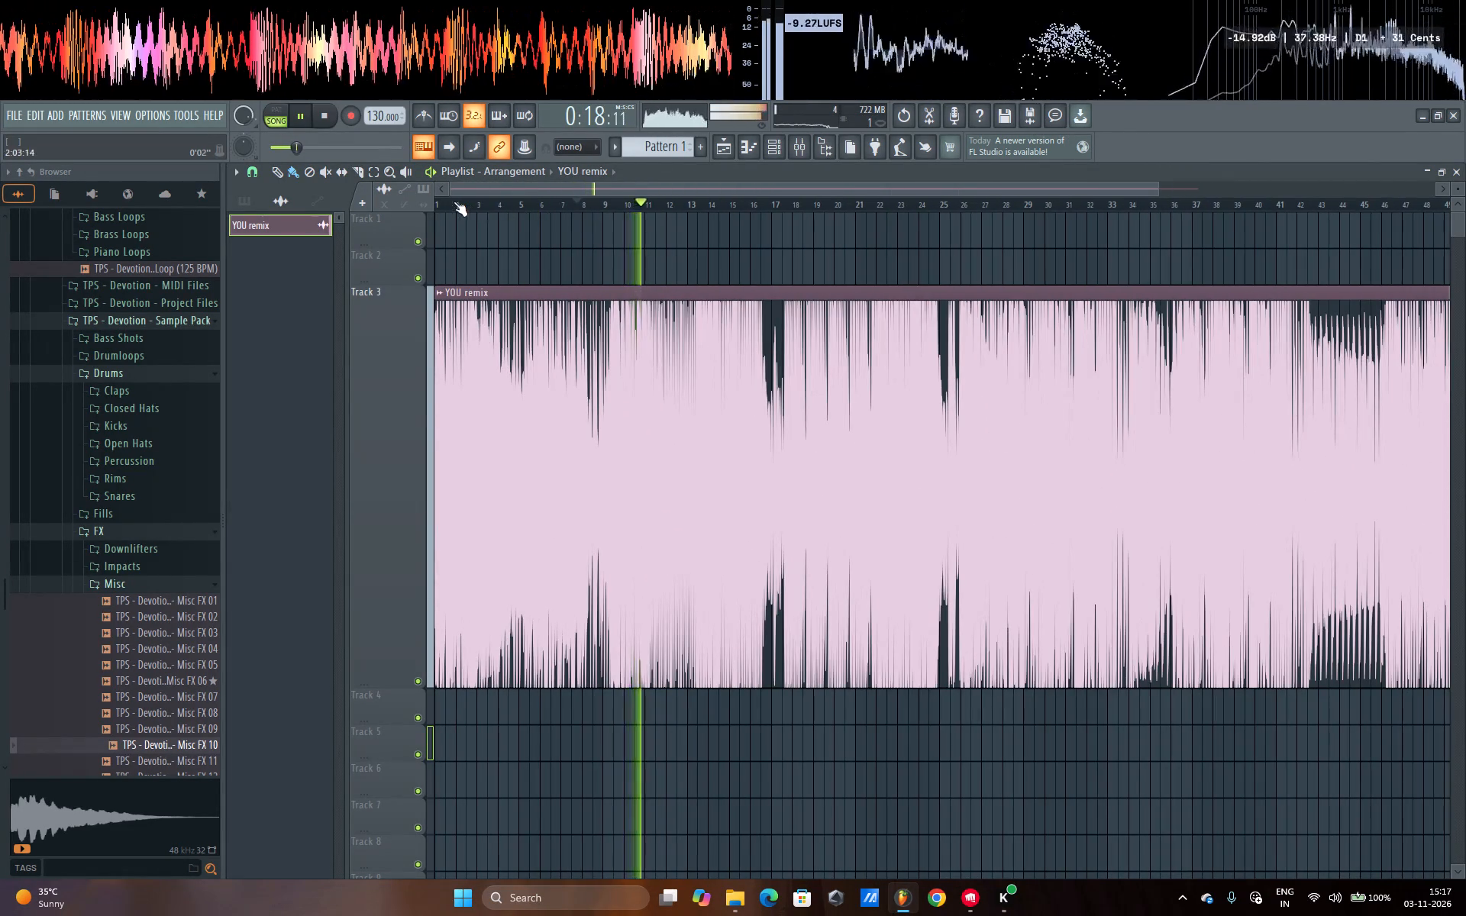
click(451, 201)
scroll(451, 201, up, 18)
scroll(451, 201, up, 5)
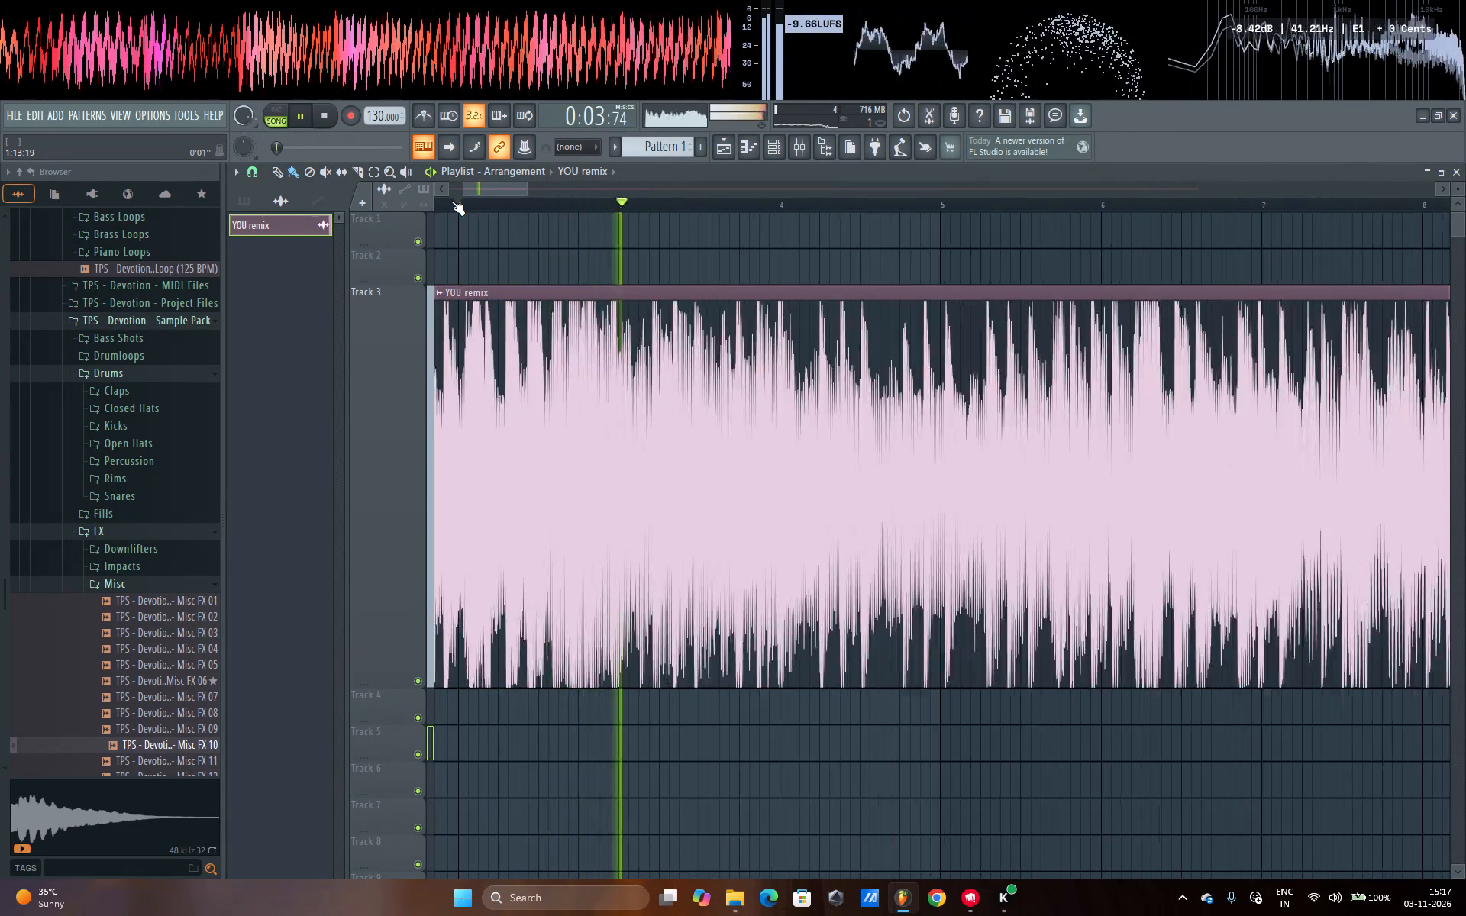
scroll(451, 201, up, 2)
scroll(451, 201, down, 20)
scroll(451, 201, down, 6)
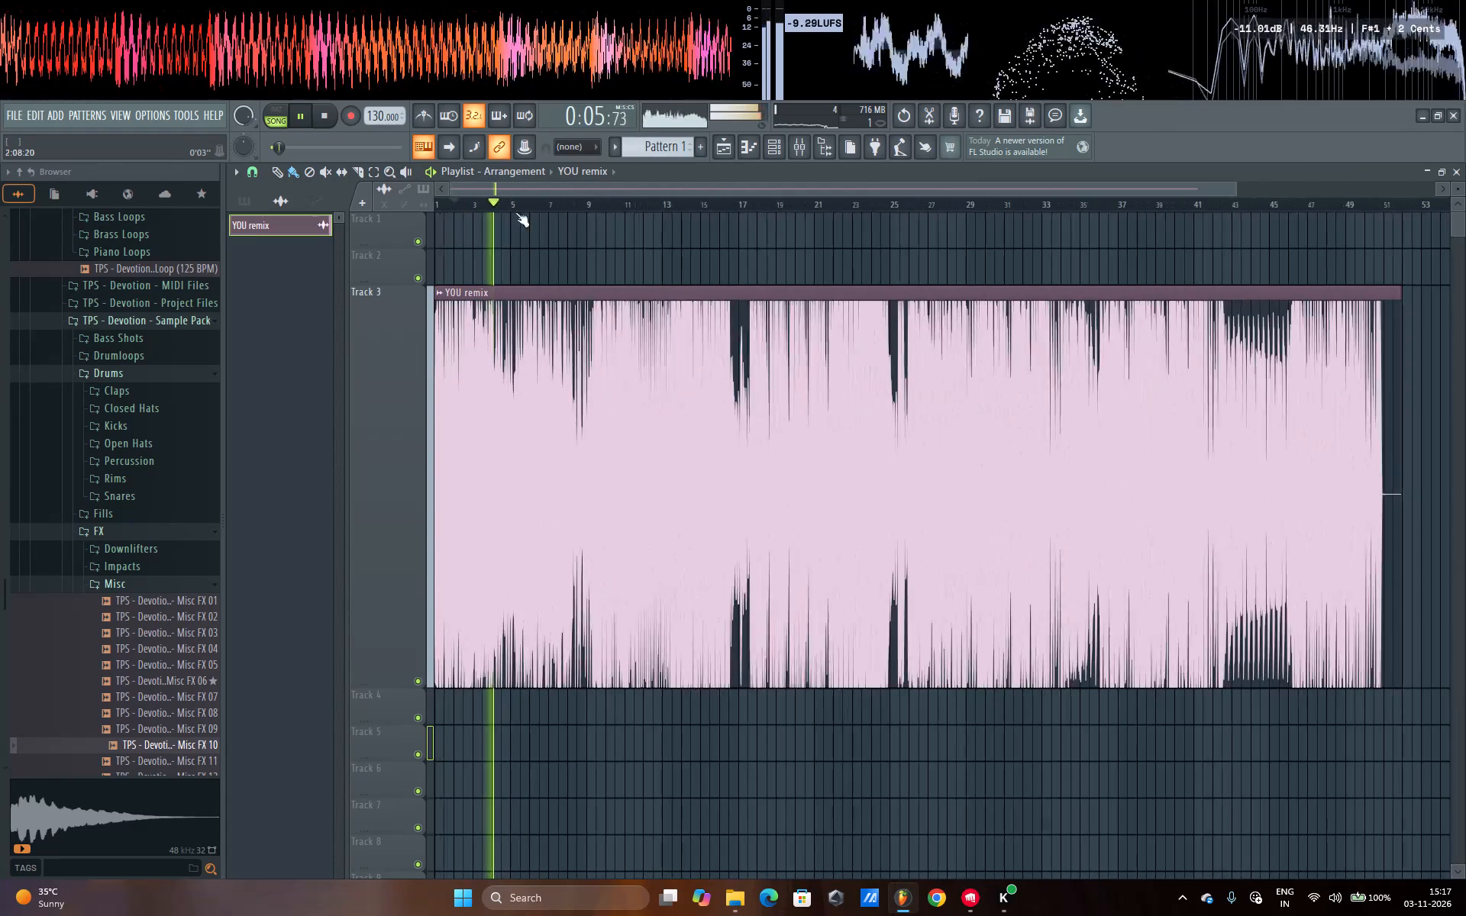
Audition the clip from about bars 11 and 16 through the breakdown near bar 17, and stop playback.
click(631, 199)
click(723, 201)
scroll(723, 201, up, 10)
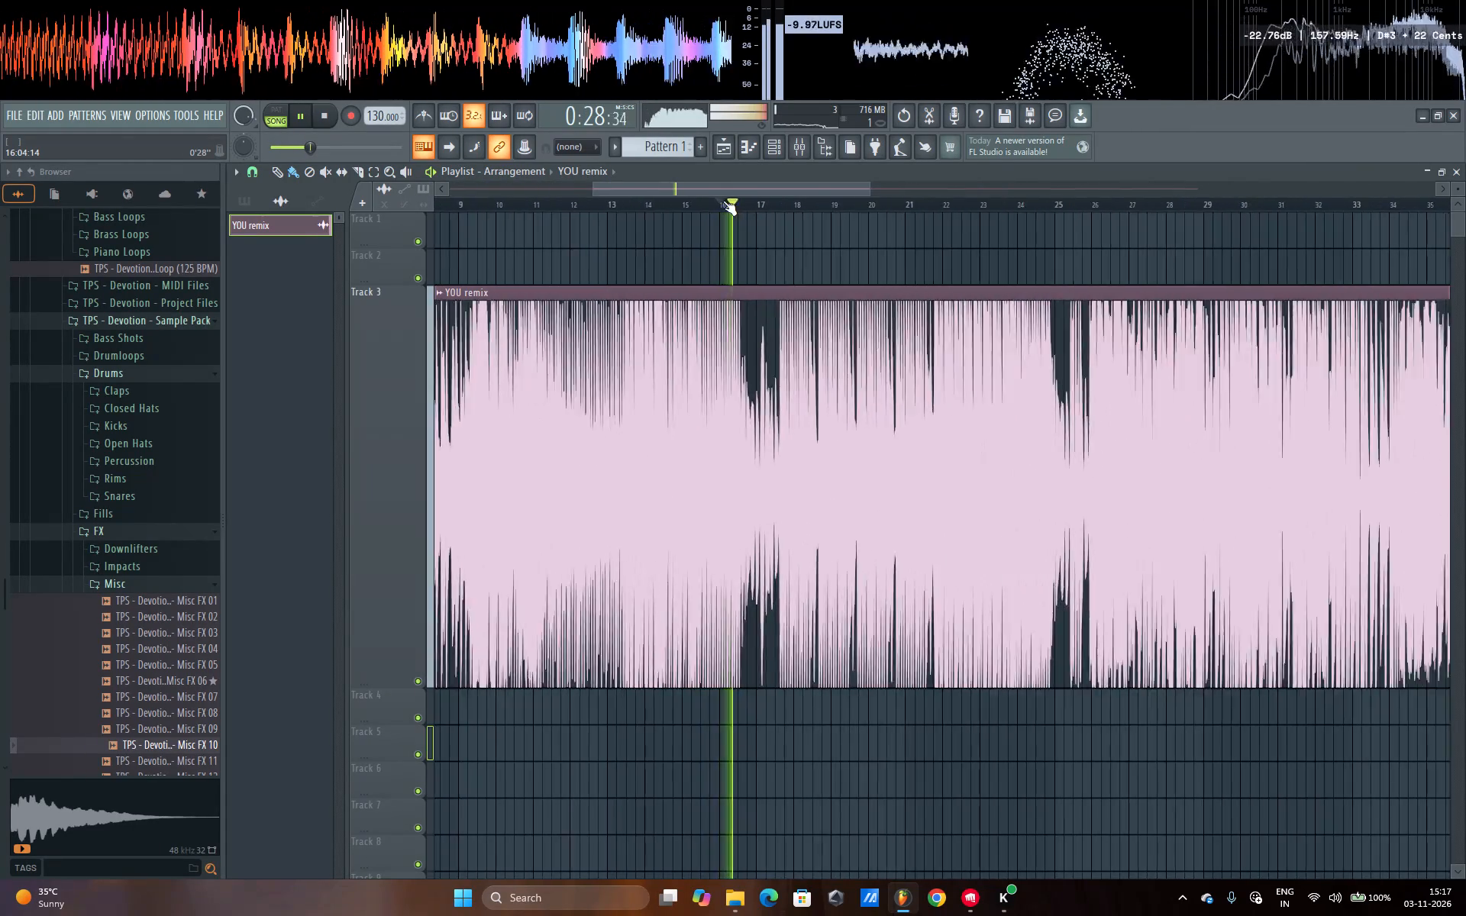
scroll(723, 201, up, 16)
scroll(723, 201, down, 7)
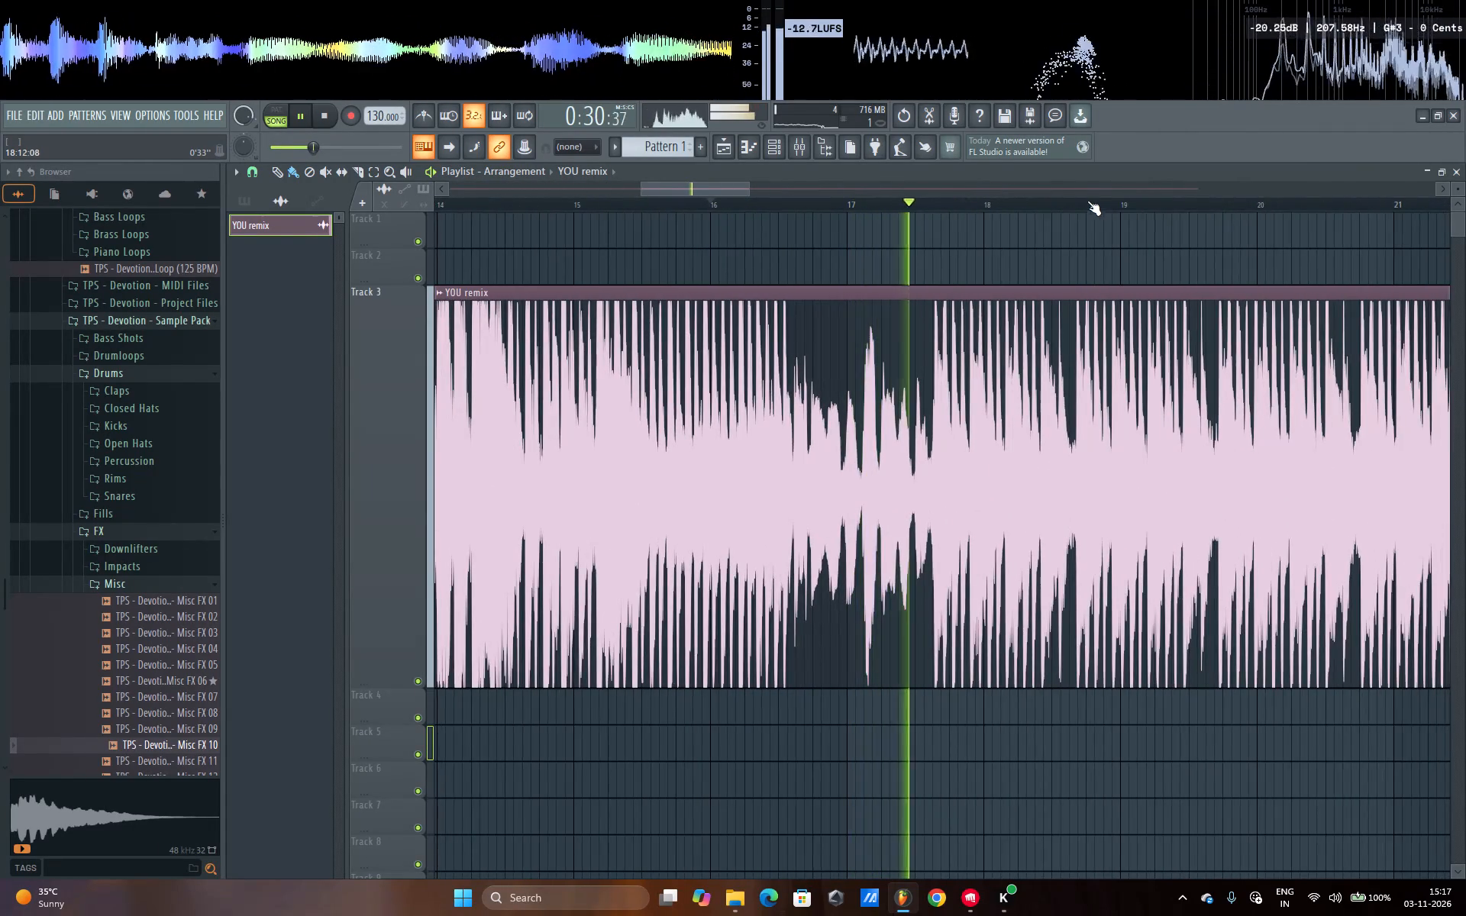
scroll(1091, 203, up, 16)
scroll(1085, 203, down, 20)
scroll(1085, 203, down, 2)
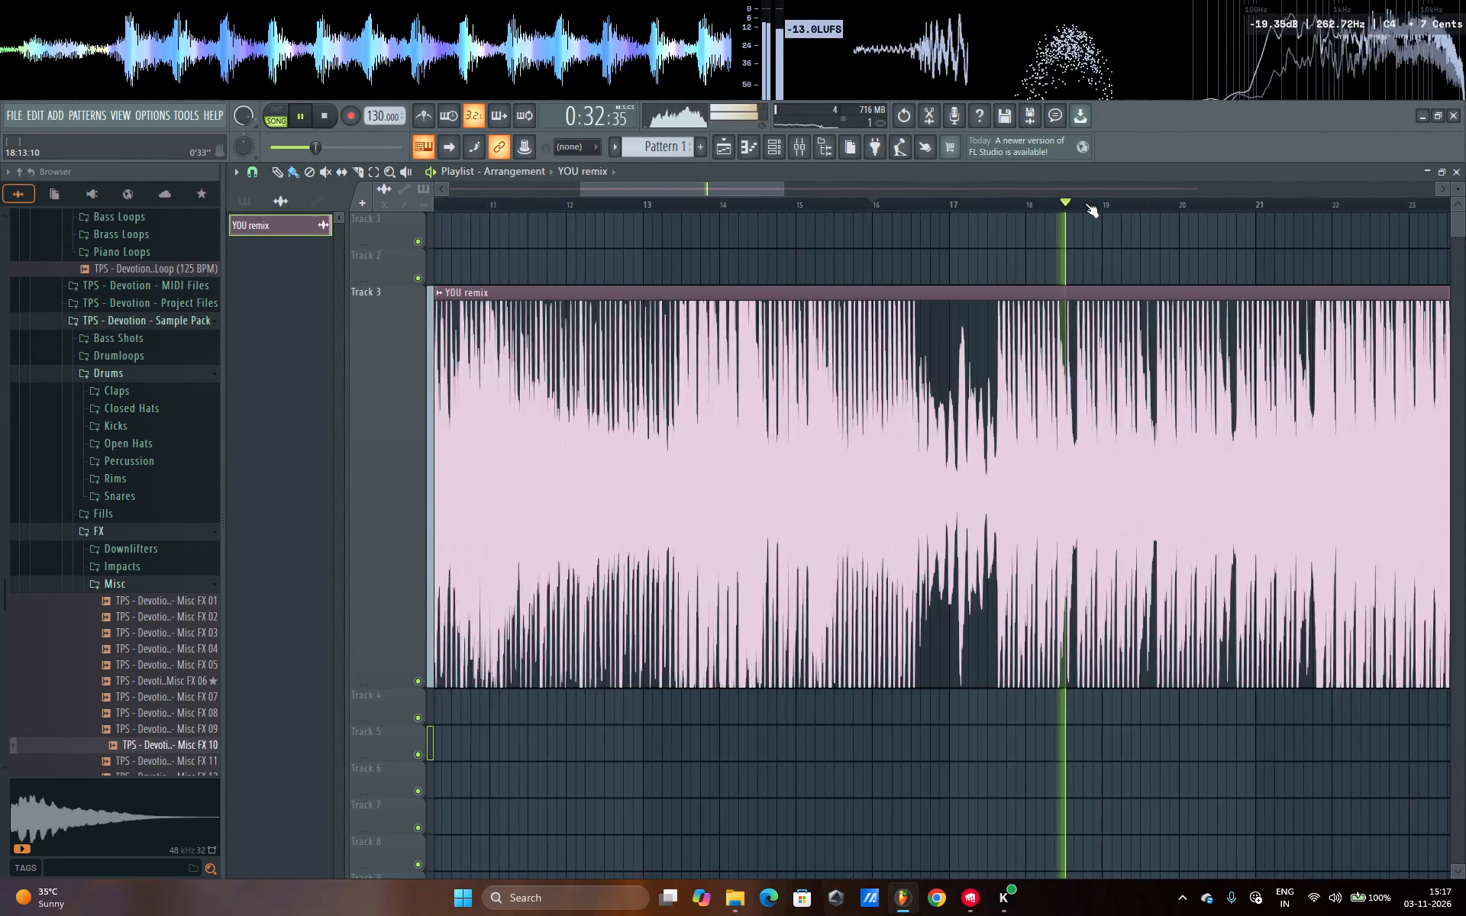
key(space)
Place the song position at about bar 12 and briefly play the clip from there.
drag(751, 193, 738, 199)
click(673, 204)
key(space)
scroll(672, 216, down, 7)
key(space)
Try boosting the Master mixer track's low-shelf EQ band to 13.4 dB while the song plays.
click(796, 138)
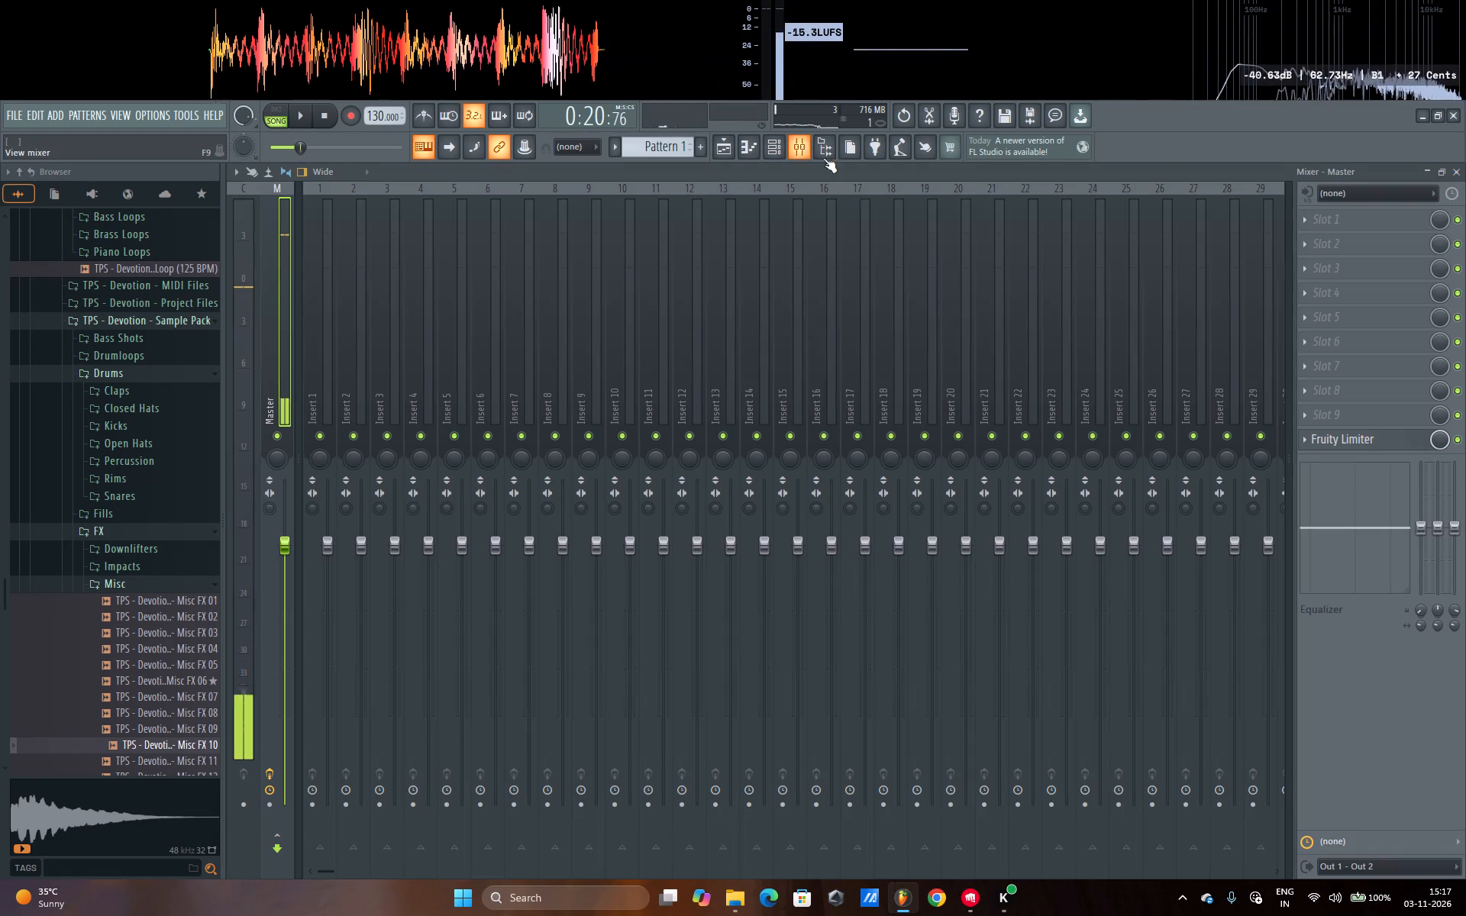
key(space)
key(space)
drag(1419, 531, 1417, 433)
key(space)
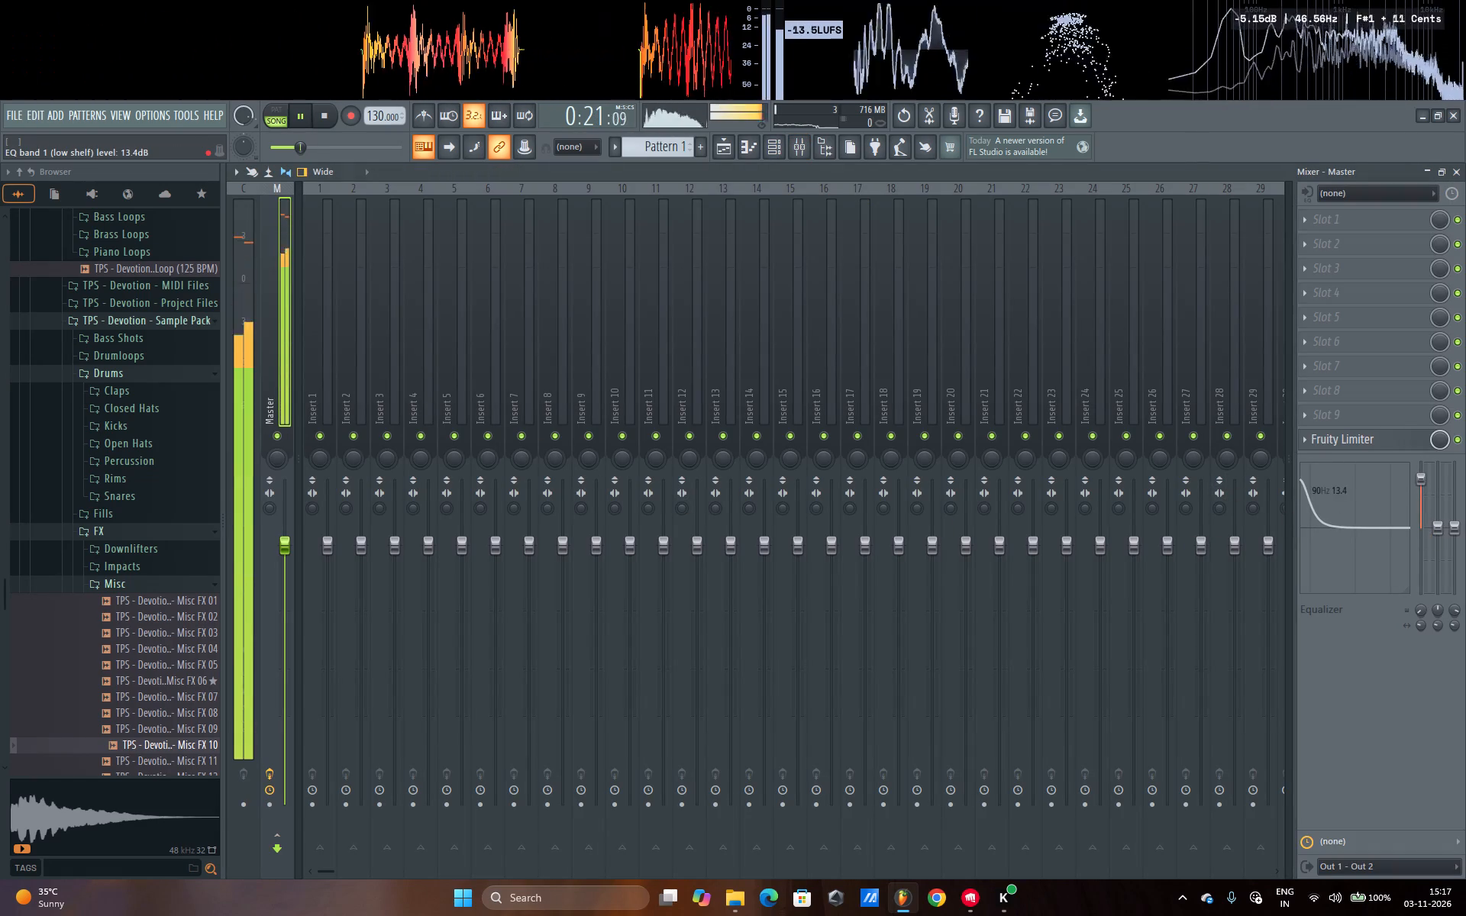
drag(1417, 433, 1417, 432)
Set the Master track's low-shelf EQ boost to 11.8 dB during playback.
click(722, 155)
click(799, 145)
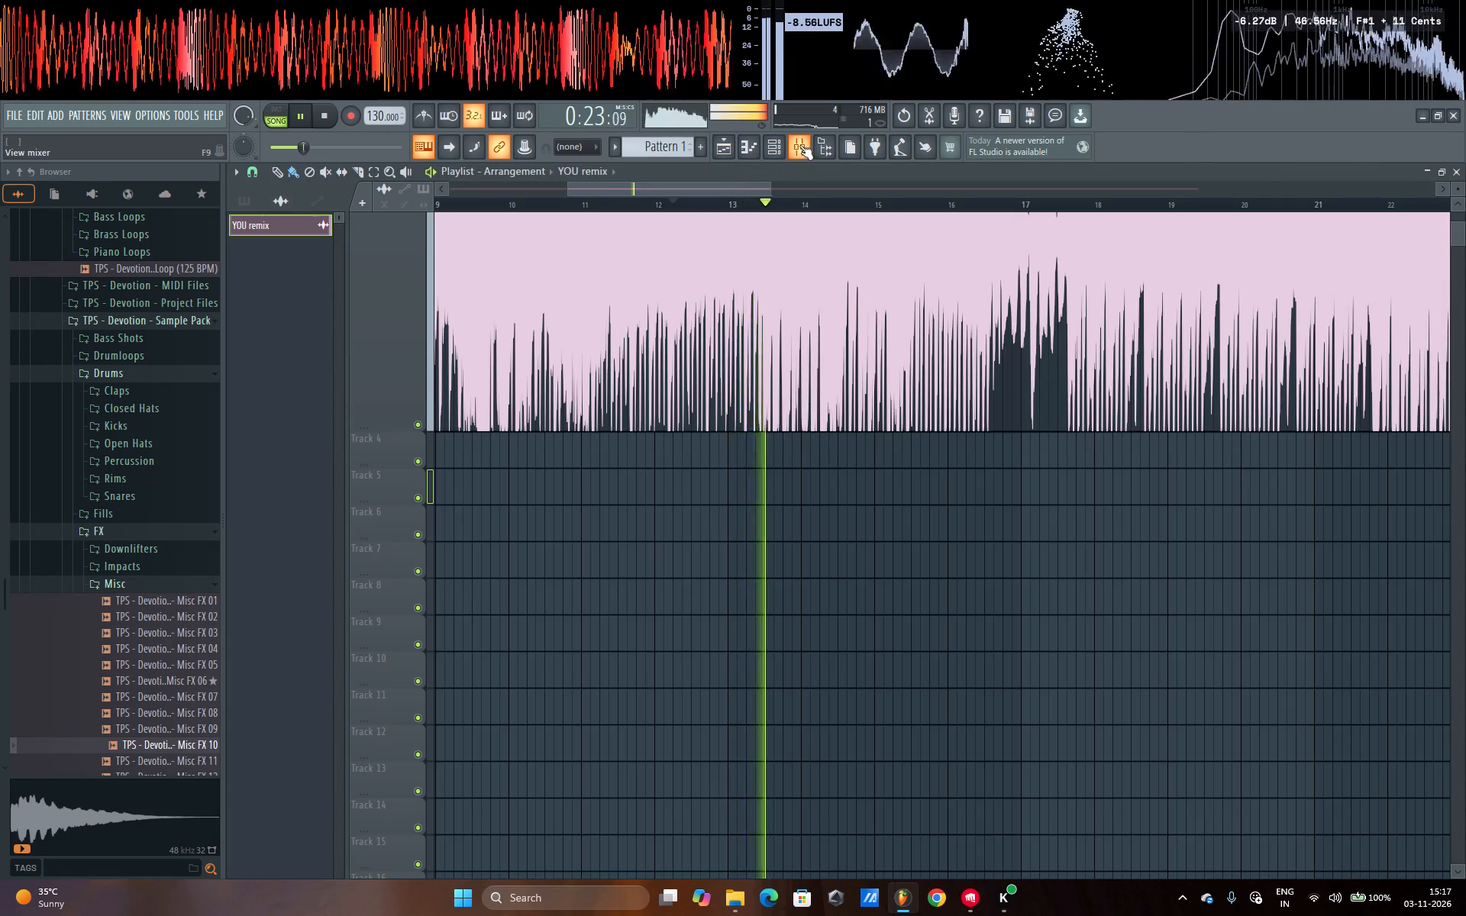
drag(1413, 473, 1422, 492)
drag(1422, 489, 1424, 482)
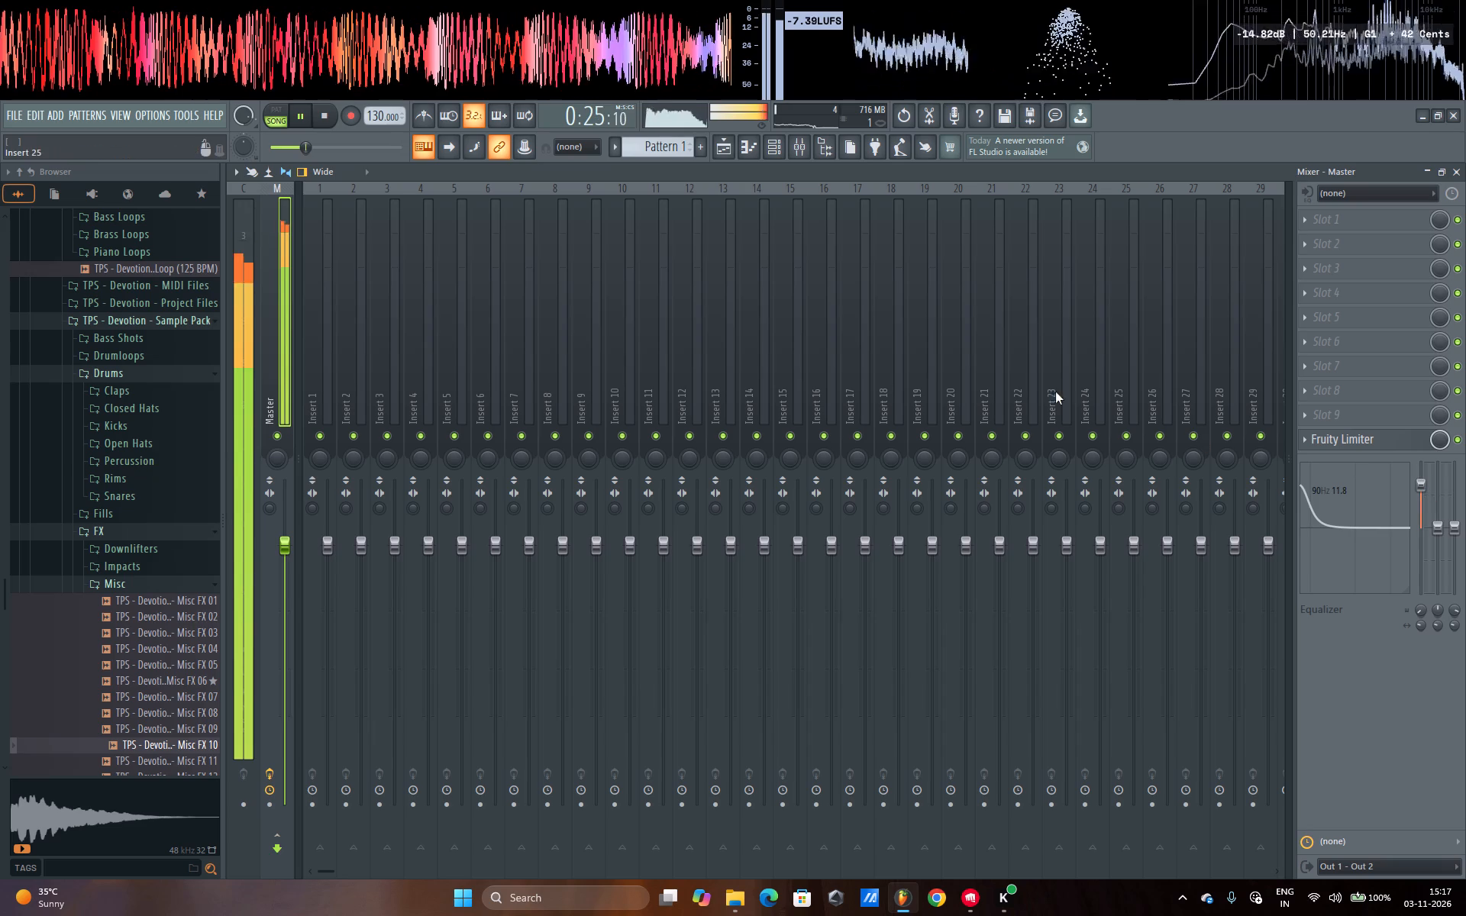
Listen to the clip in the playlist with the bass boost from about bar 15 to bar 27.
click(715, 146)
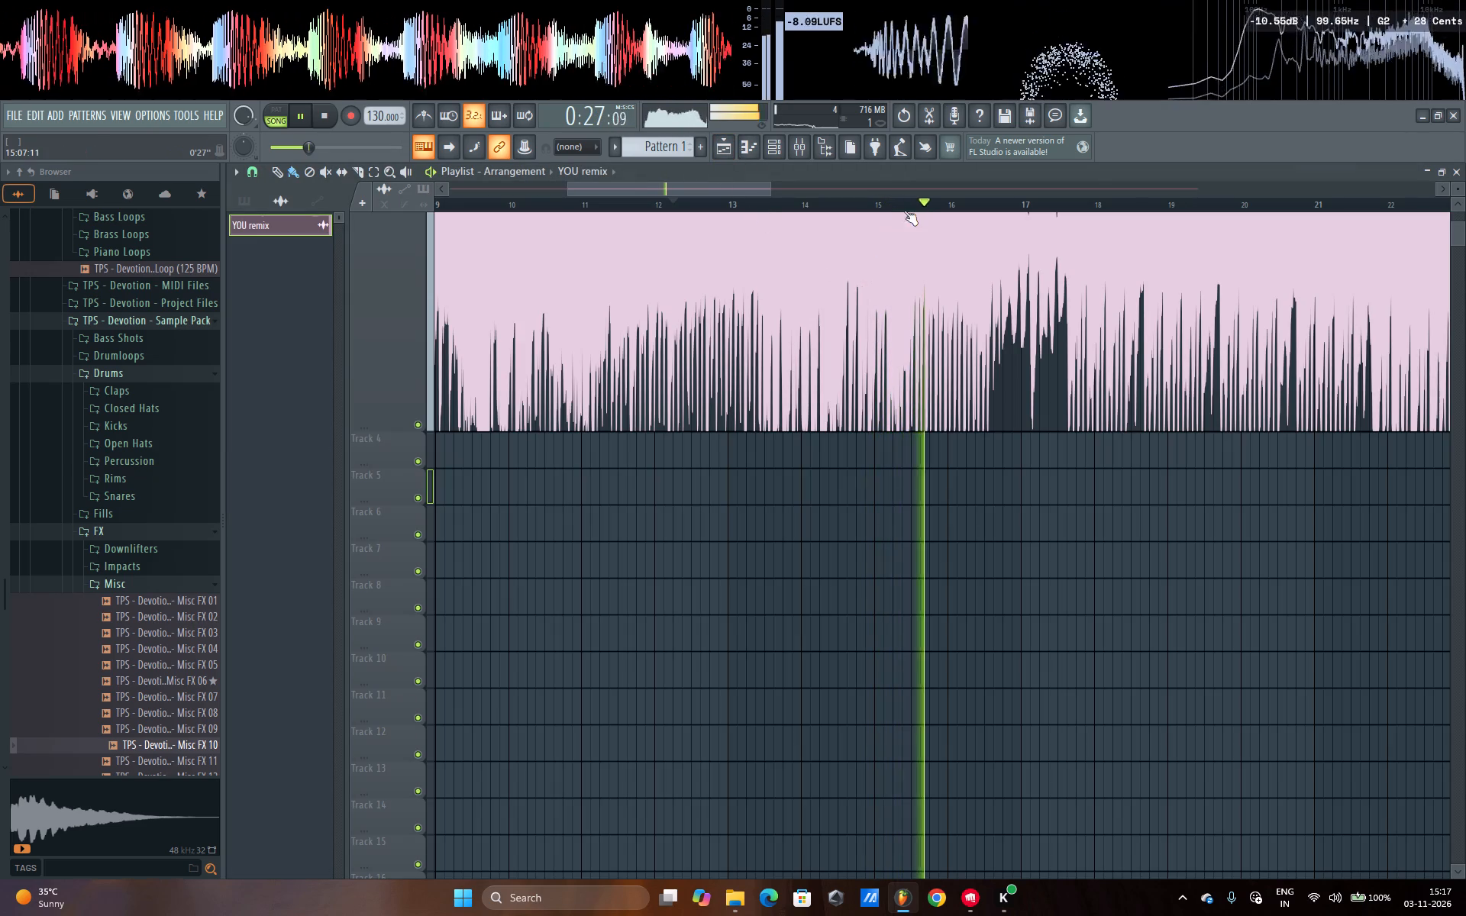
scroll(911, 209, down, 12)
scroll(957, 414, up, 4)
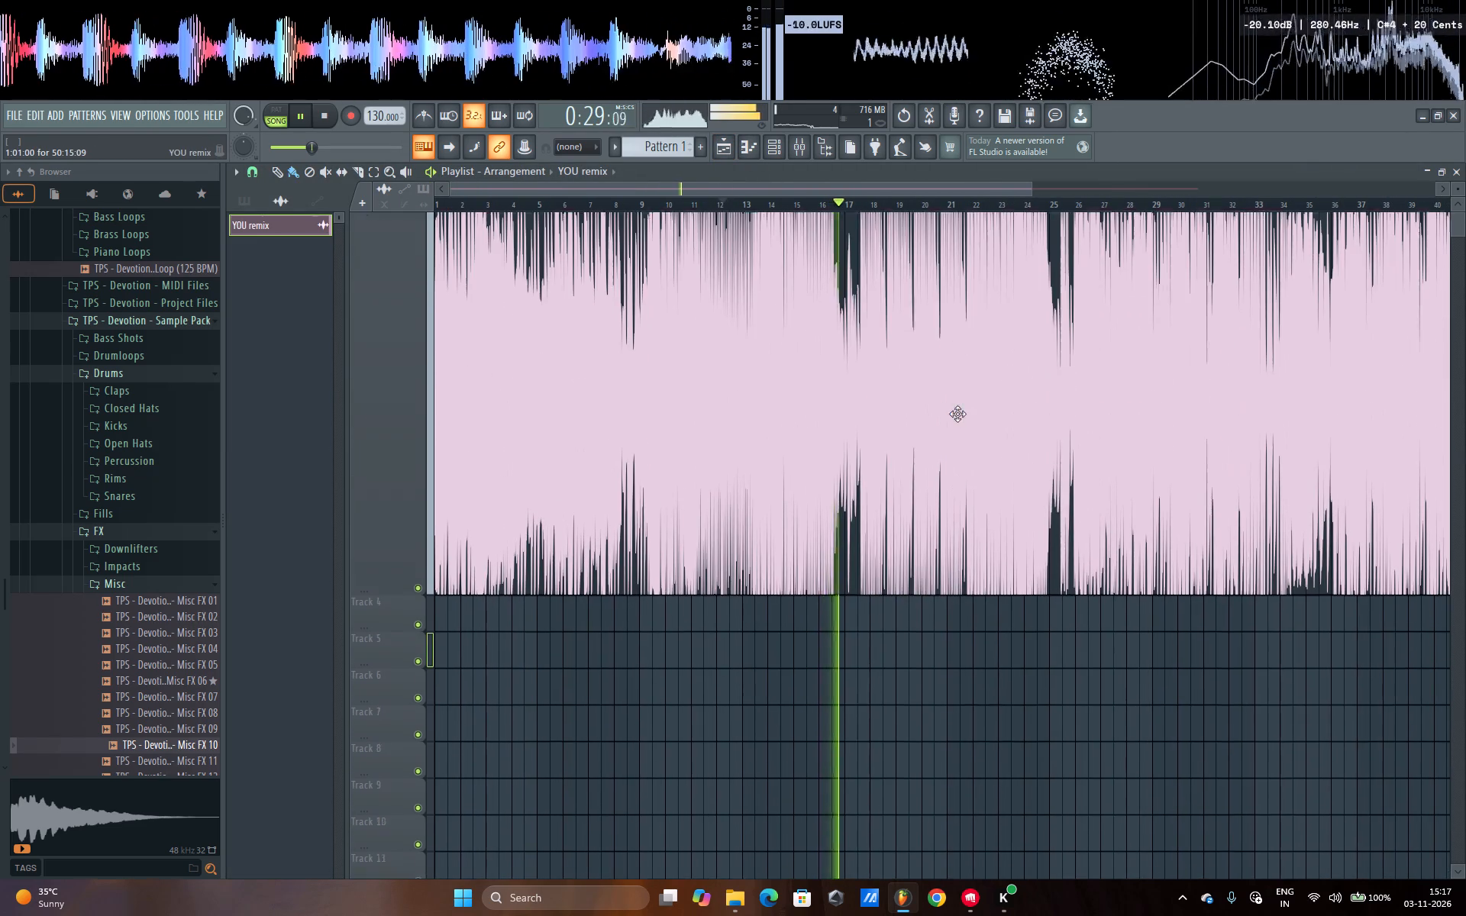
scroll(957, 414, up, 11)
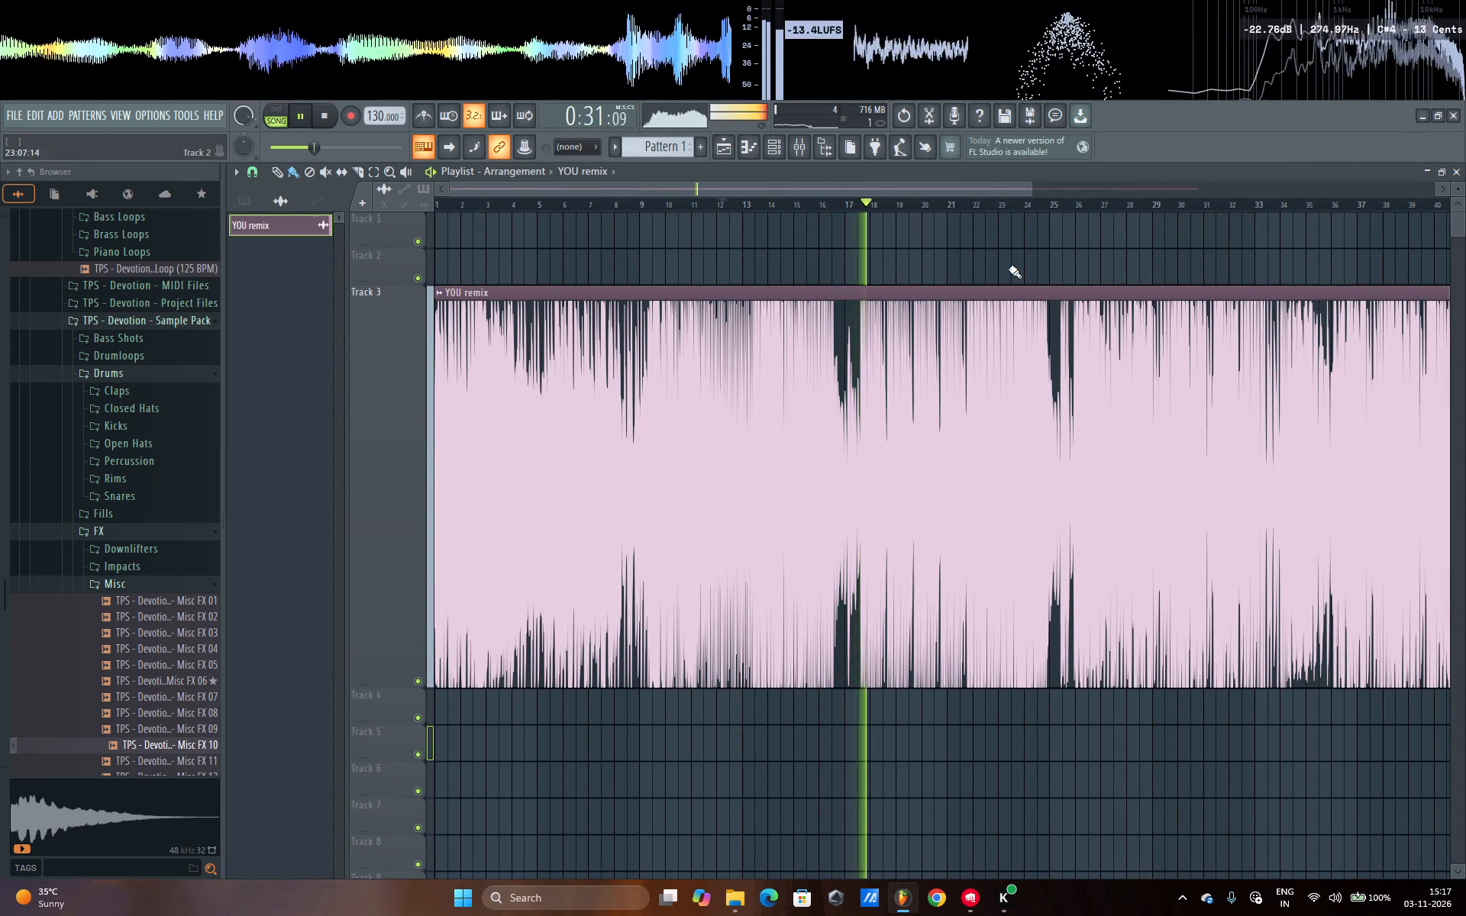
scroll(1058, 204, up, 12)
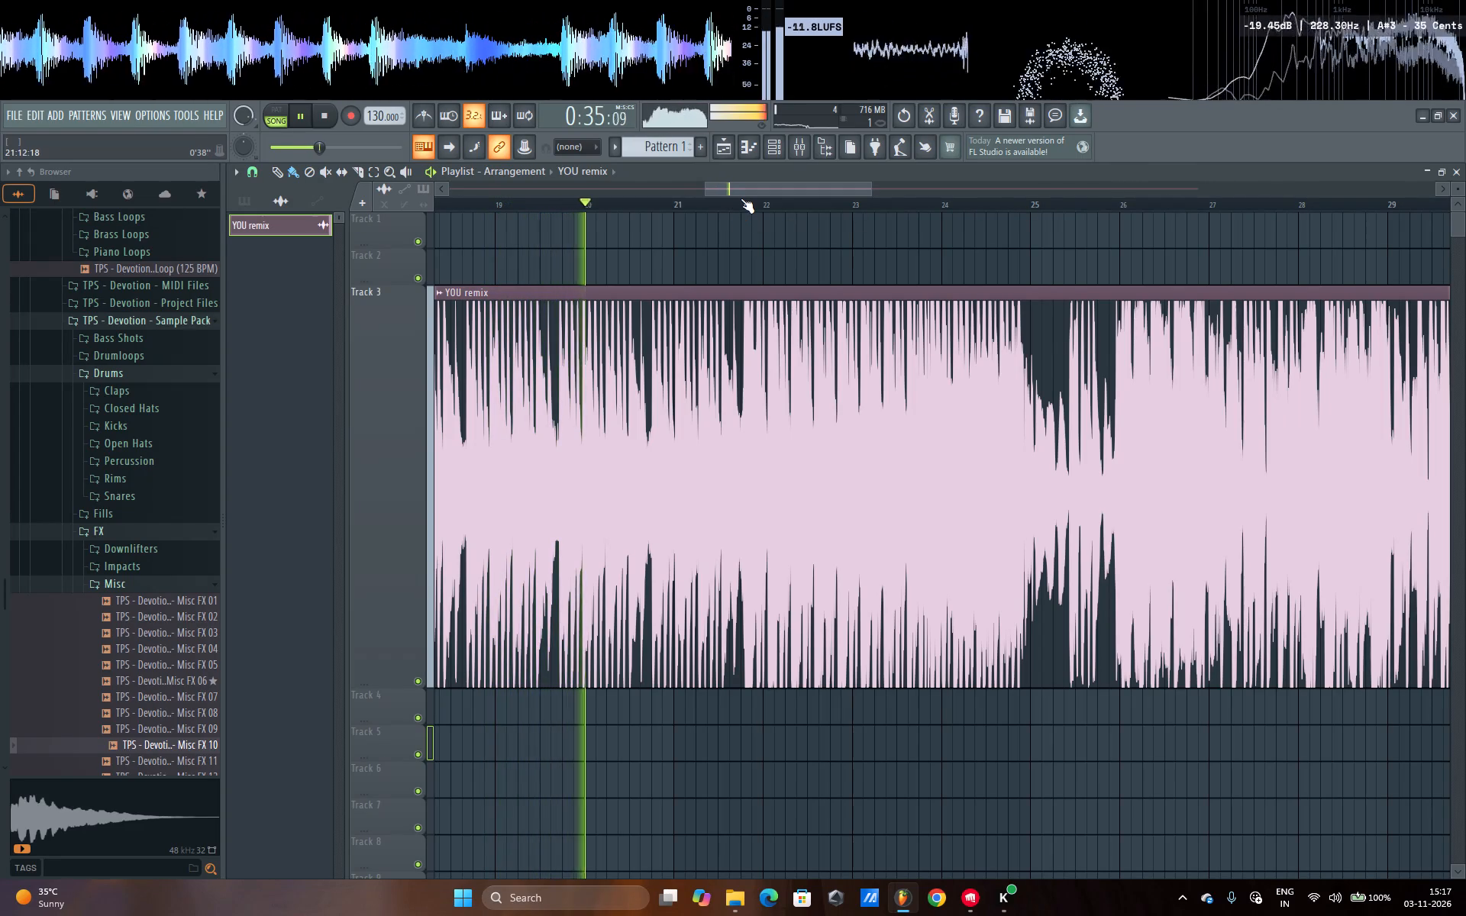
scroll(741, 198, up, 8)
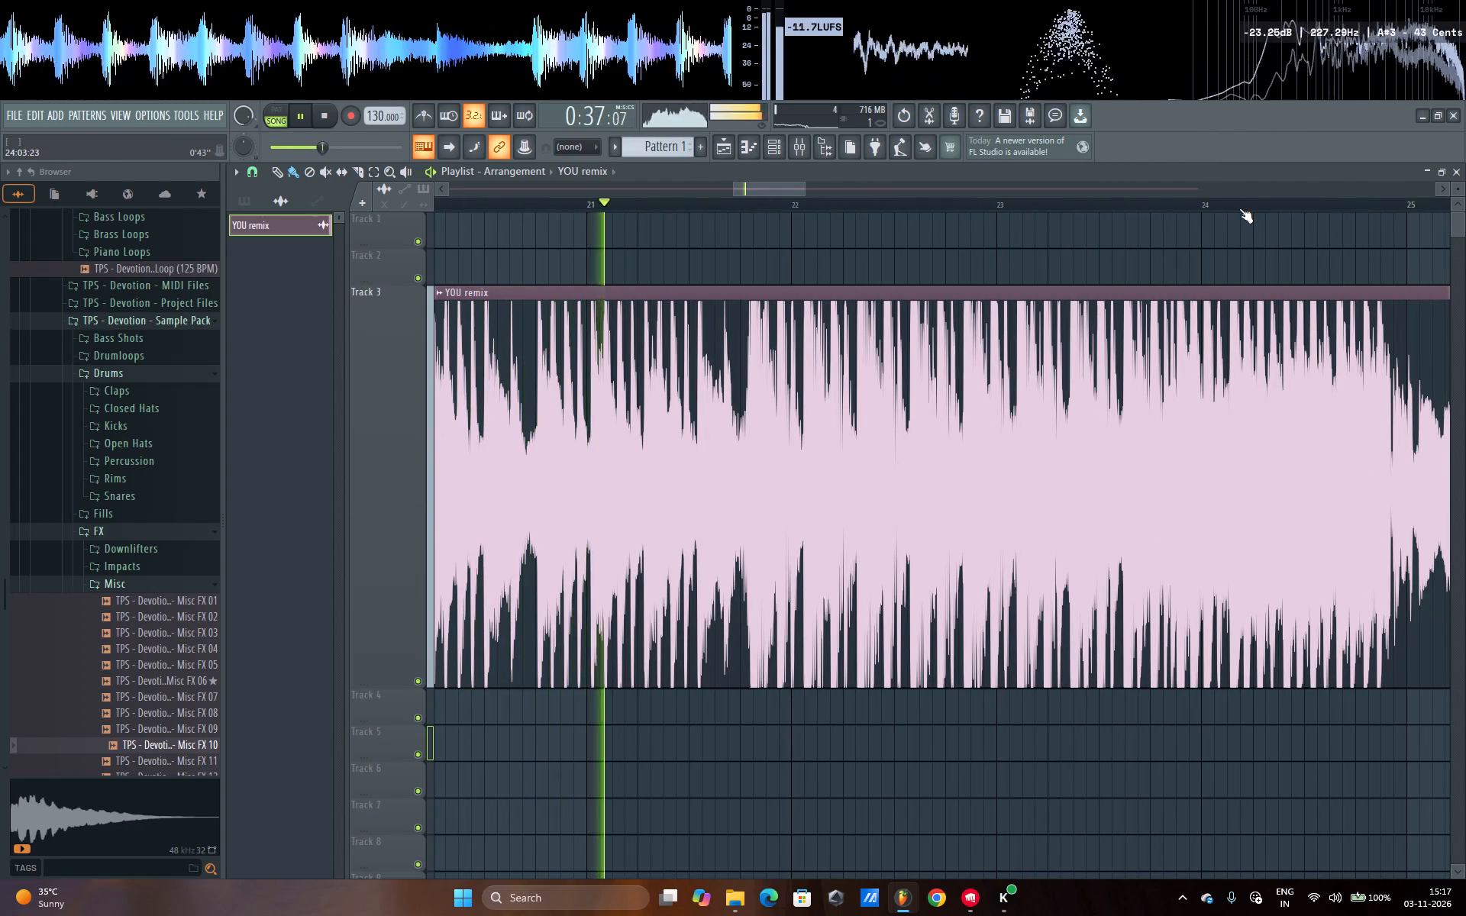
scroll(1239, 208, up, 5)
scroll(1239, 208, down, 3)
scroll(1239, 208, up, 3)
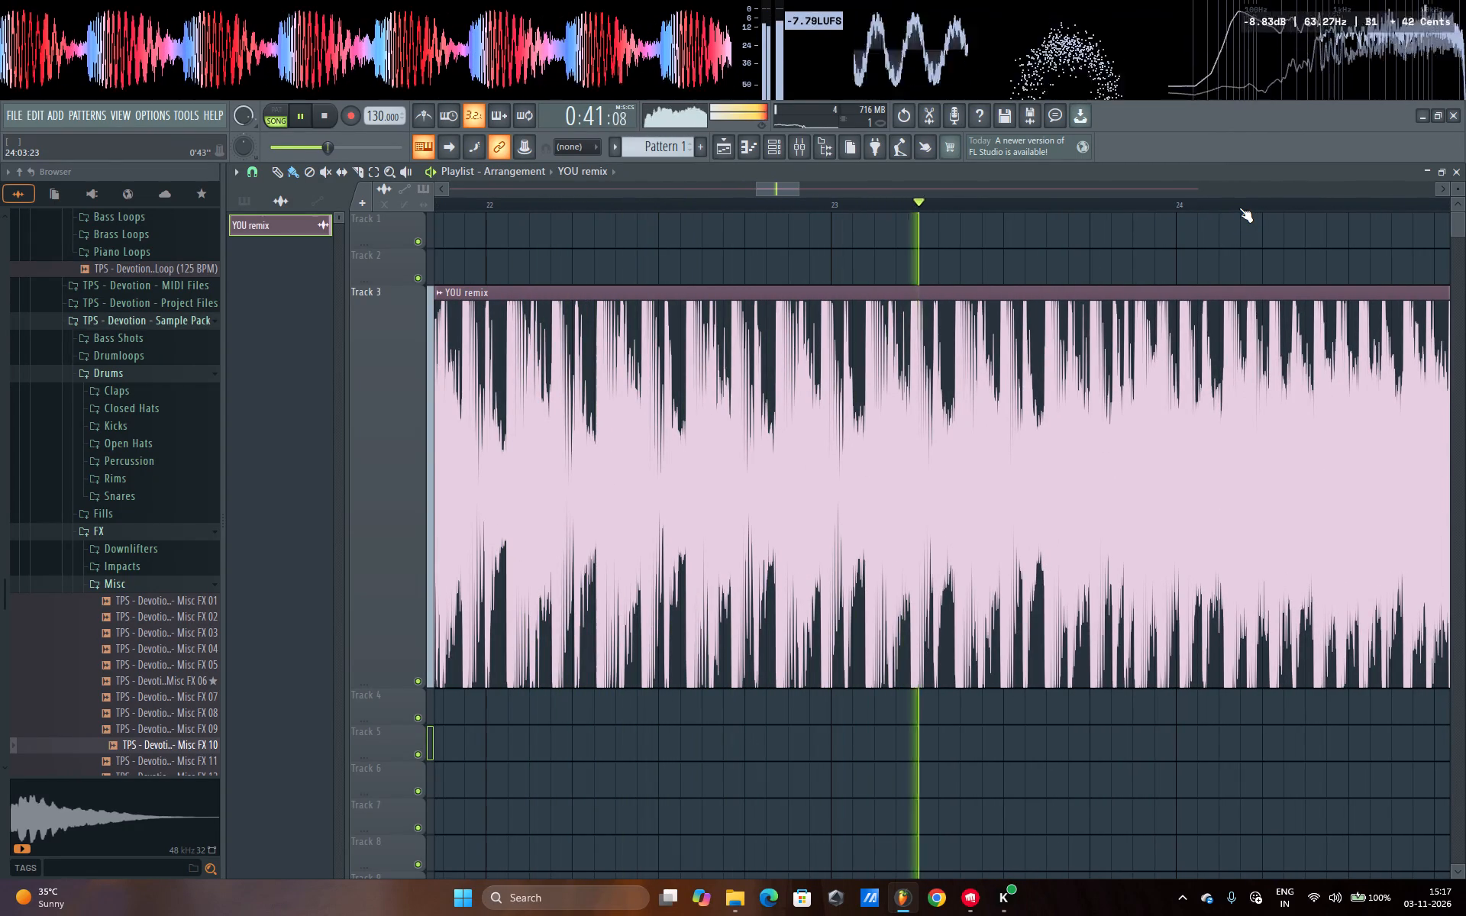
scroll(1239, 208, down, 14)
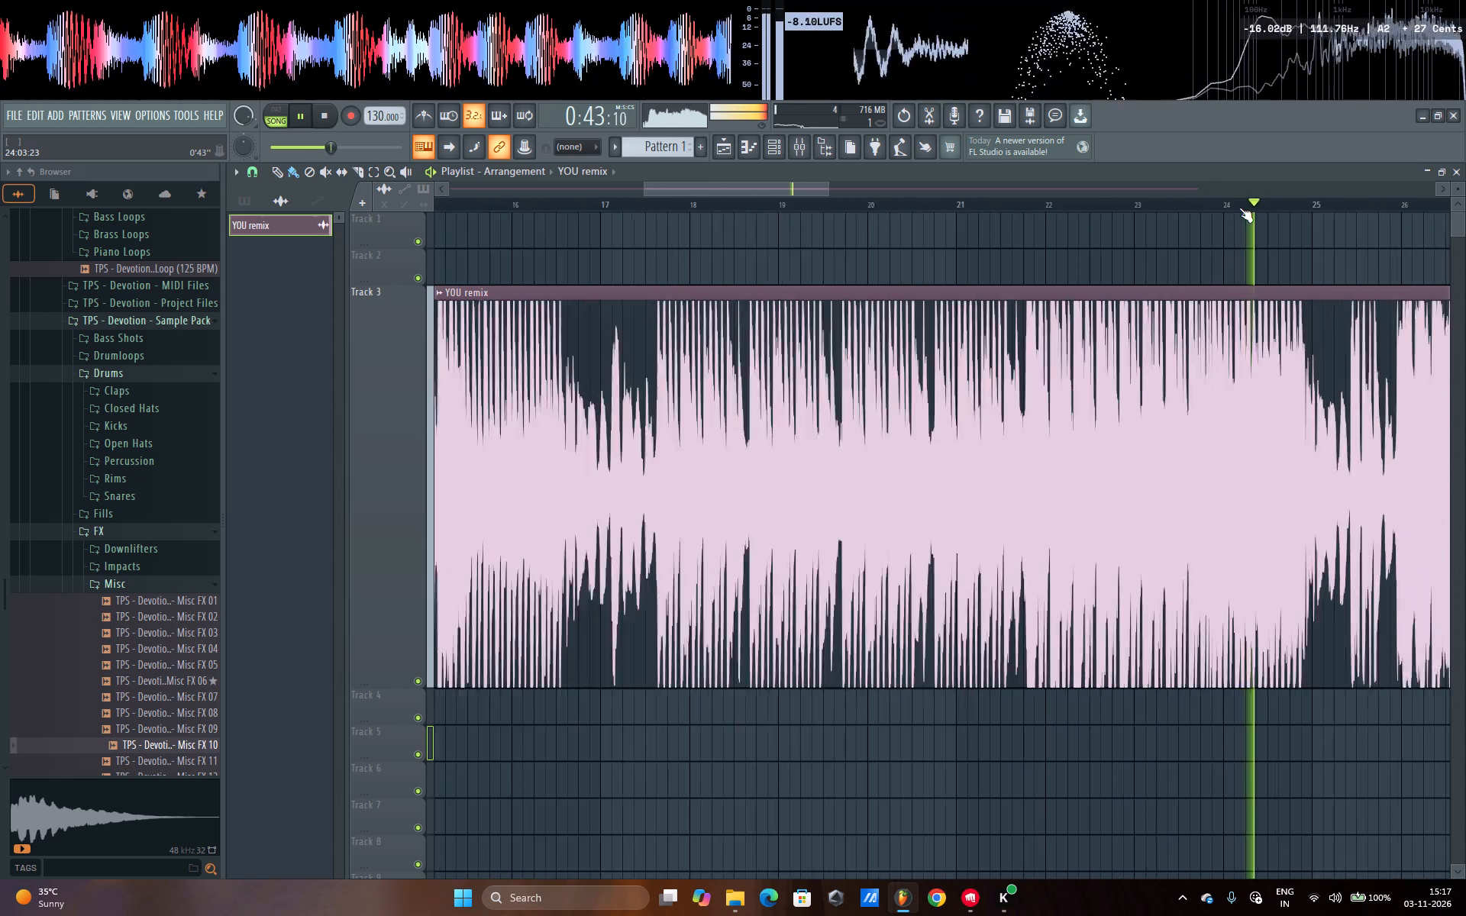
scroll(1239, 208, down, 7)
drag(823, 191, 1003, 204)
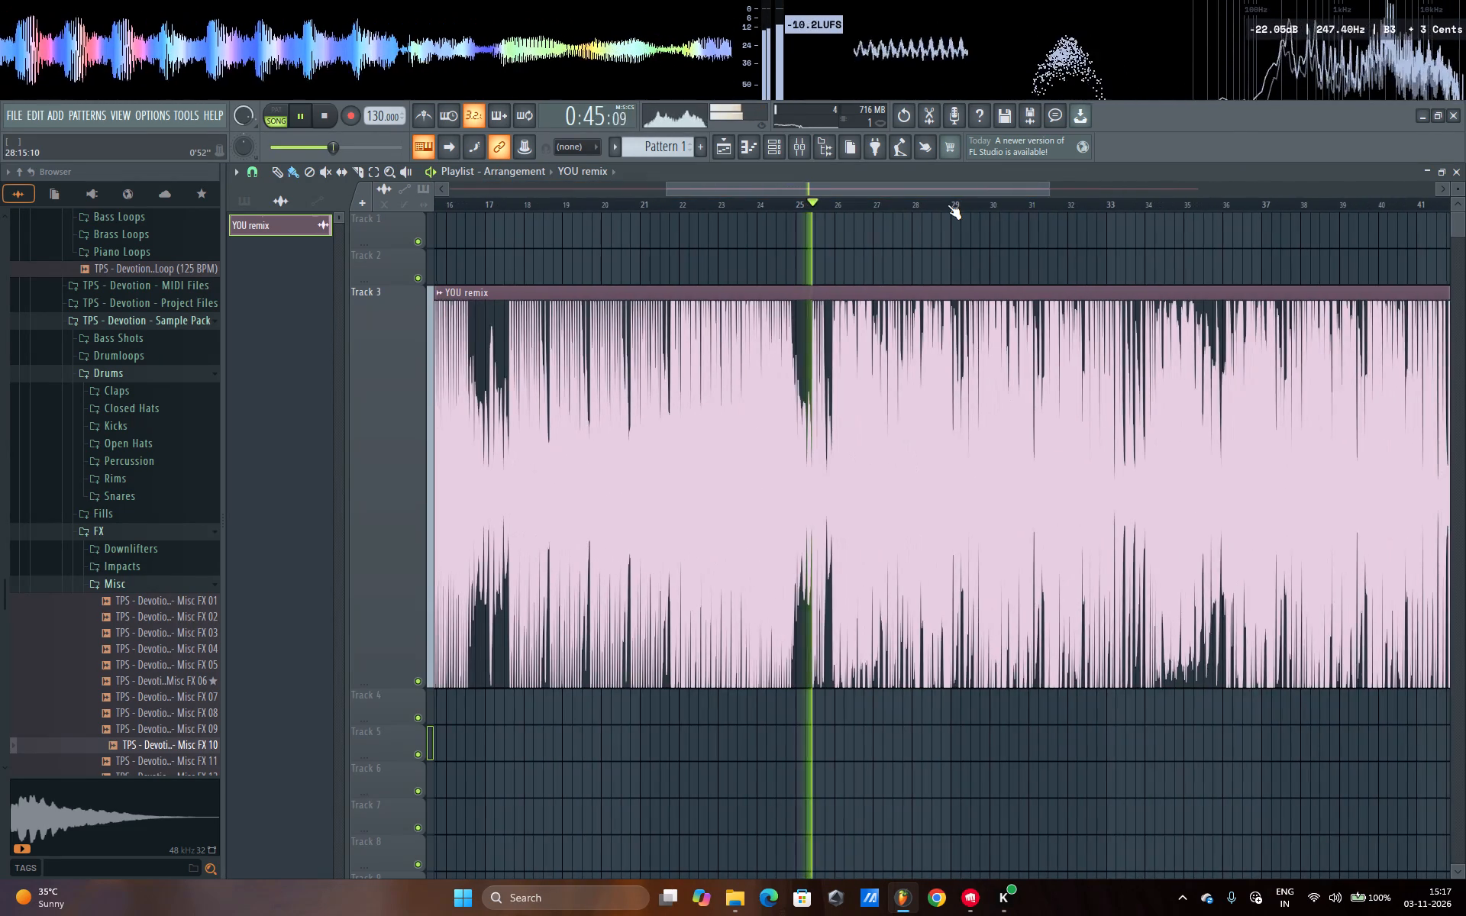
scroll(941, 203, up, 11)
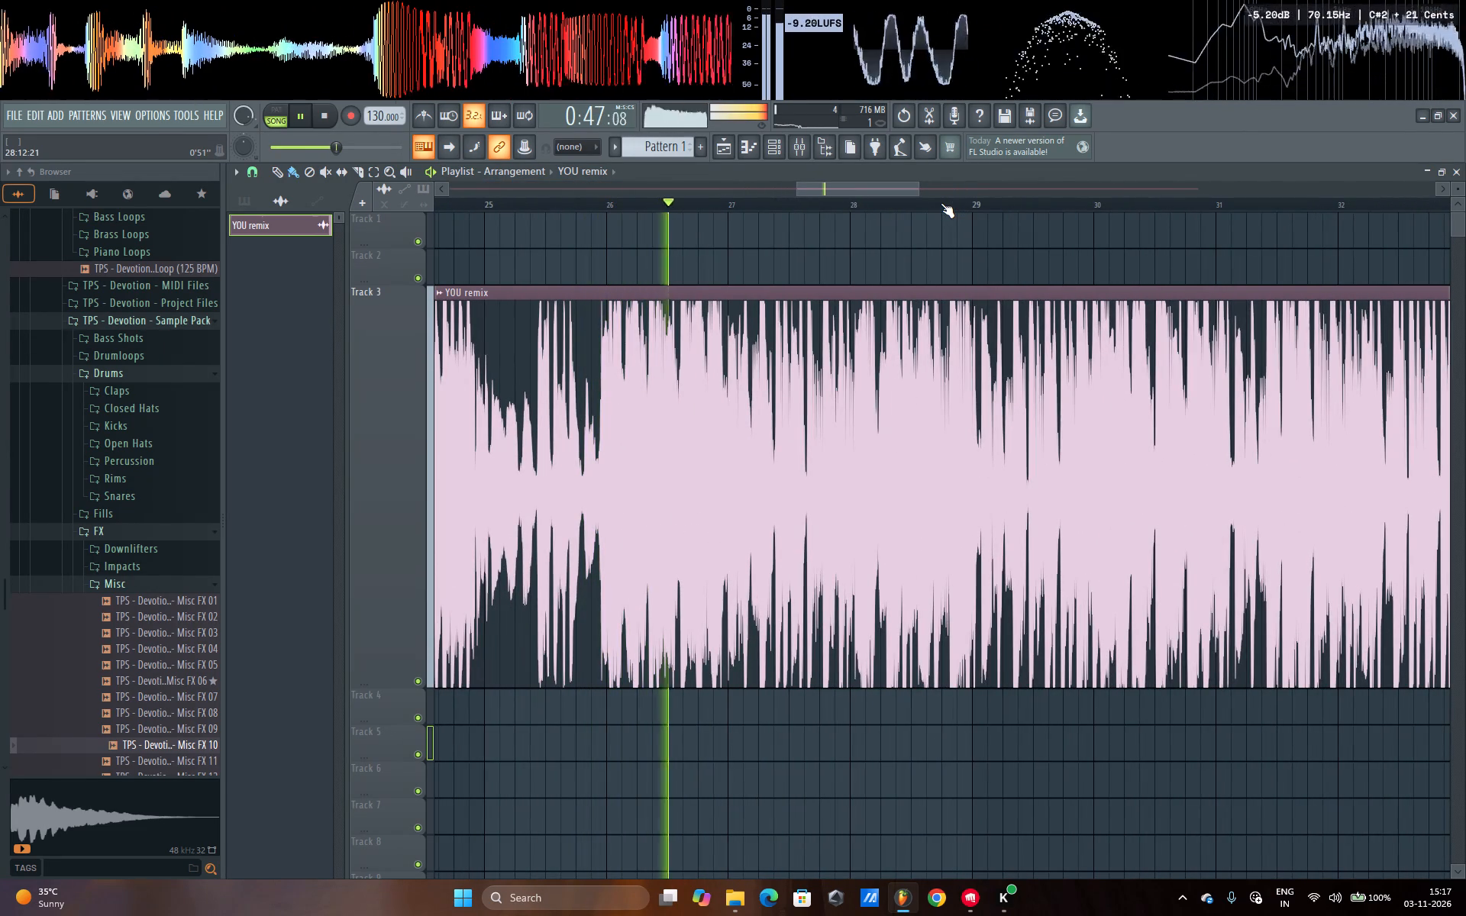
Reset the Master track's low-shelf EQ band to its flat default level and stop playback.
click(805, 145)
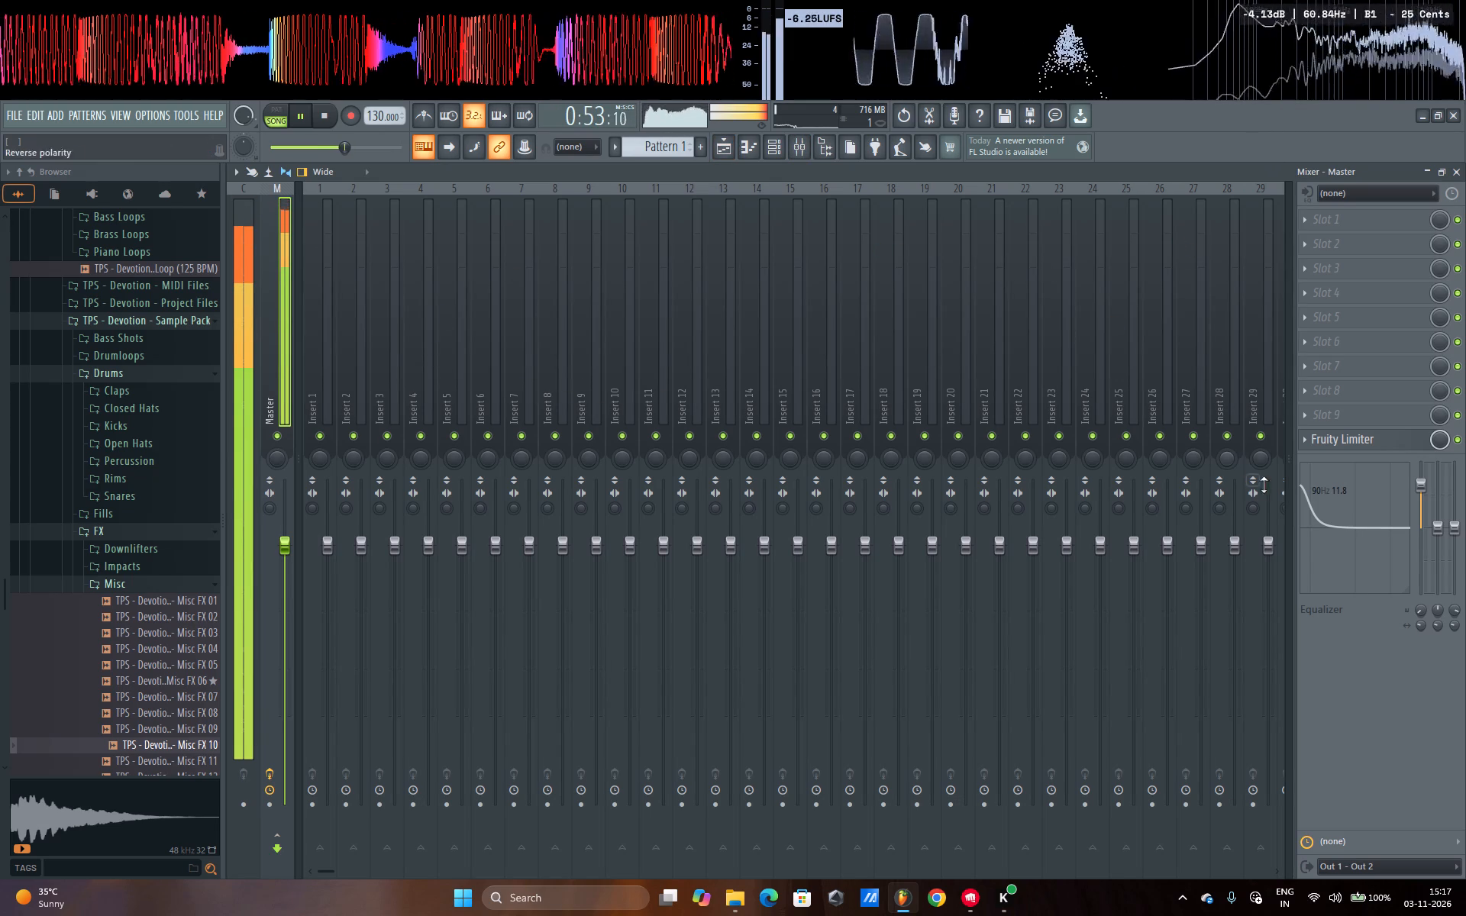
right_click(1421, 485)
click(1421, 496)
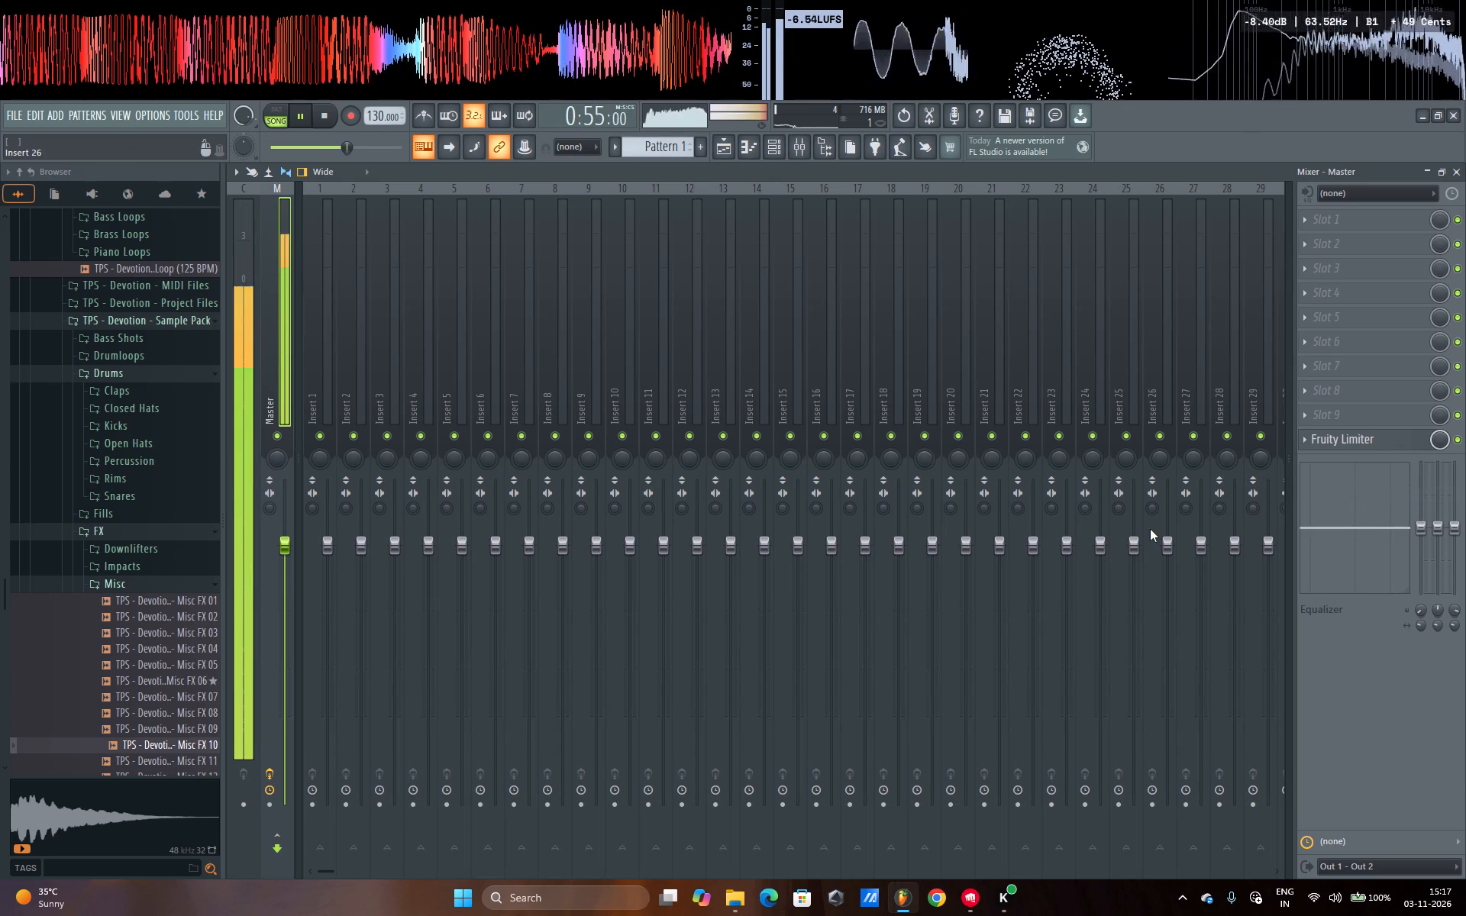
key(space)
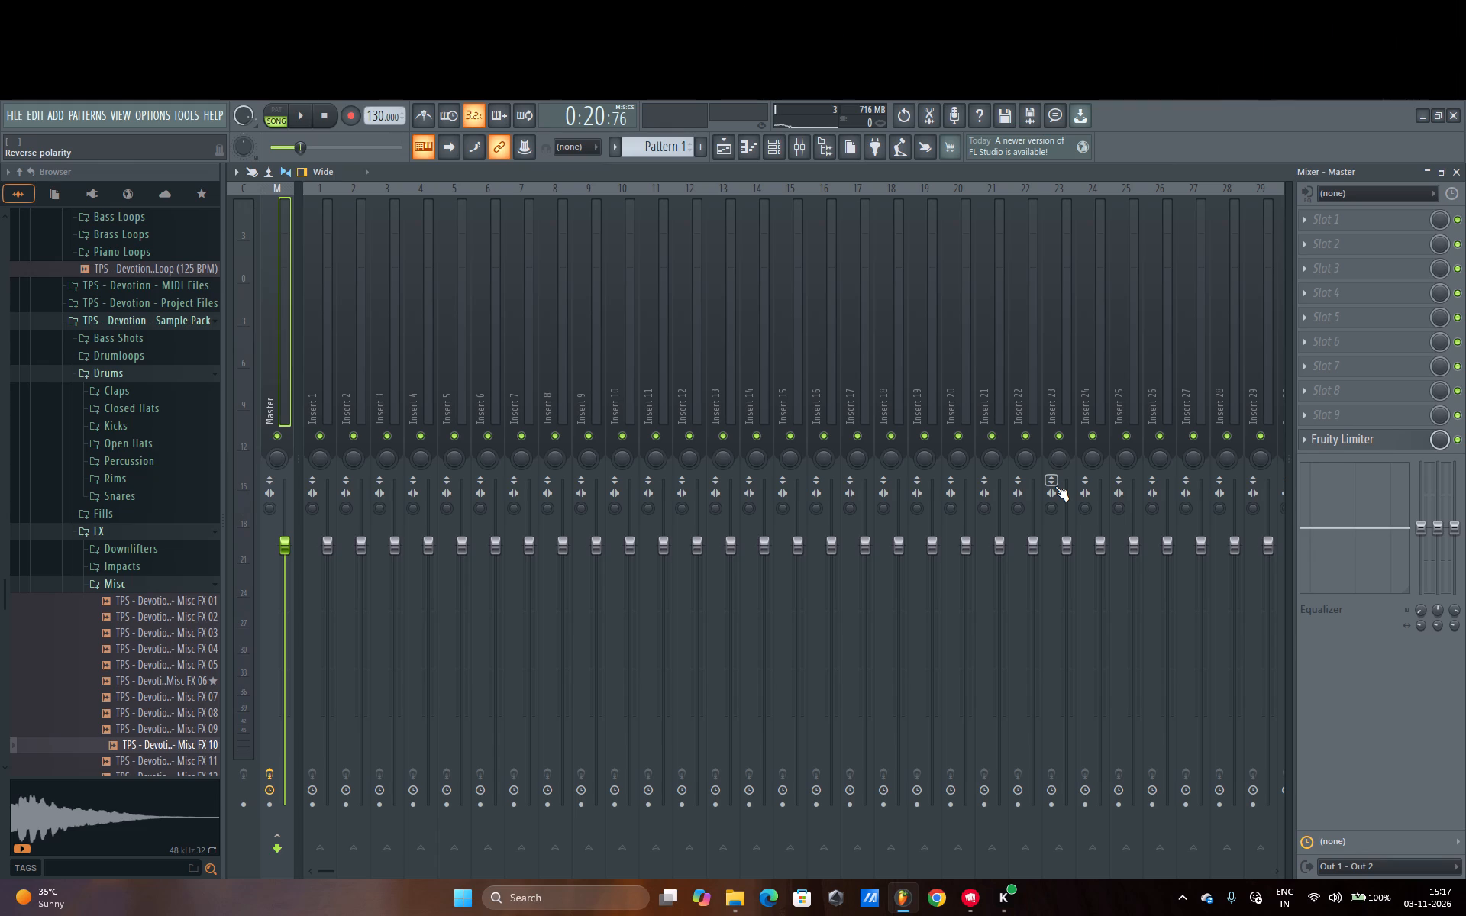
Audition the clip without the EQ boost from about bar 12 and from about bar 28.
key(space)
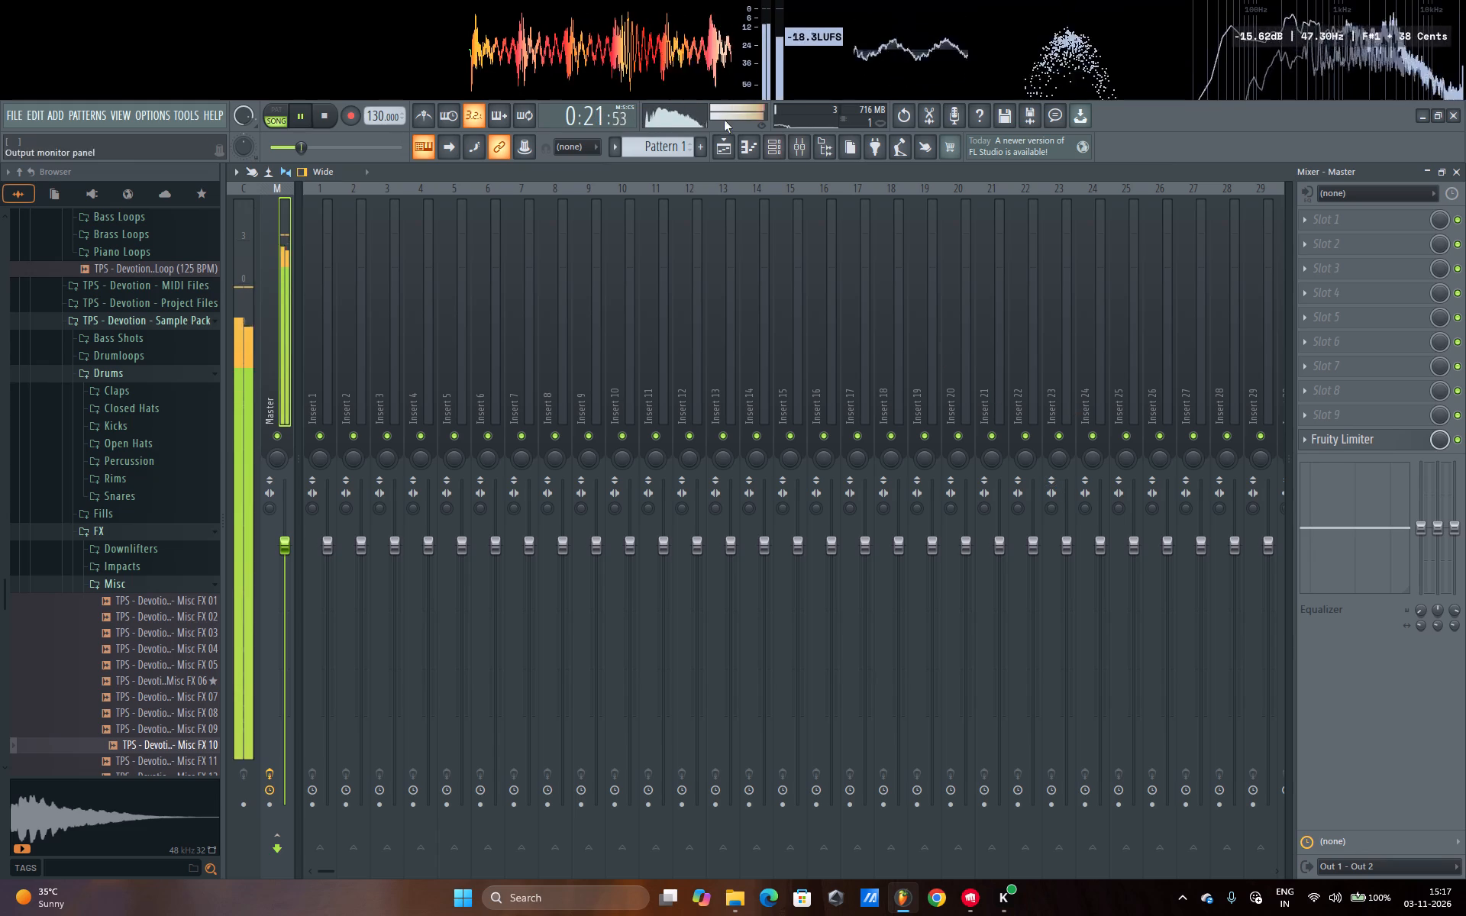
click(723, 144)
click(949, 208)
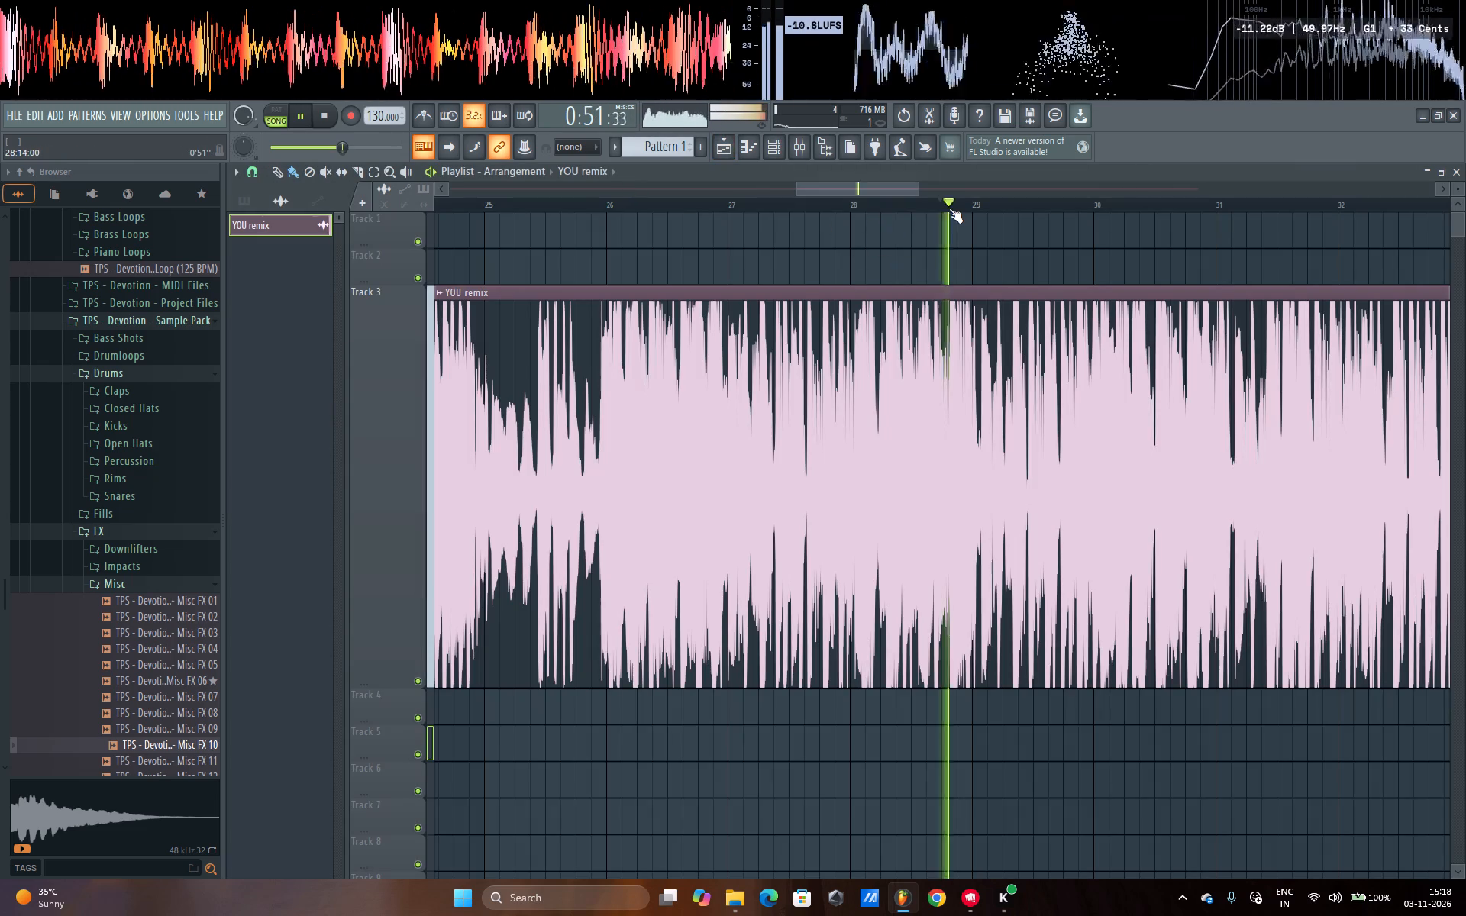
key(space)
key(space)
scroll(949, 208, down, 20)
scroll(949, 208, down, 7)
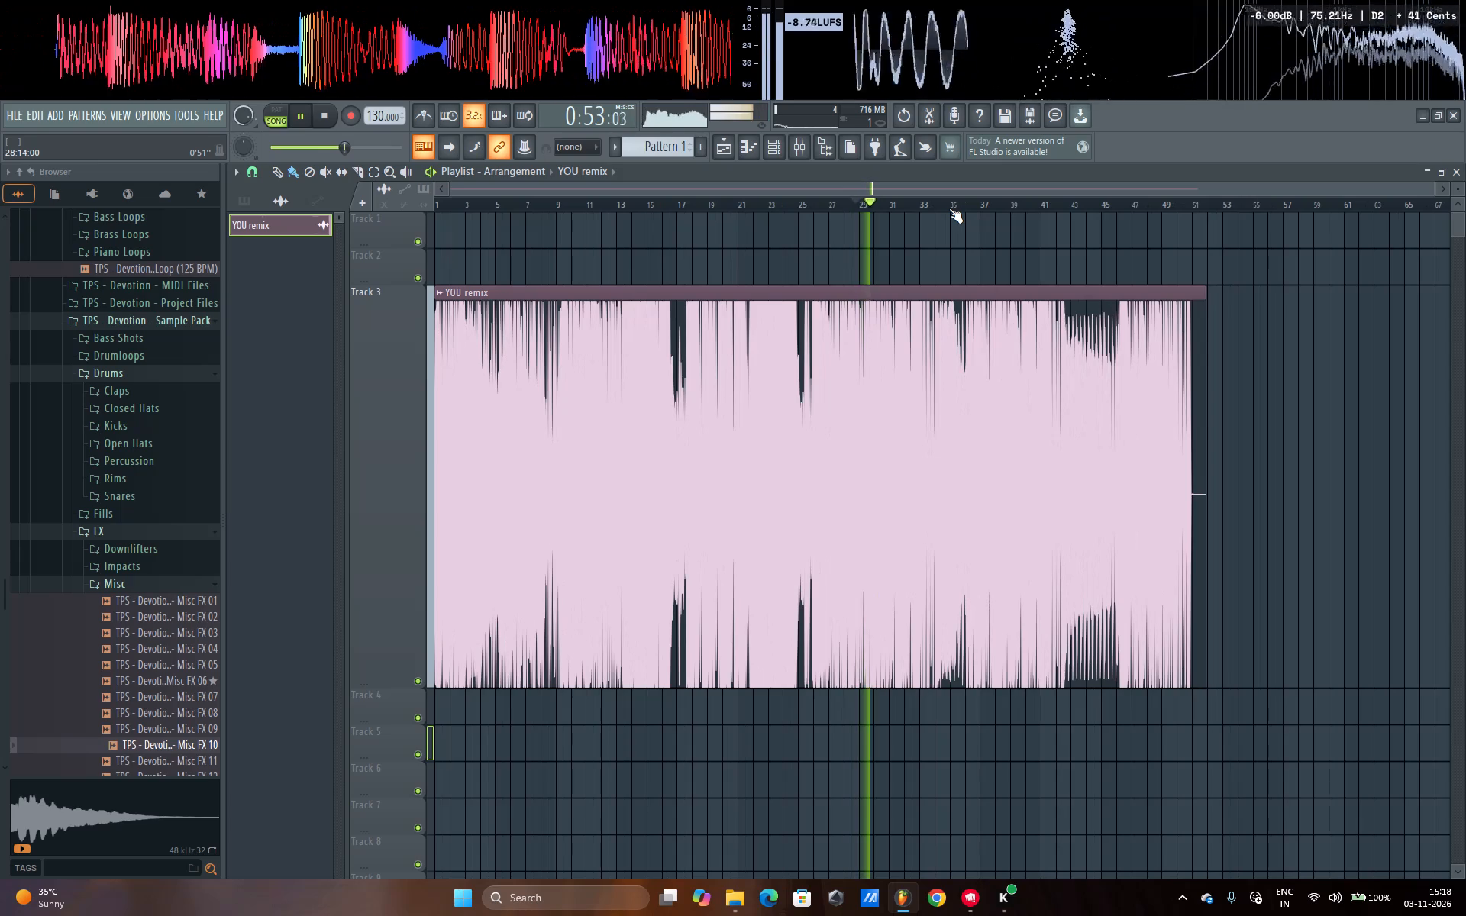
Audition the clip from about bars 42 and 43 through its final bars, and replay from about bar 43.
click(1059, 204)
click(1080, 205)
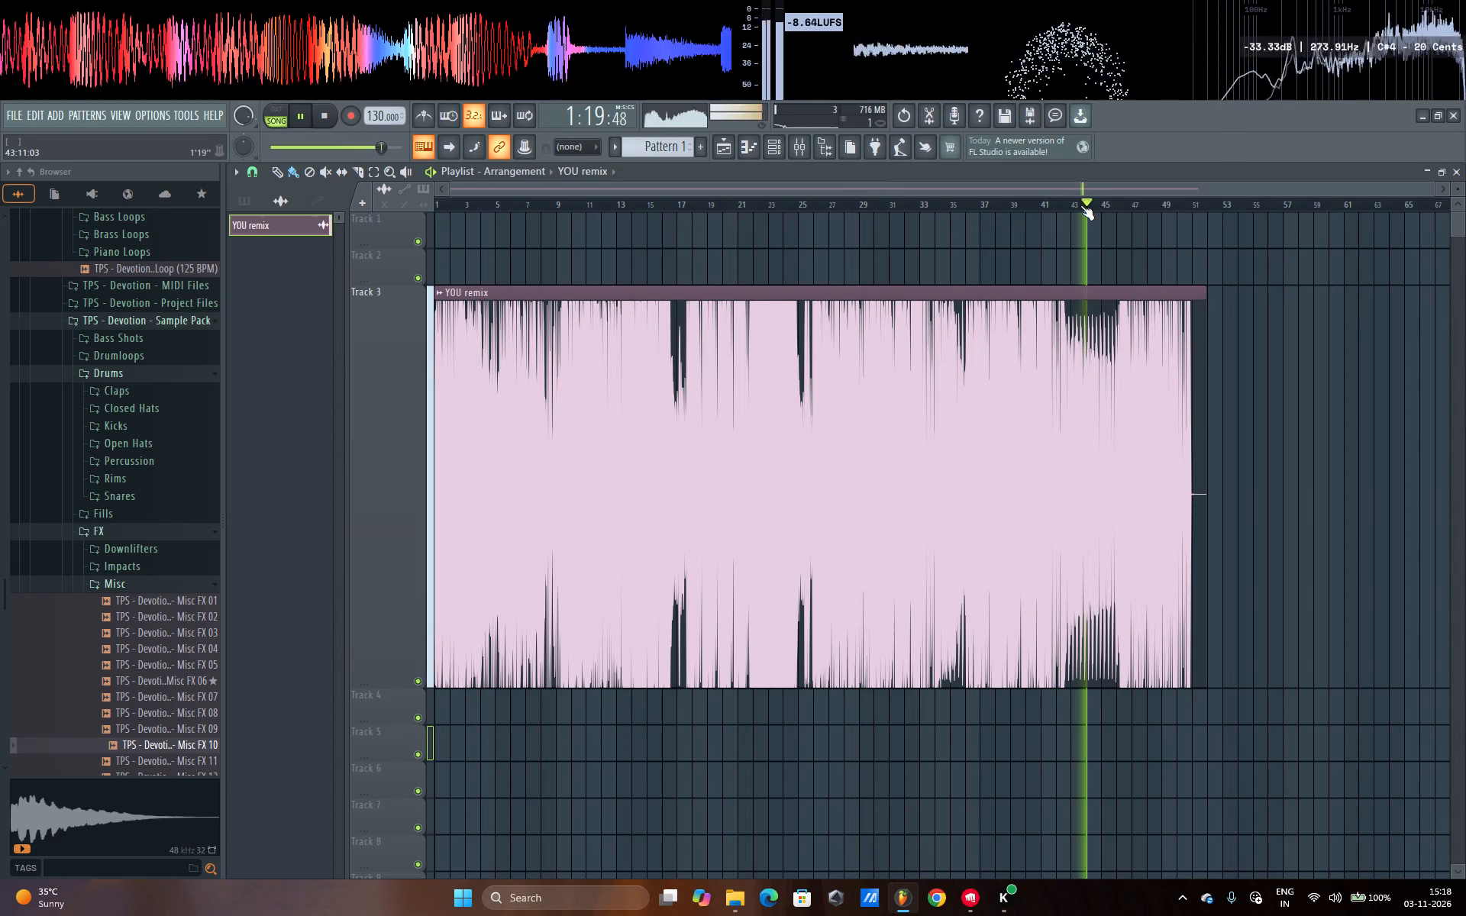
scroll(1080, 205, up, 5)
scroll(1173, 198, up, 13)
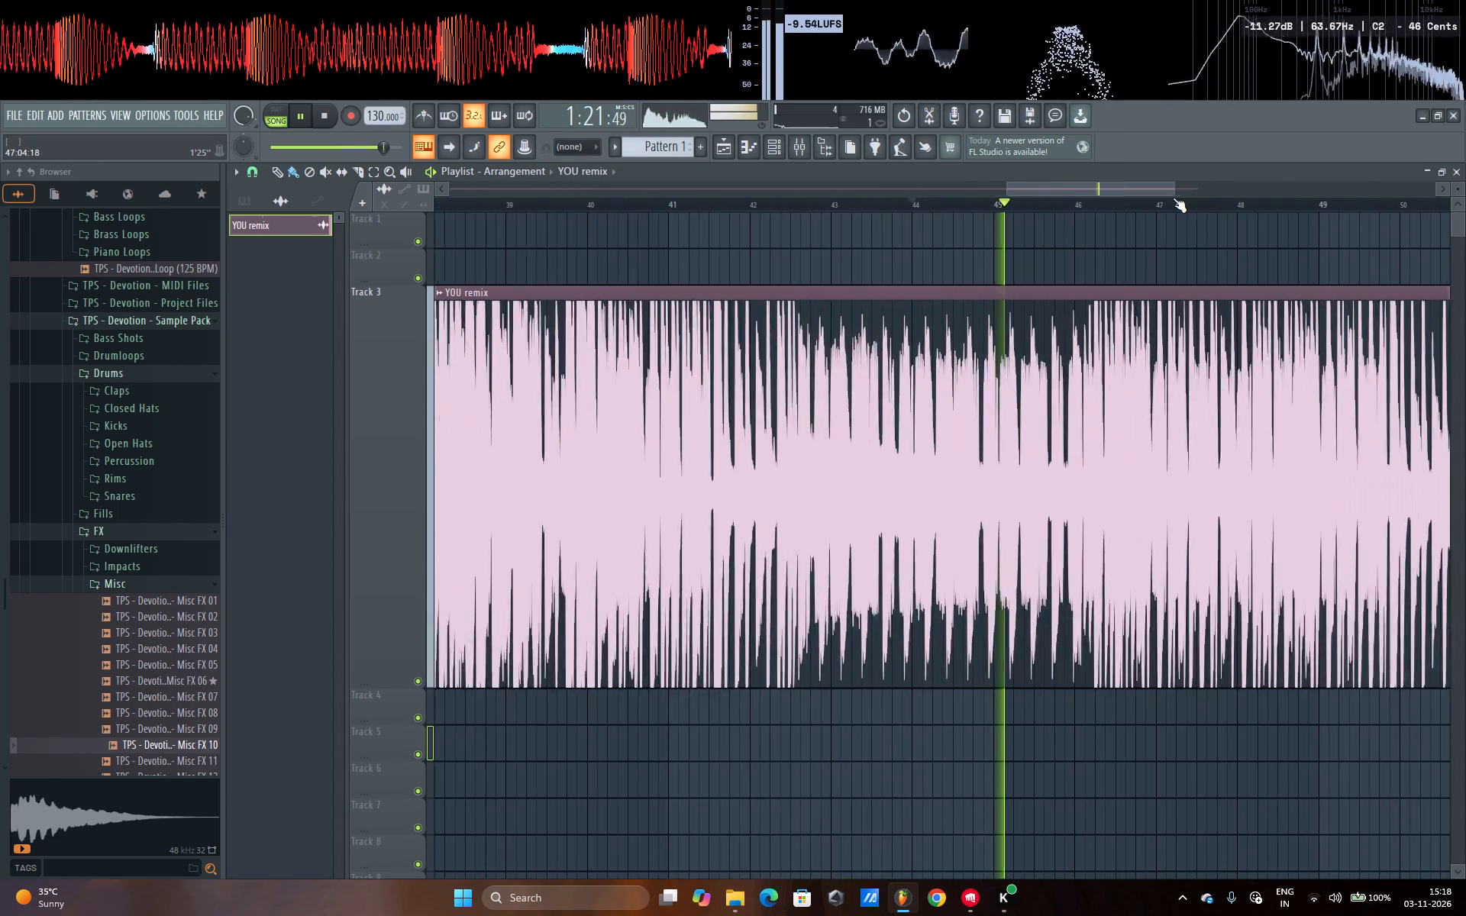
scroll(1173, 198, up, 3)
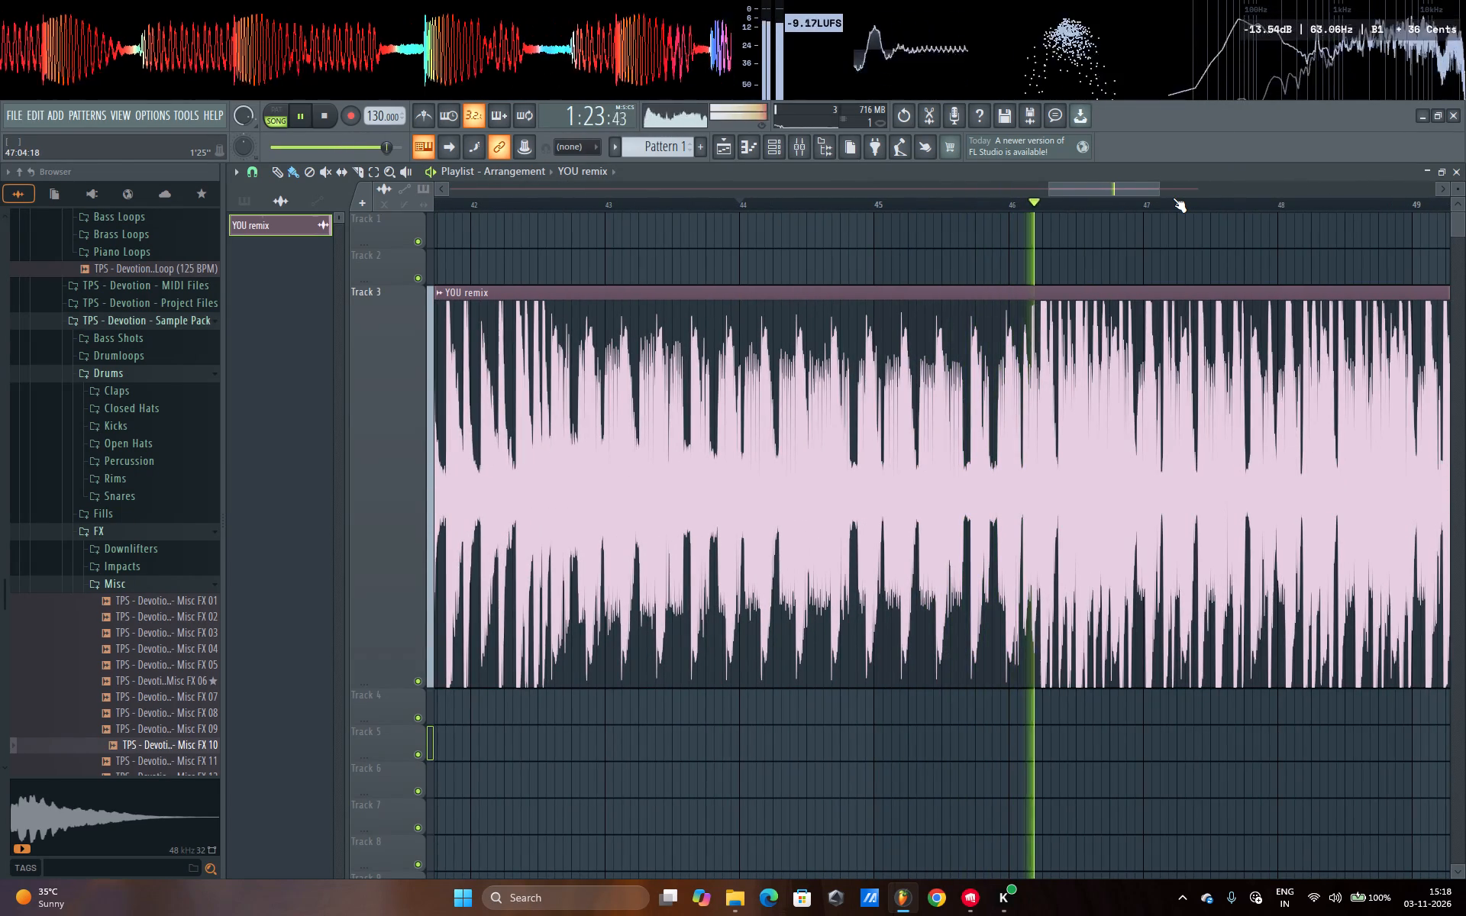
scroll(1173, 198, down, 12)
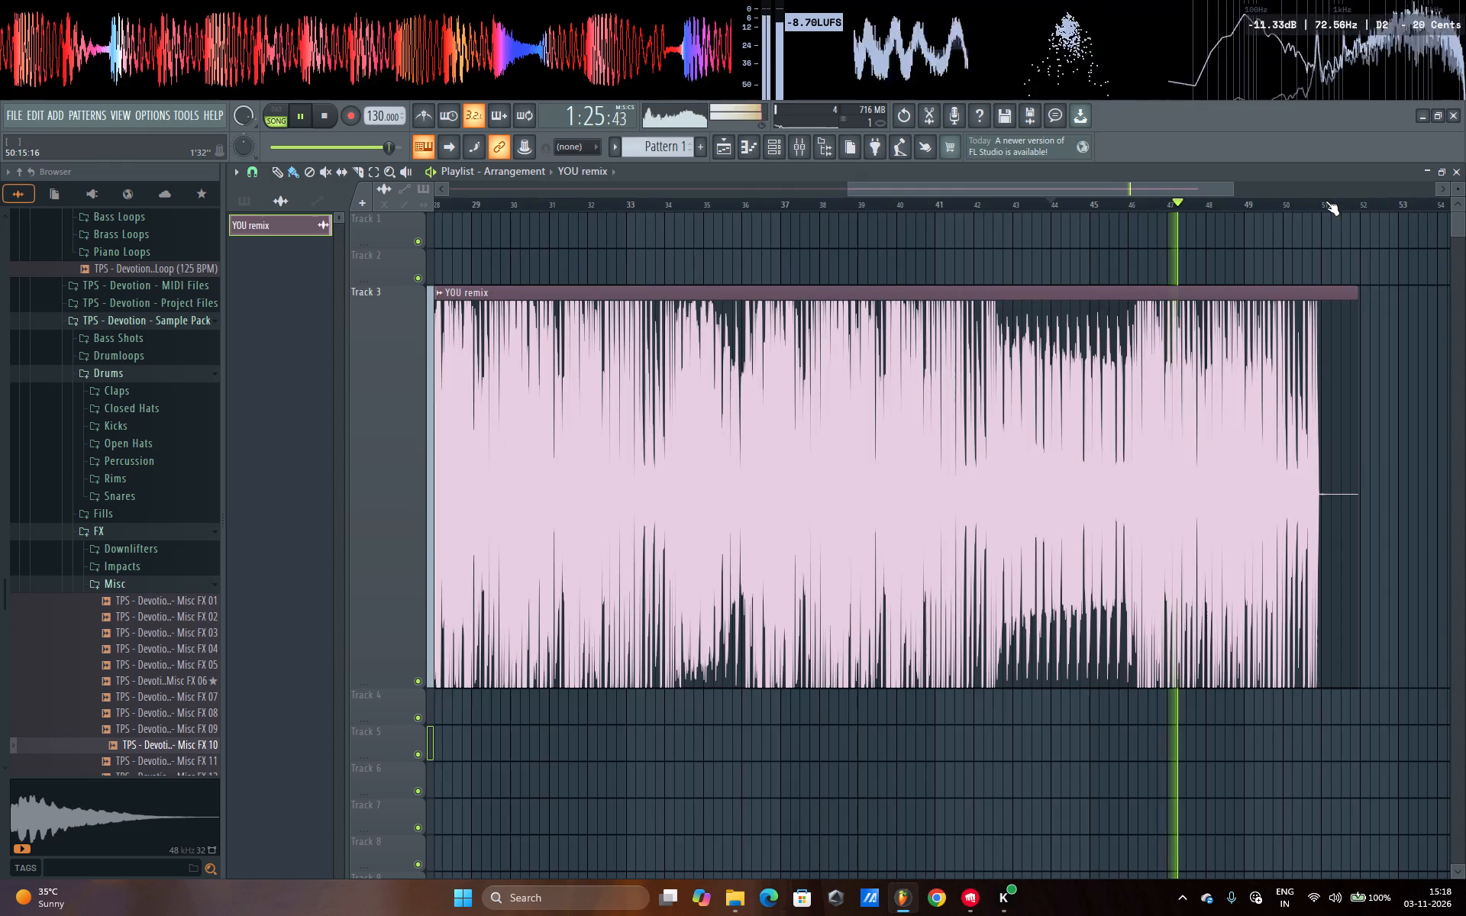
scroll(1329, 201, up, 14)
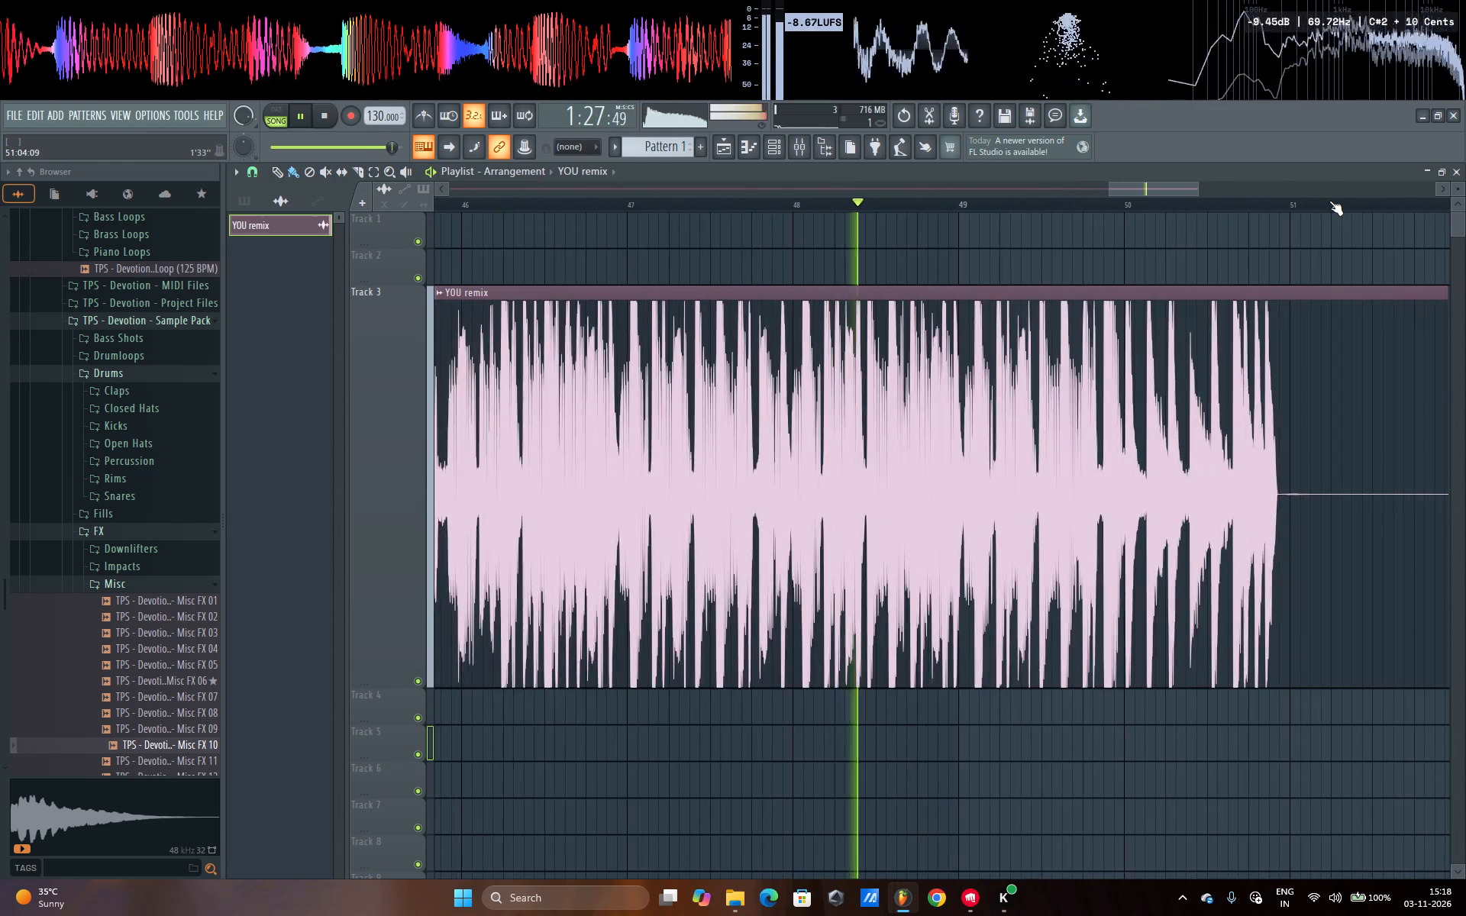
scroll(1329, 201, up, 11)
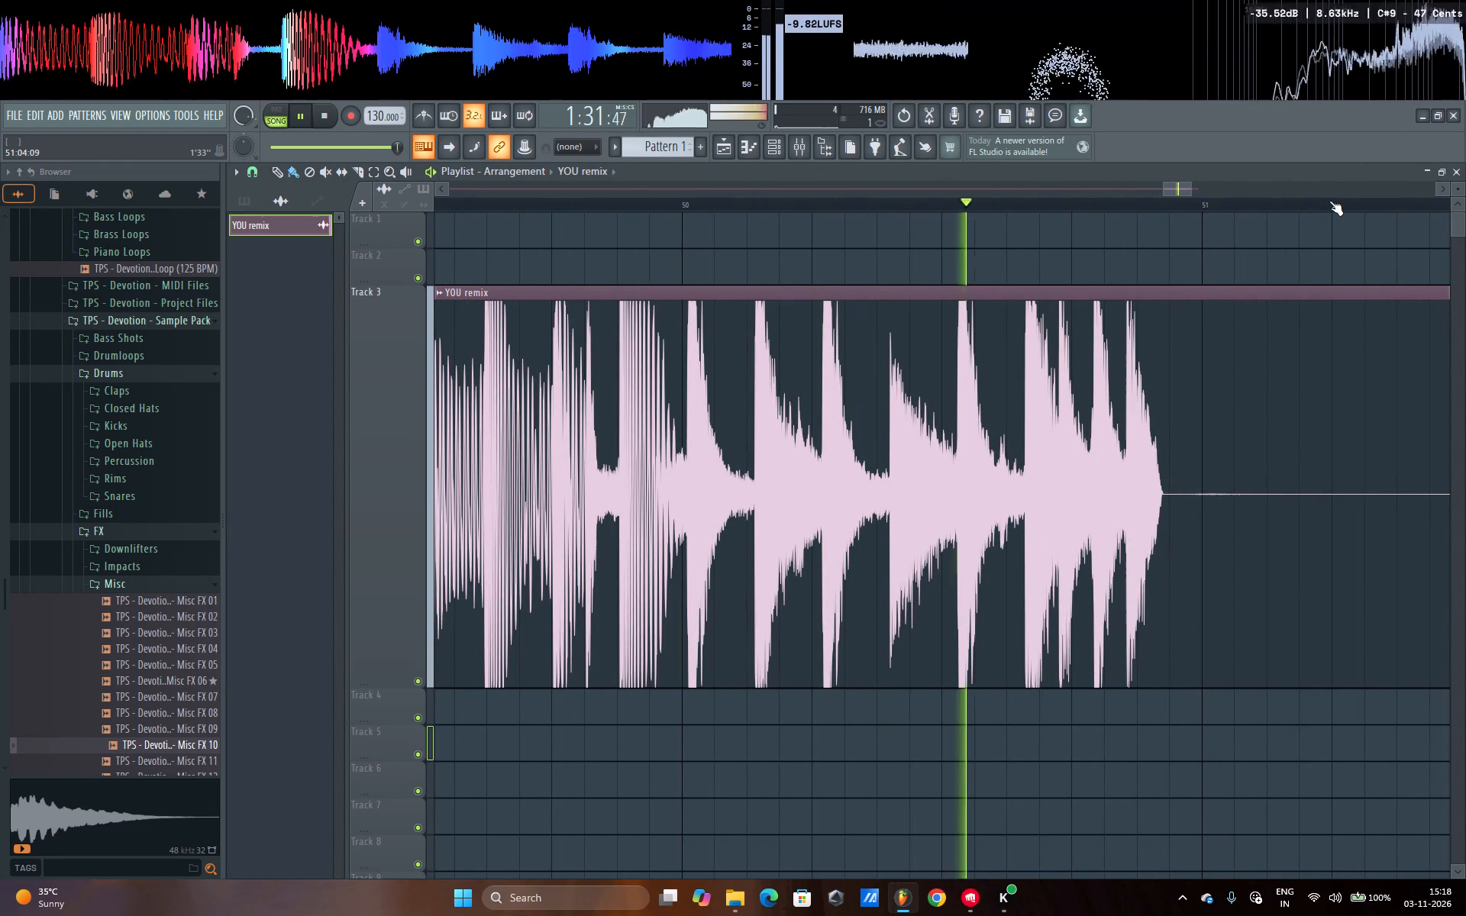
scroll(1329, 201, down, 20)
scroll(1329, 201, down, 7)
key(space)
key(space)
key(space)
key(space)
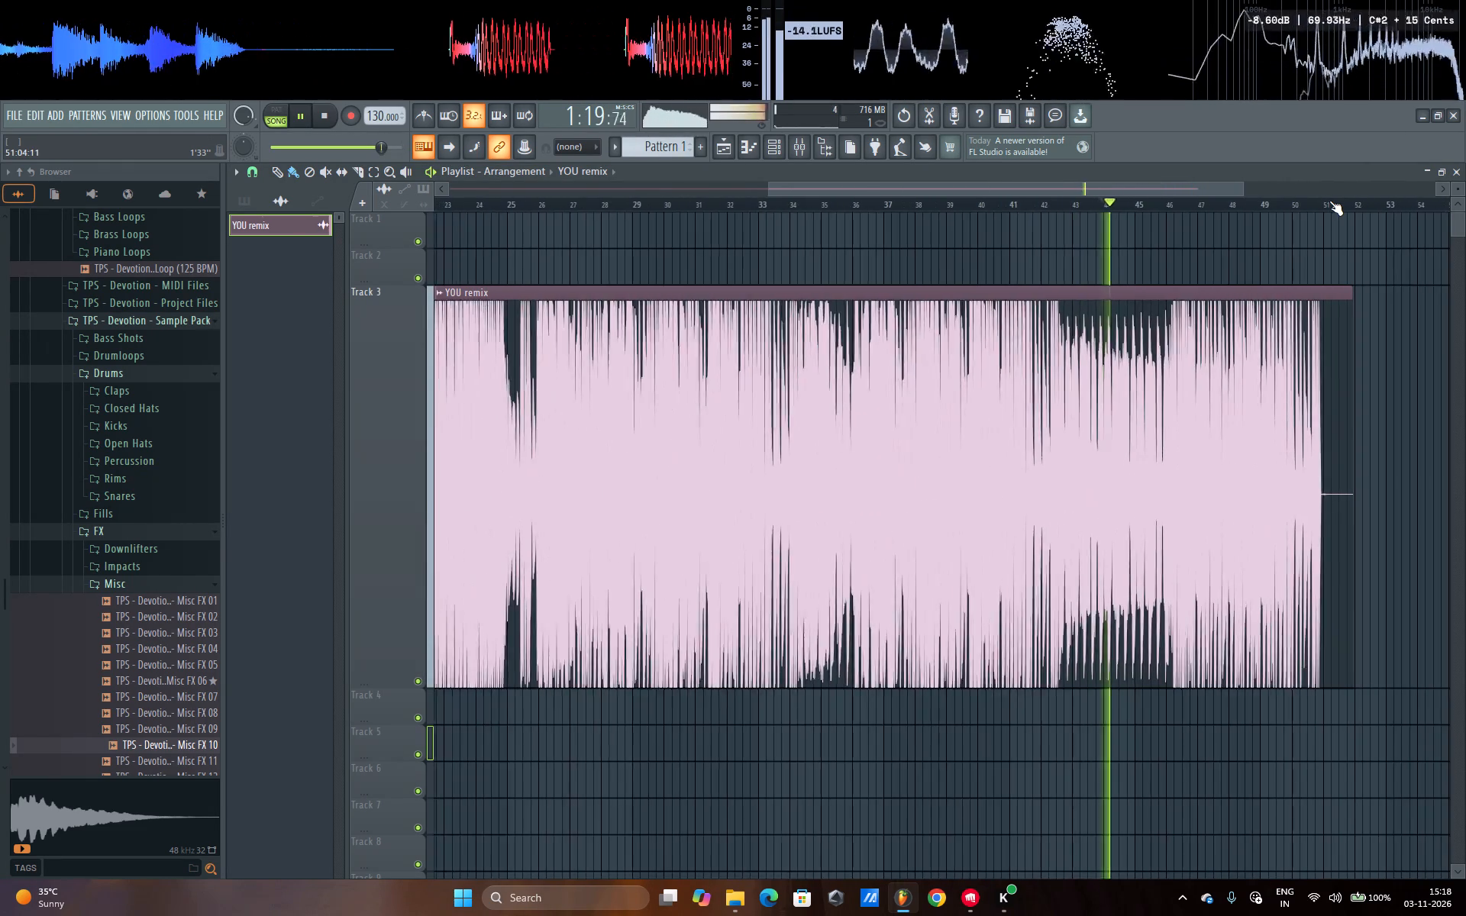
Audition the YOU remix clip again from about bars 41 and 42 through about bar 46, and stop playback.
scroll(1329, 201, down, 4)
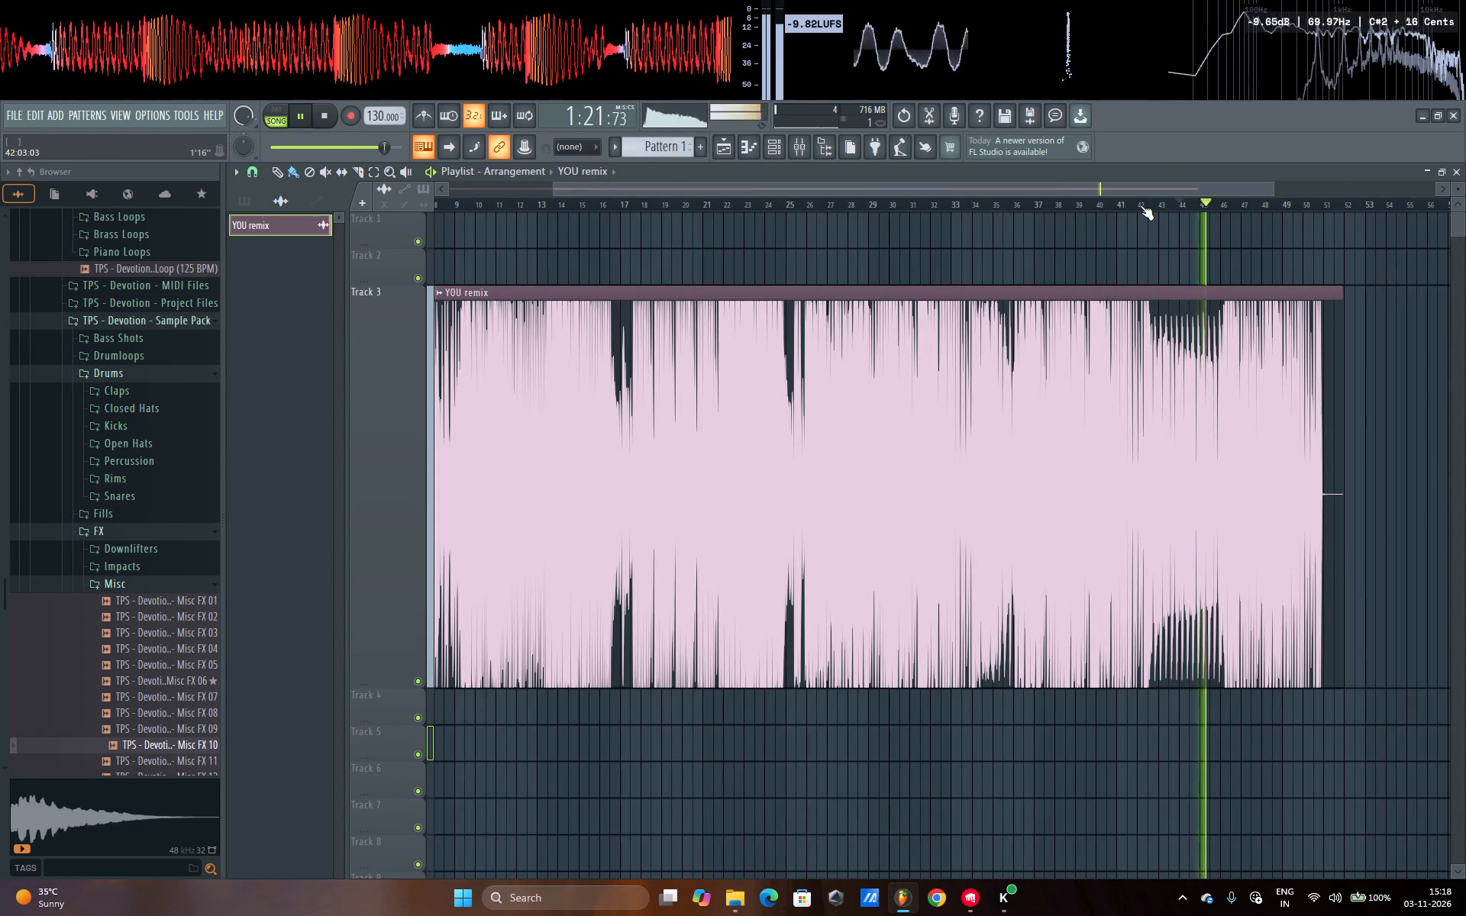
click(1140, 205)
scroll(1140, 205, up, 12)
click(1103, 205)
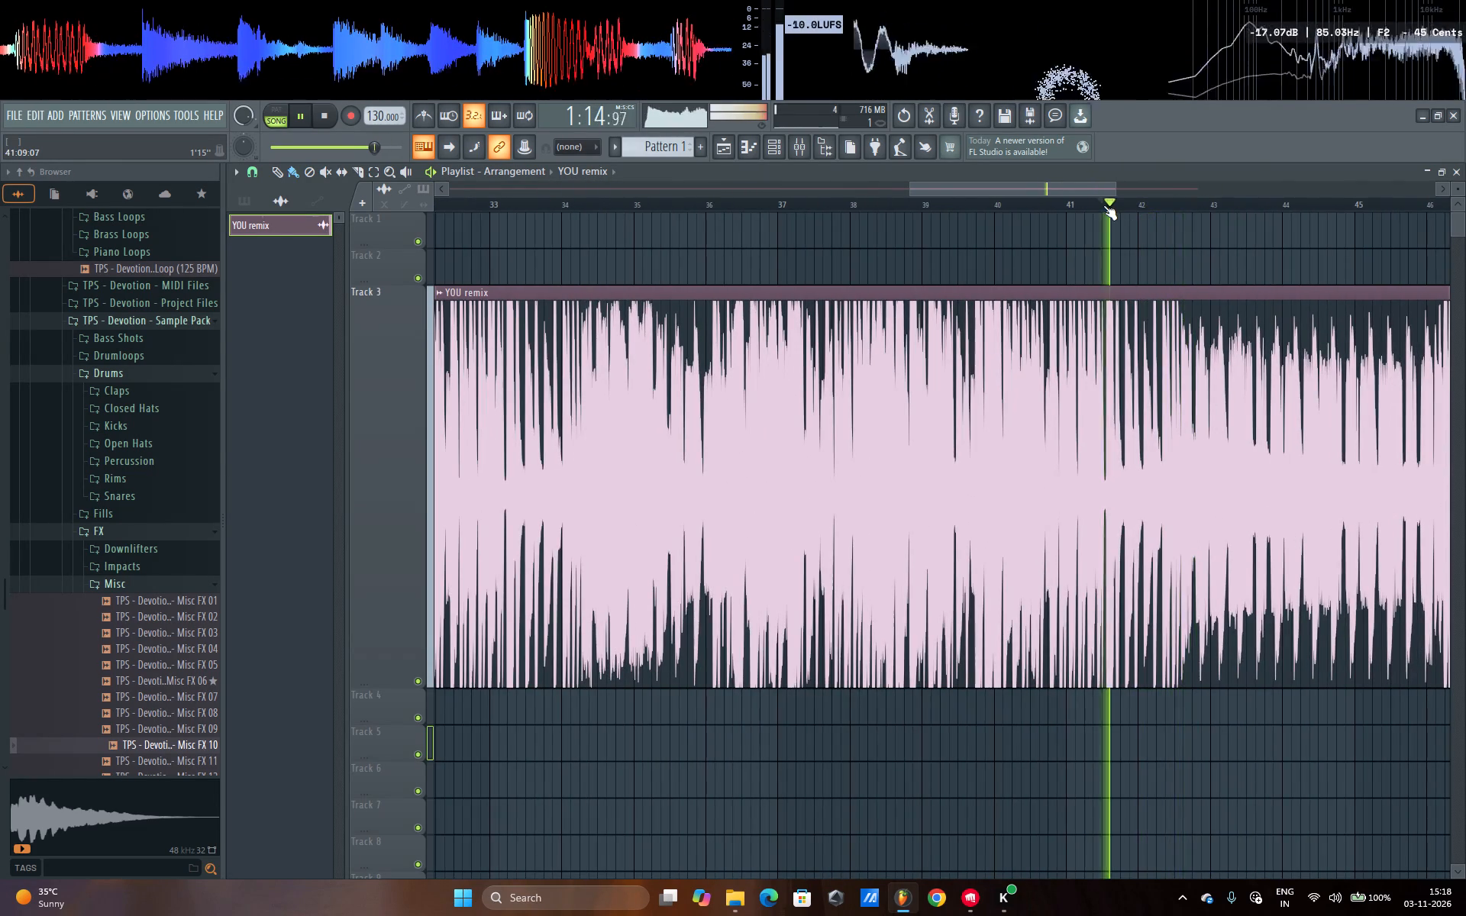
scroll(1103, 205, up, 6)
scroll(1103, 205, down, 16)
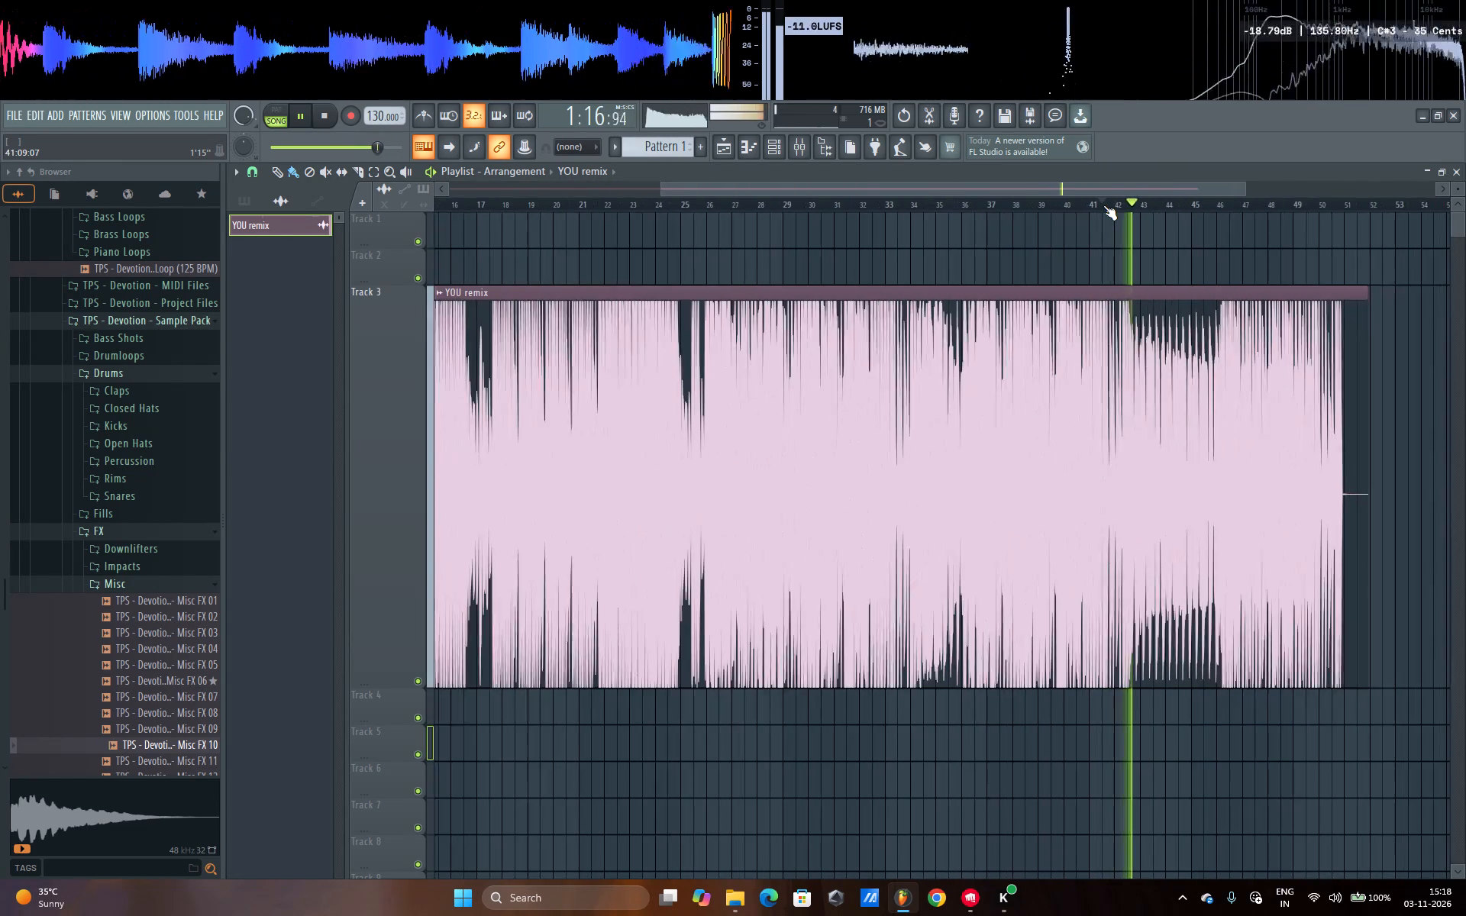
scroll(1222, 202, up, 12)
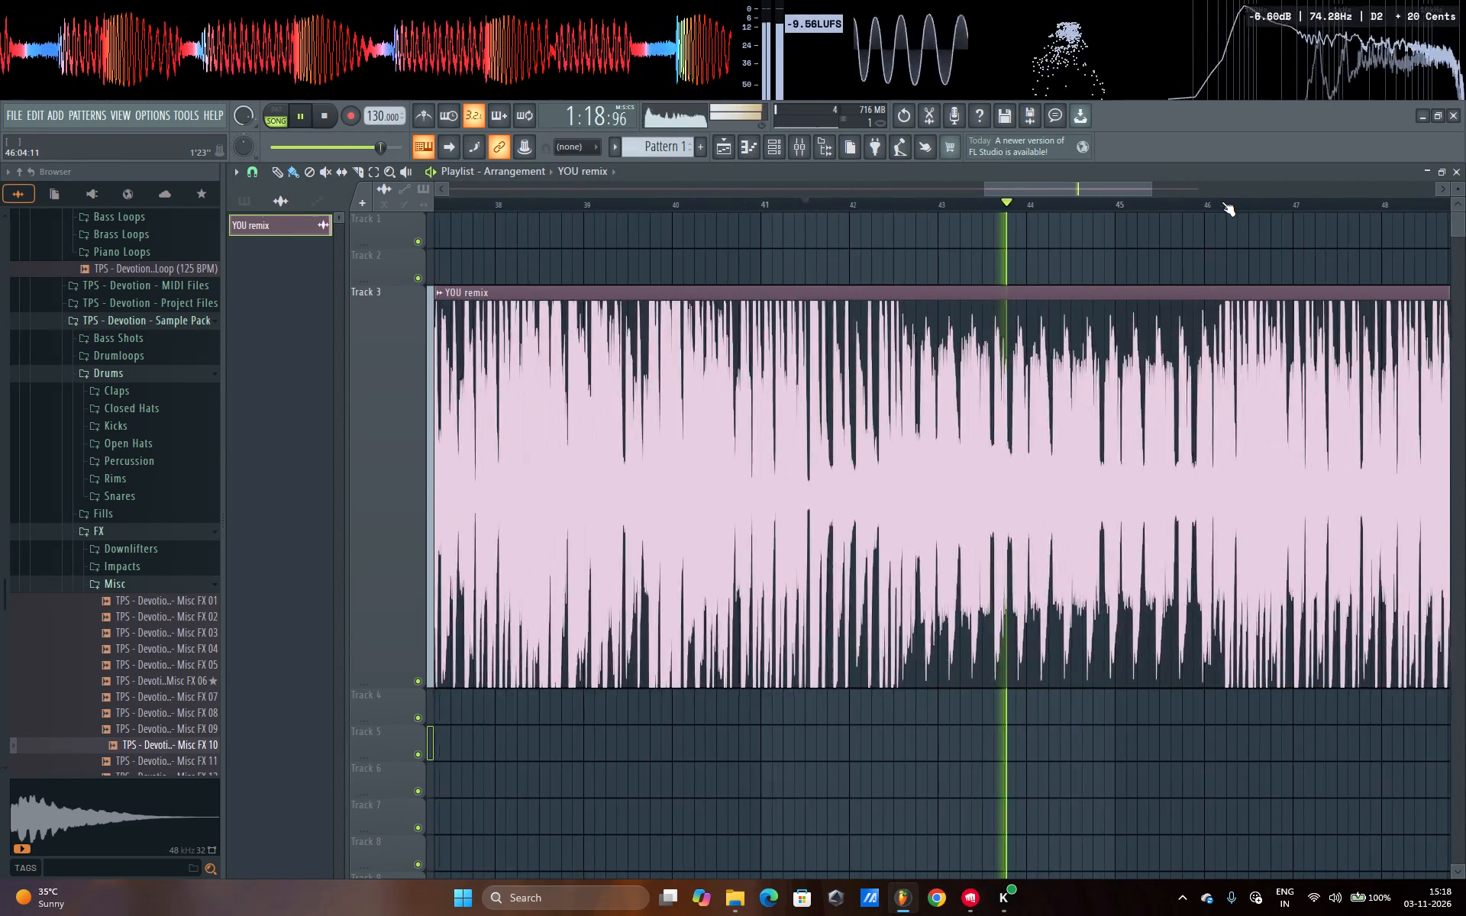
scroll(1222, 202, up, 4)
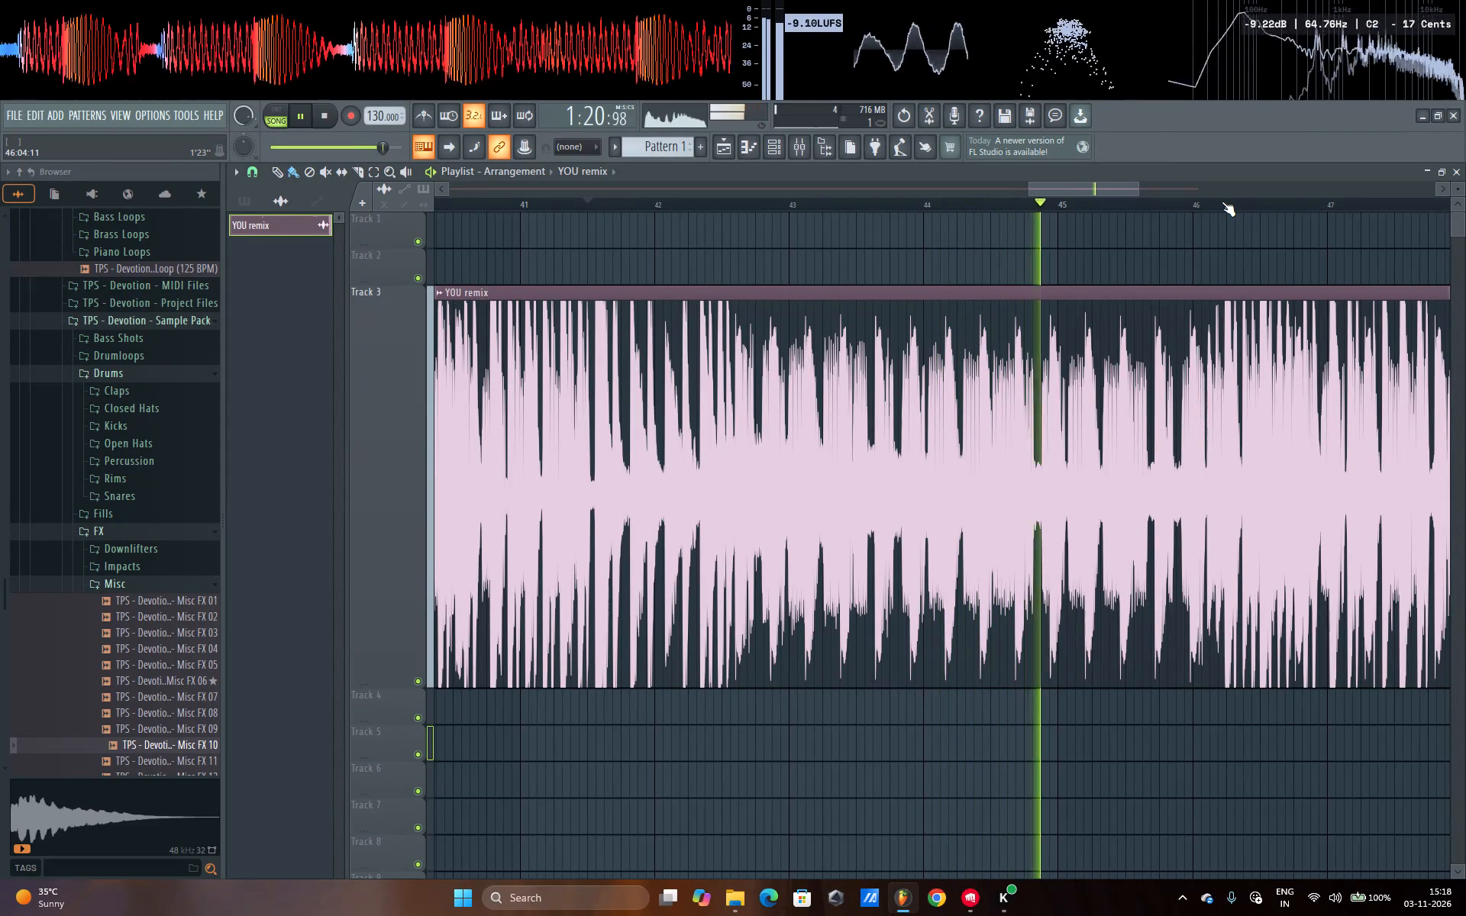
scroll(1222, 202, down, 8)
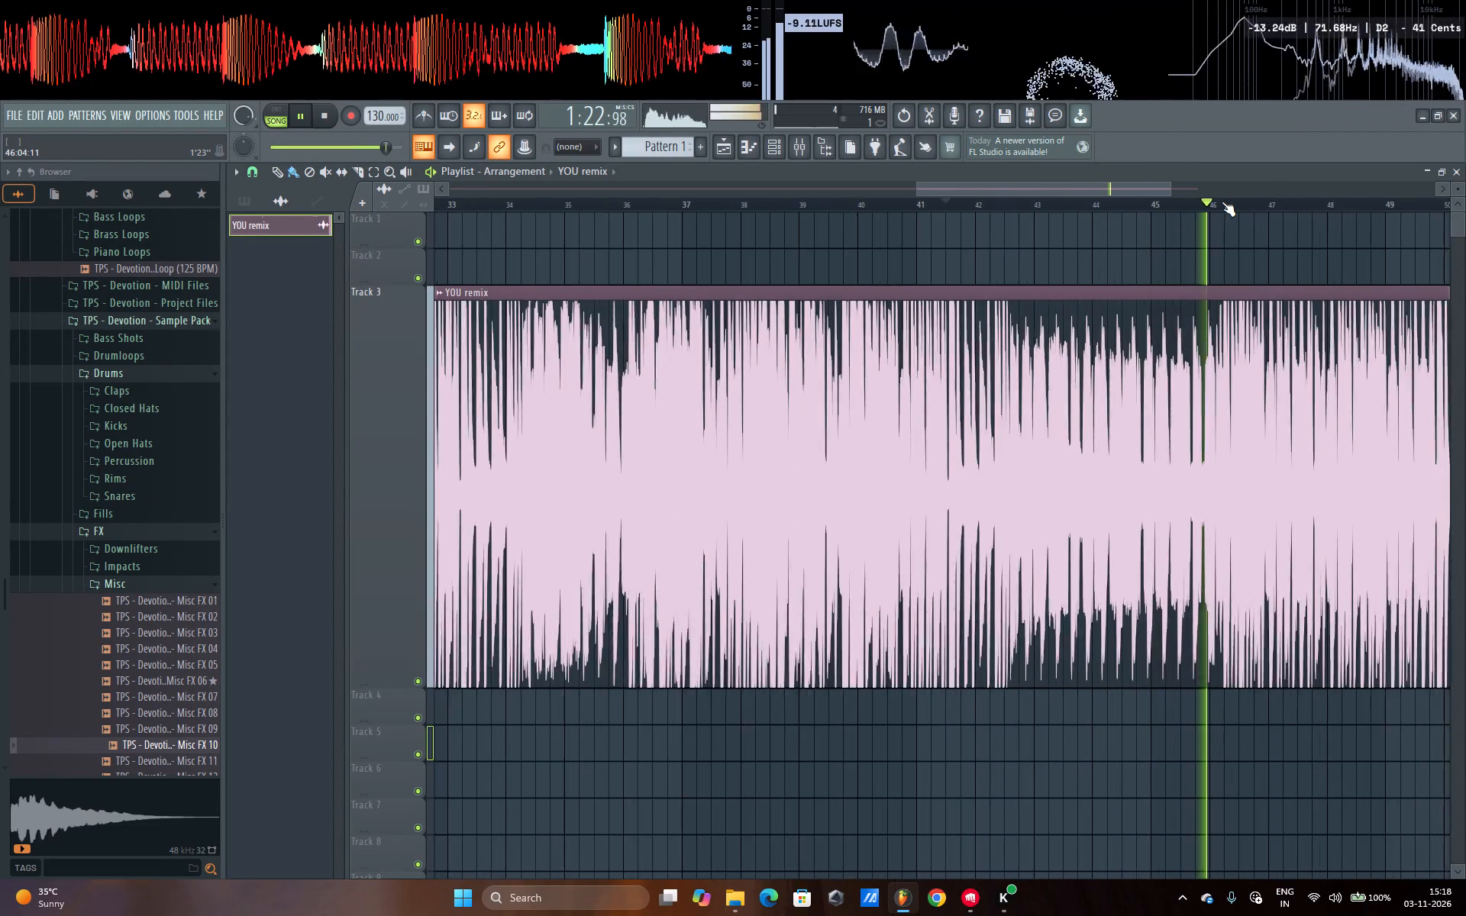
scroll(1222, 202, down, 20)
scroll(1222, 202, down, 2)
key(space)
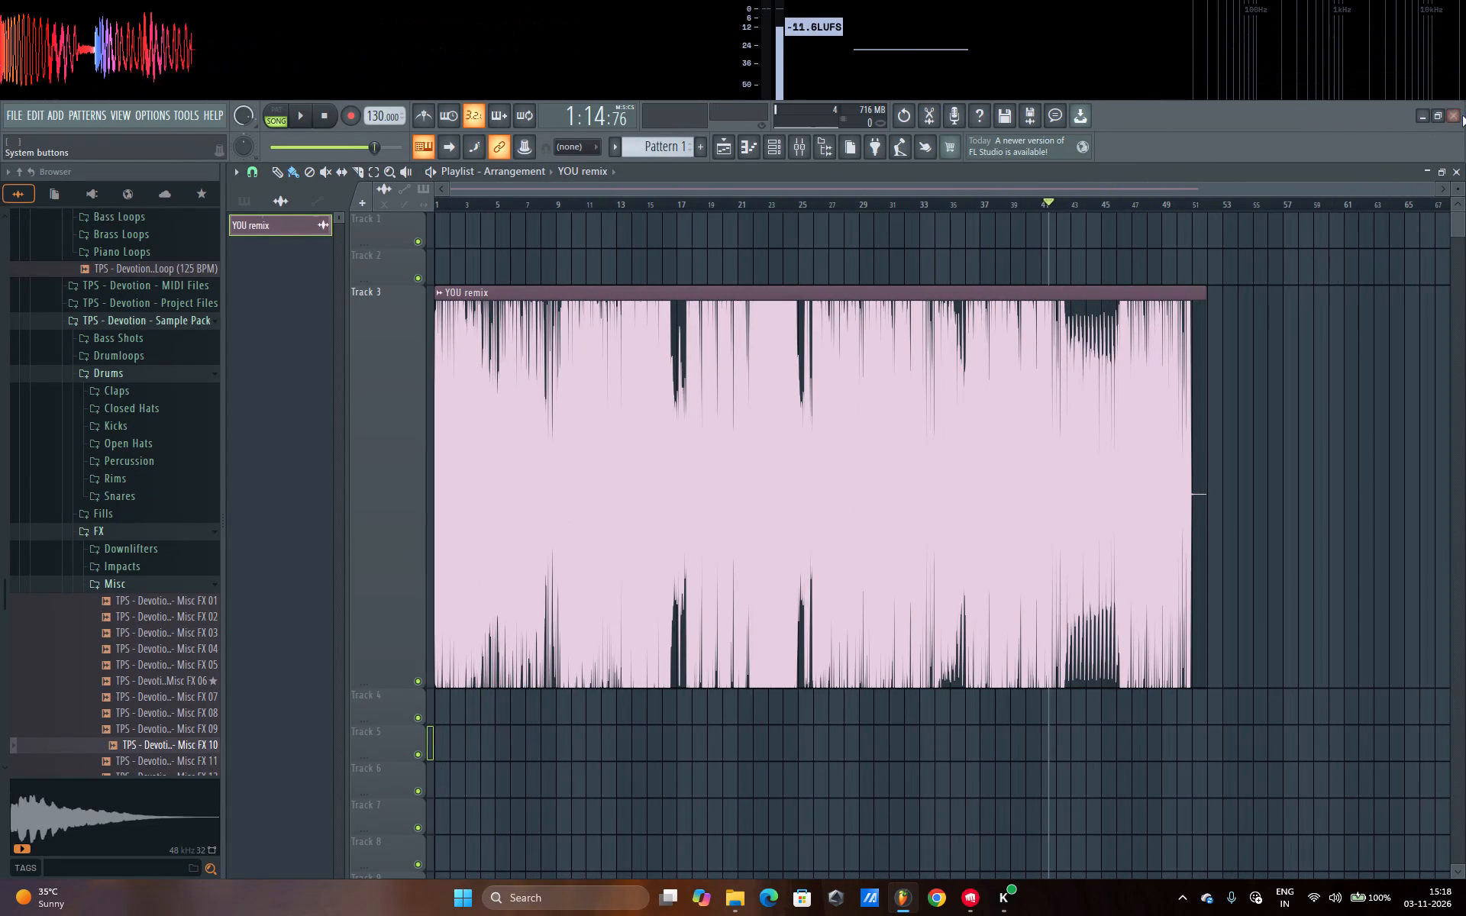
Close the FL Studio window holding the test project with the YOU remix clip.
click(1462, 115)
click(1456, 118)
click(758, 531)
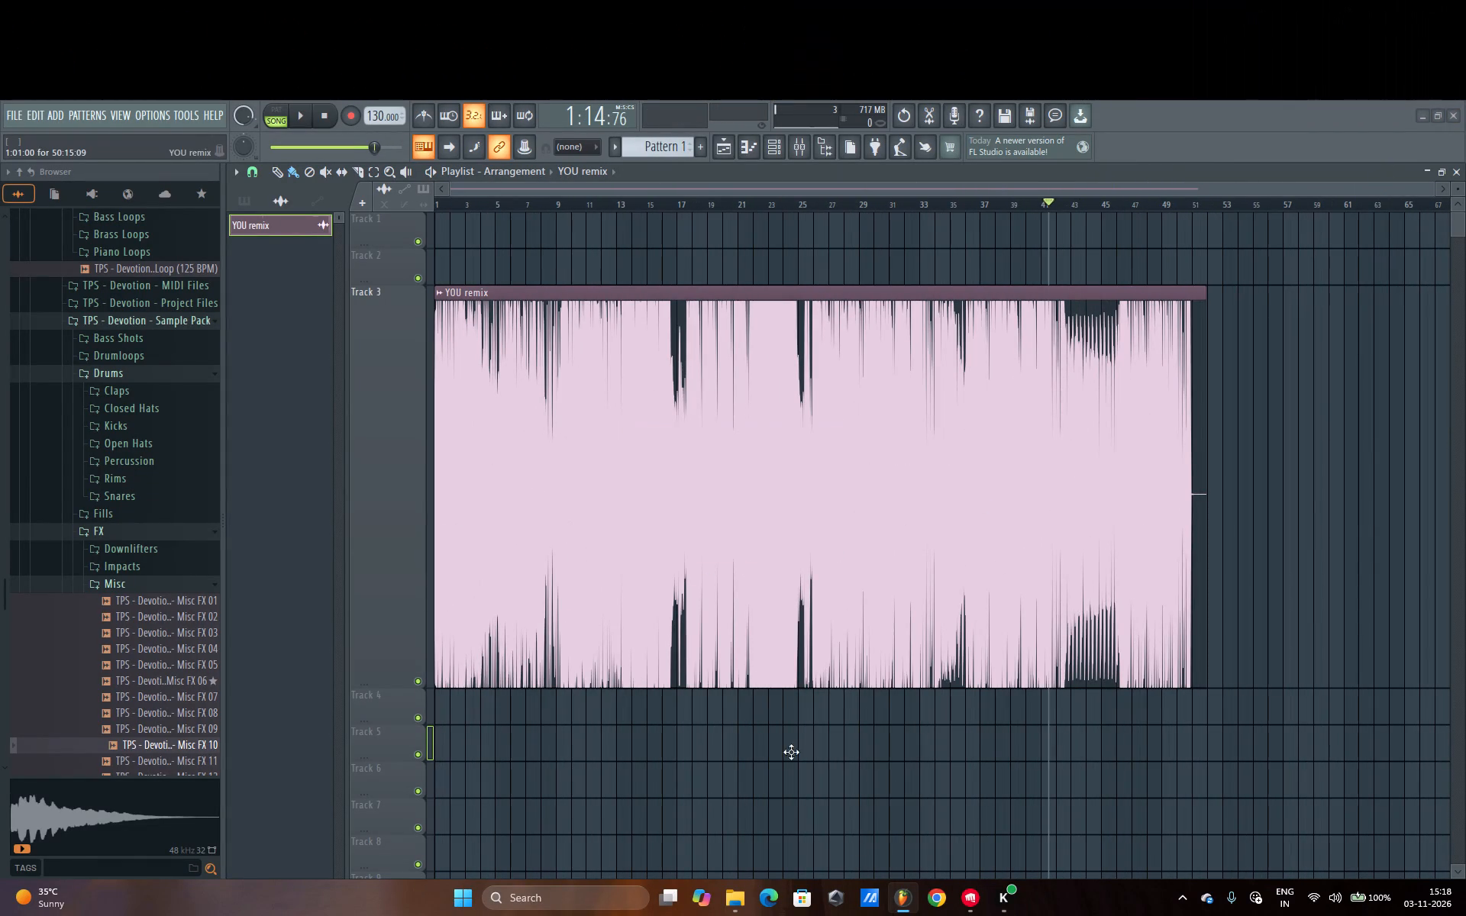